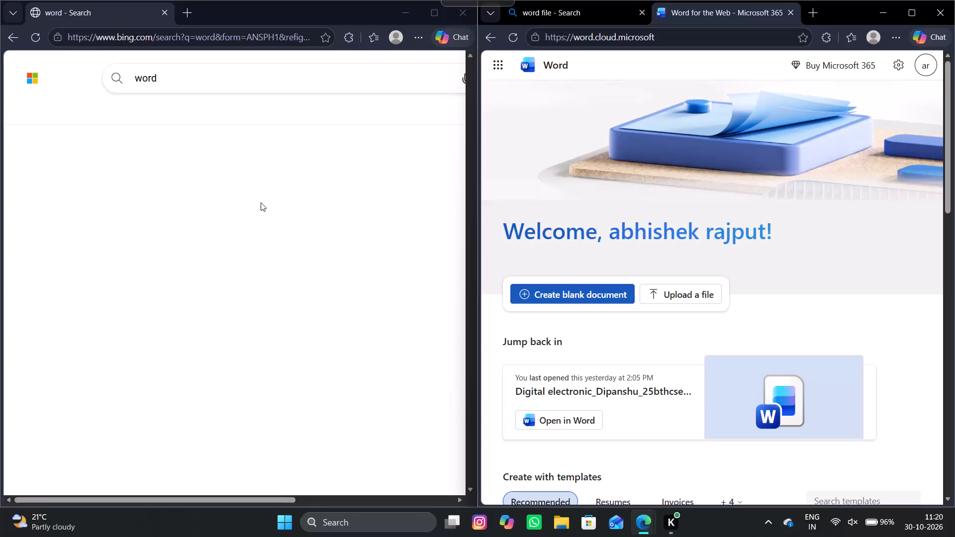
# Search the web for "word" in the browser window without Word and open the Microsoft Word for the Web result.
pyautogui.click(179, 81)
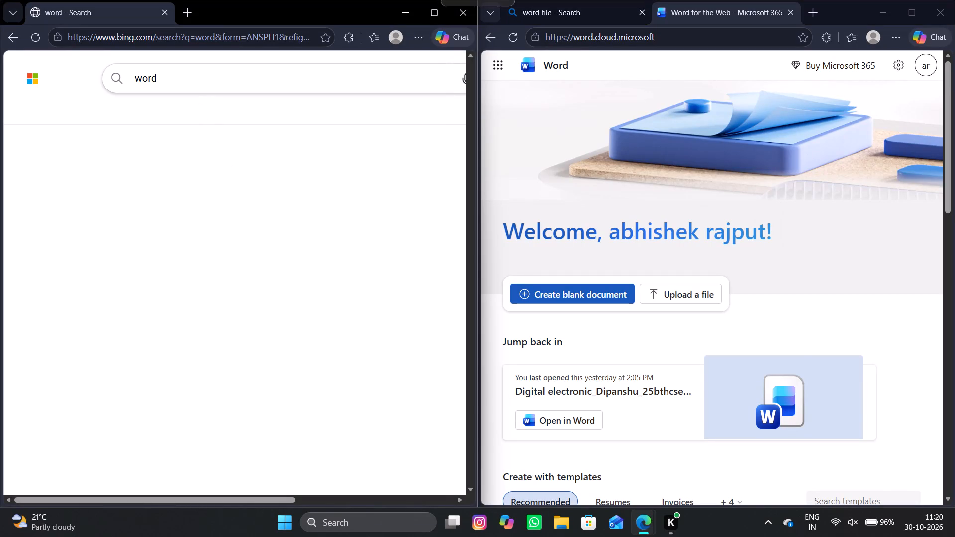
pyautogui.press('Return')
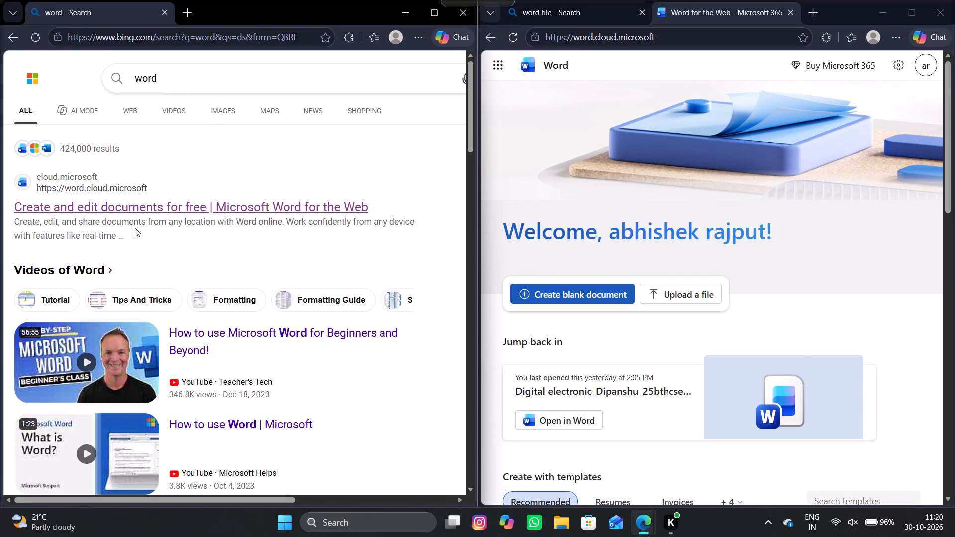
pyautogui.click(137, 217)
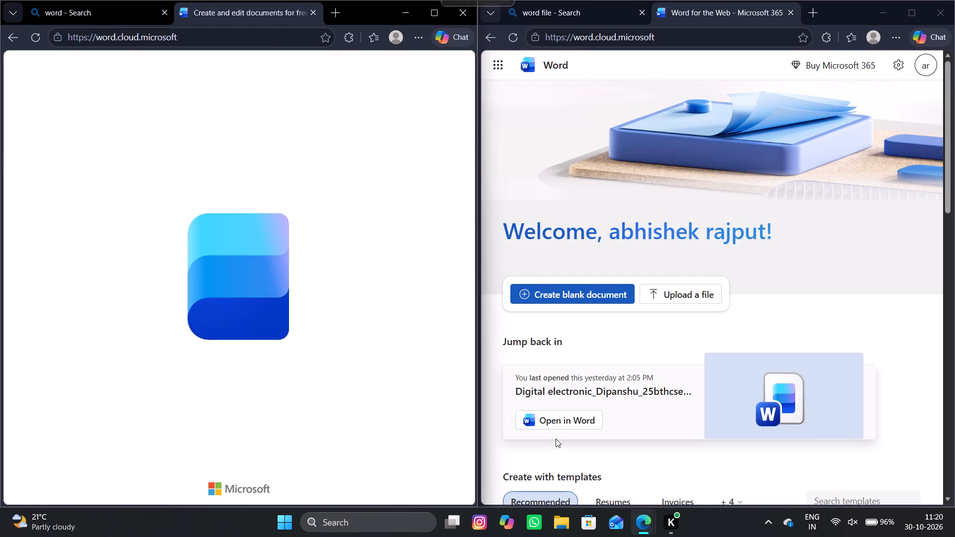
# In the other browser window, open the recent document "itworkshopinbuitfunction 1" from My documents.
pyautogui.scroll(-5, 639, 393)
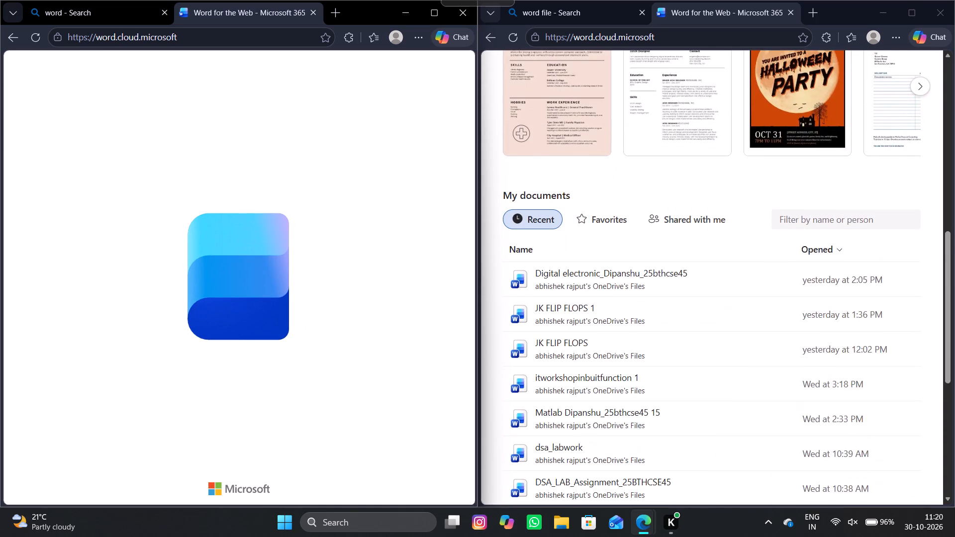
pyautogui.scroll(-1, 639, 393)
pyautogui.scroll(-1, 626, 316)
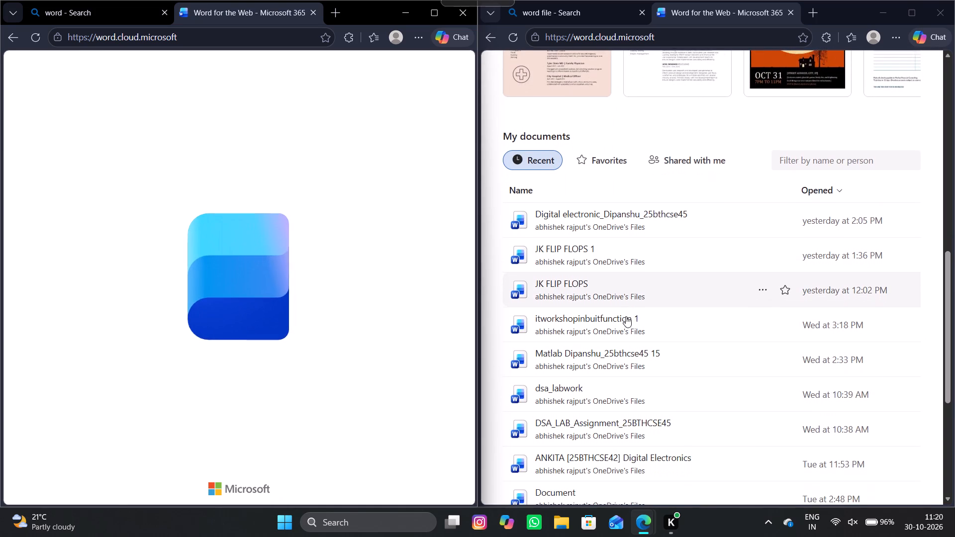
pyautogui.scroll(-1, 626, 316)
pyautogui.doubleClick(619, 267)
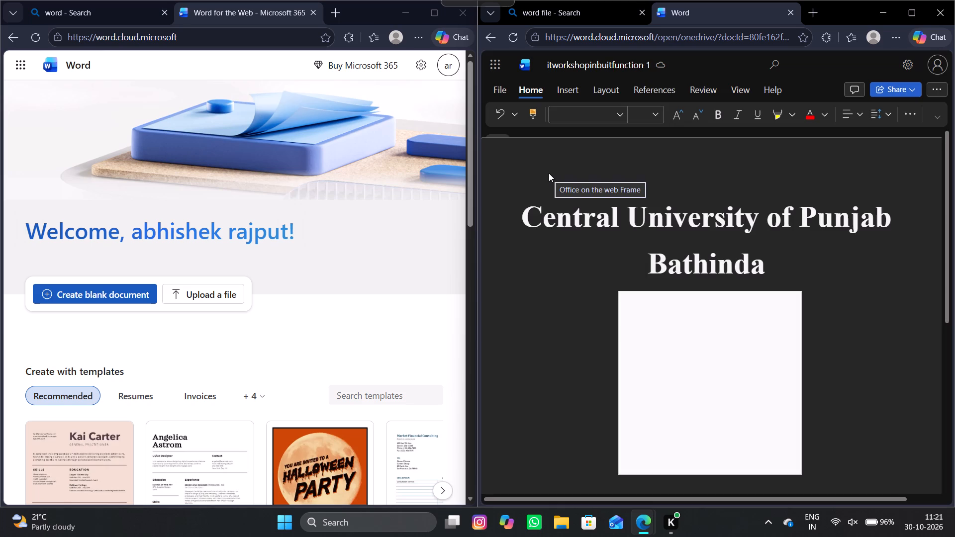
pyautogui.press('super+Left')
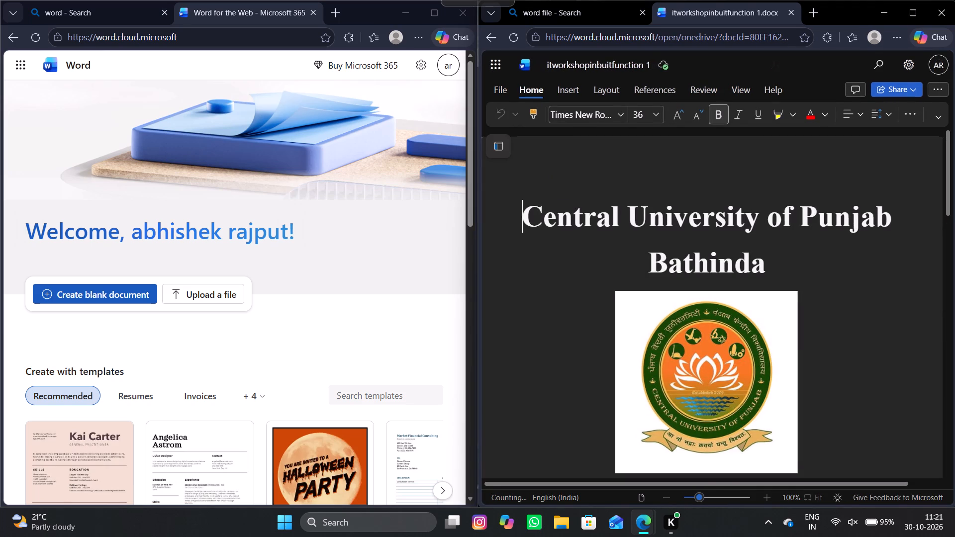
# Review the IT Workshop document's cover page, submission details and table of contents.
pyautogui.scroll(-2, 572, 272)
pyautogui.scroll(-1, 591, 321)
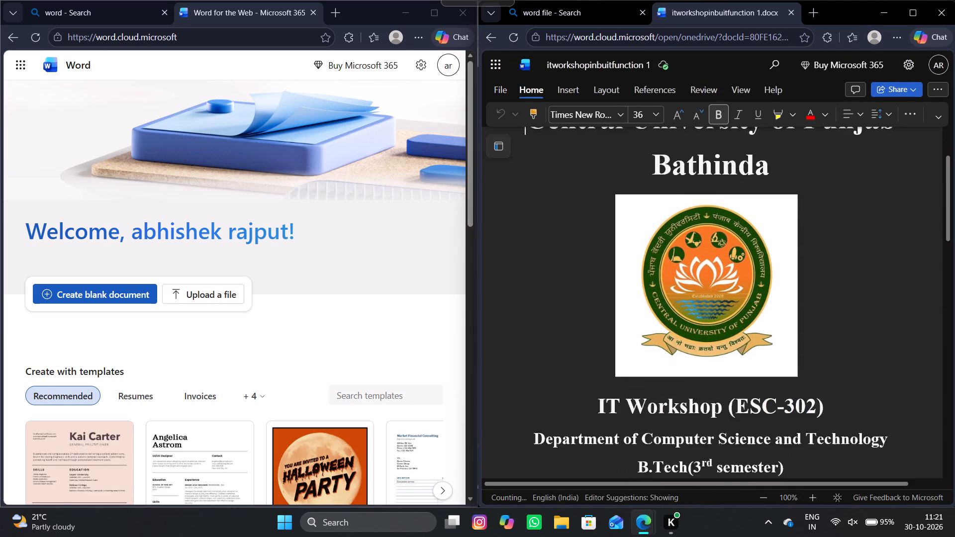
pyautogui.scroll(-4, 591, 321)
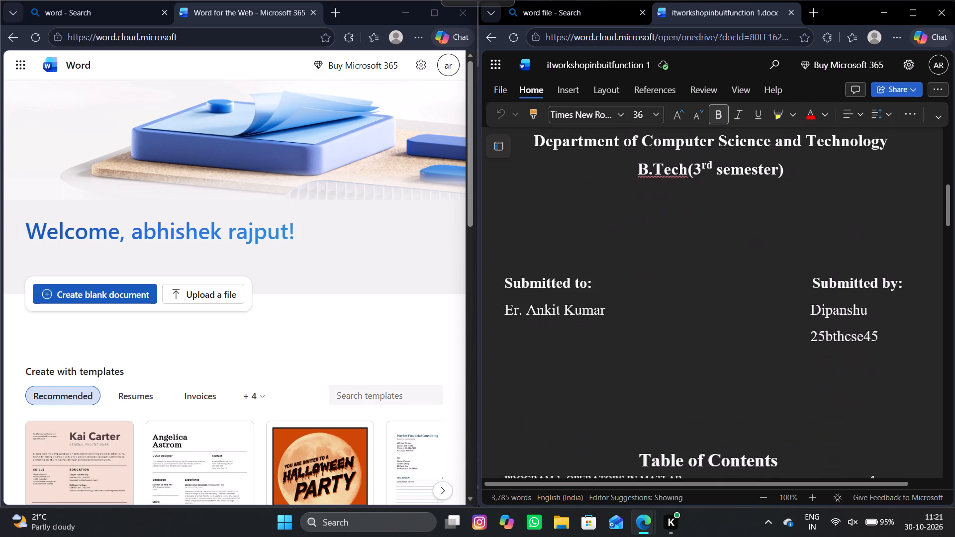
pyautogui.scroll(-1, 591, 321)
pyautogui.hscroll(3, 591, 321)
pyautogui.scroll(-1, 591, 321)
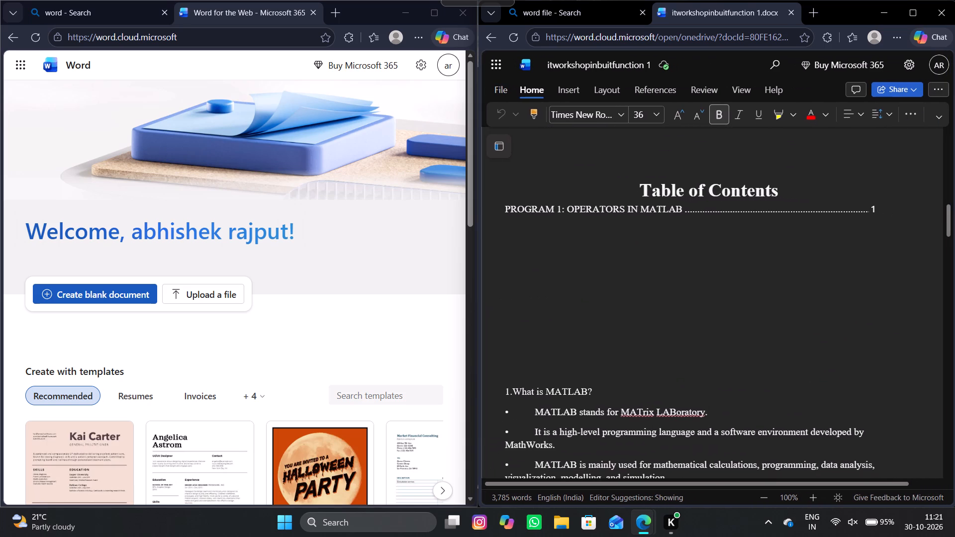
# Read through the MATLAB introduction, from "What is MATLAB?" through features, environment, applications and advantages to its closing paragraph.
pyautogui.scroll(-3, 591, 321)
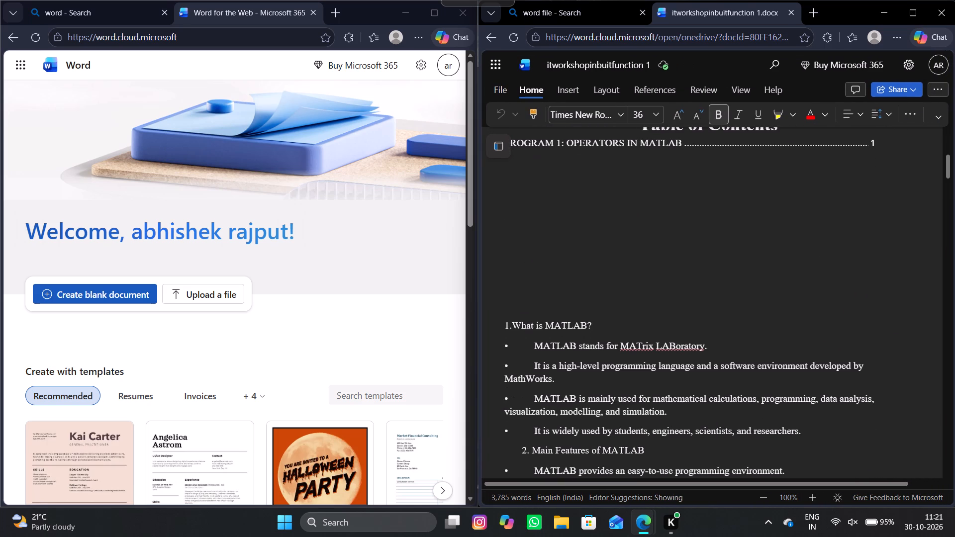
pyautogui.scroll(4, 591, 321)
pyautogui.click(721, 263)
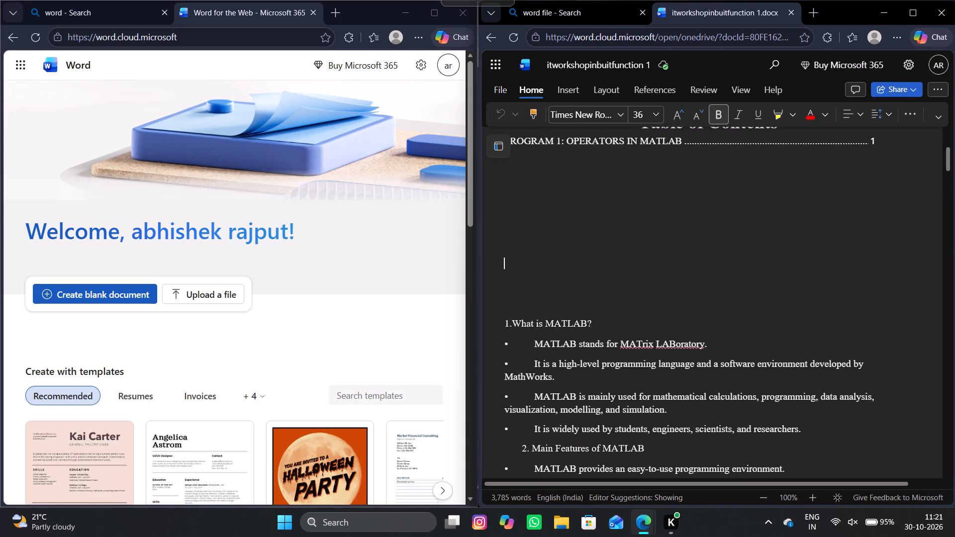
pyautogui.scroll(2, 721, 263)
pyautogui.scroll(-7, 721, 263)
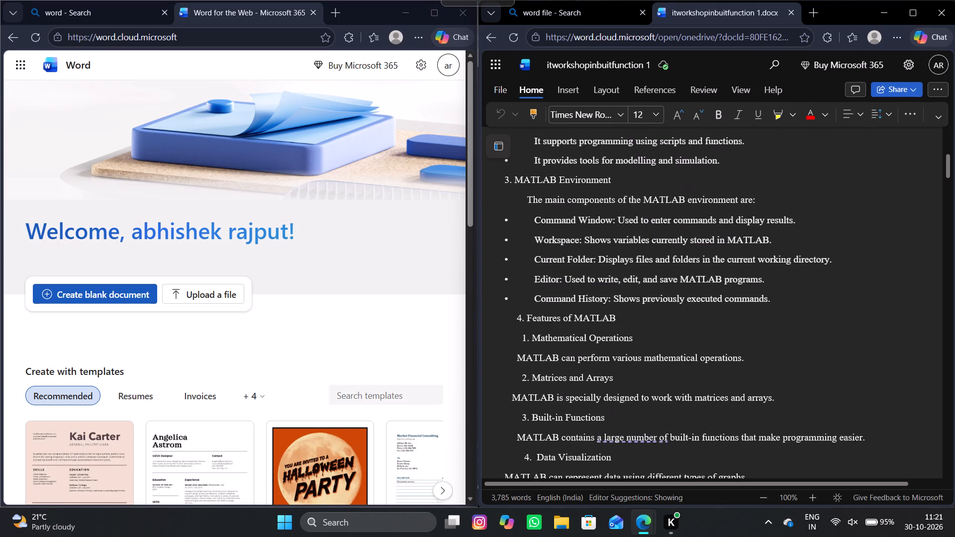
pyautogui.scroll(-5, 721, 263)
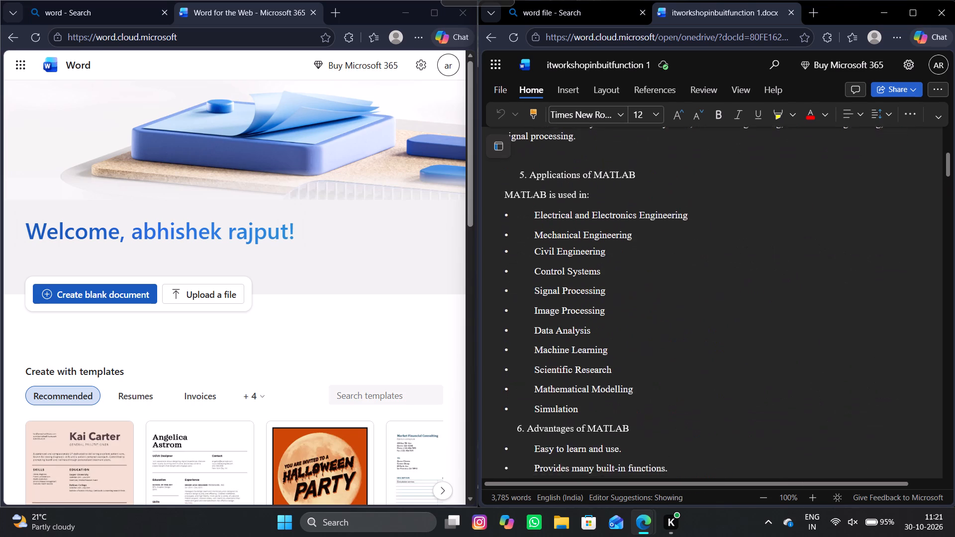
pyautogui.scroll(-3, 721, 263)
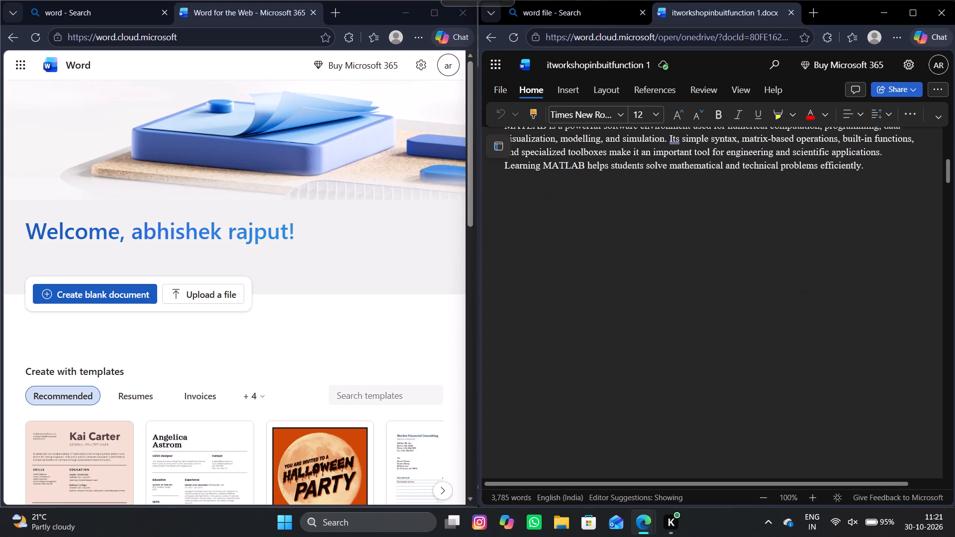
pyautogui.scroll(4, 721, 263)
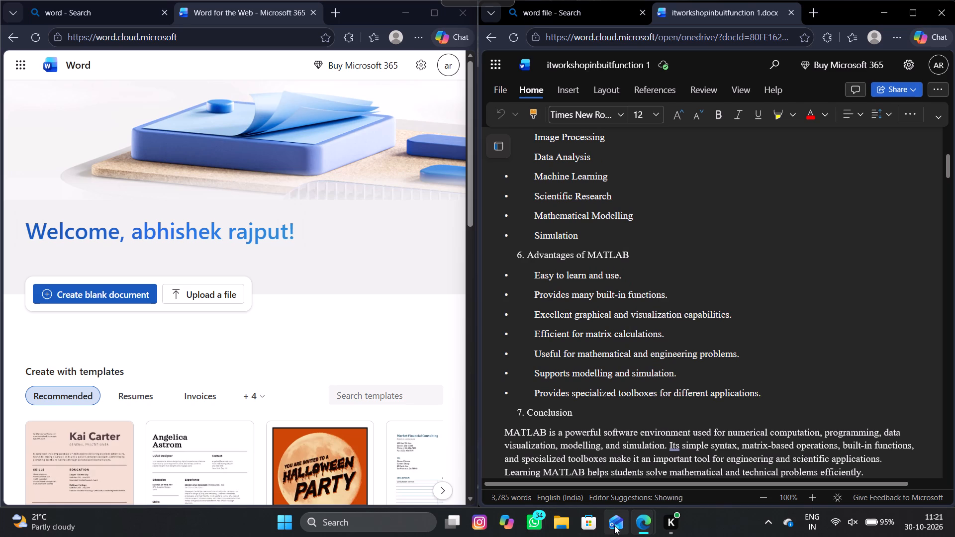
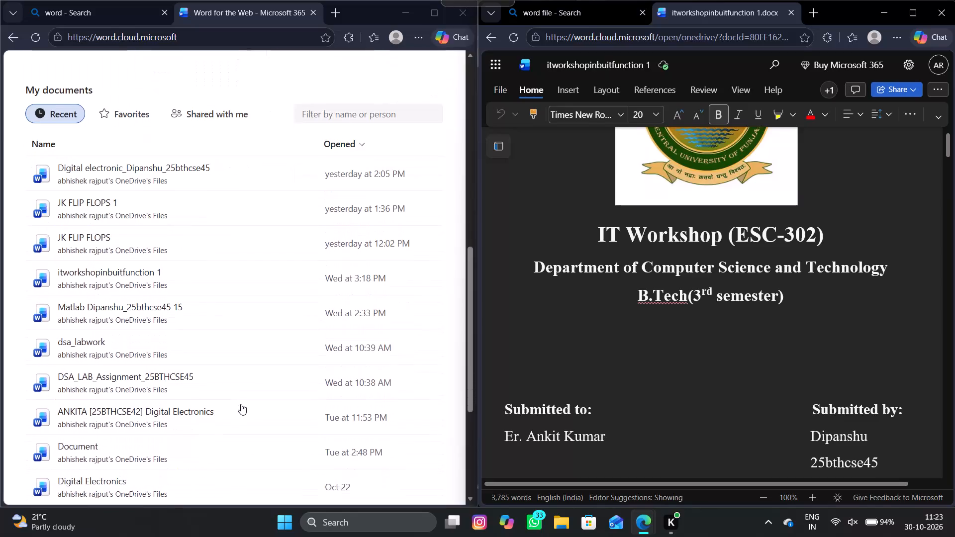
# In the window showing the Word start page, find and open the recent Matlab document ending in "15" from My documents.
pyautogui.scroll(-4, 241, 404)
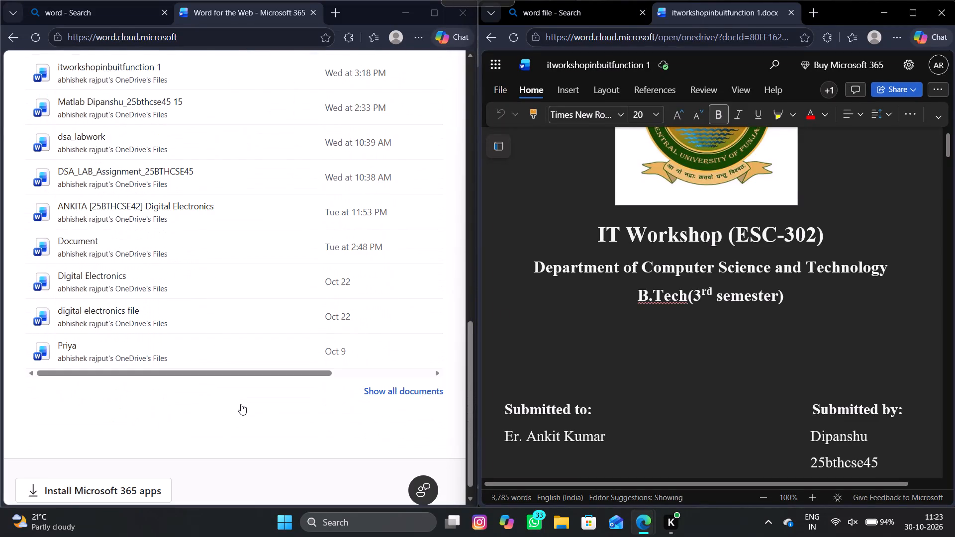
pyautogui.scroll(-1, 241, 404)
pyautogui.scroll(2, 206, 311)
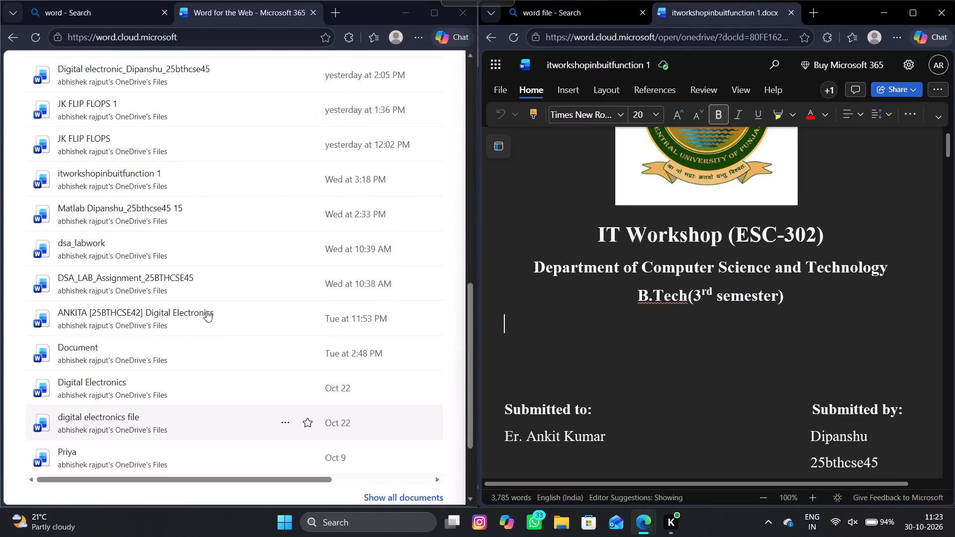
pyautogui.scroll(1, 206, 311)
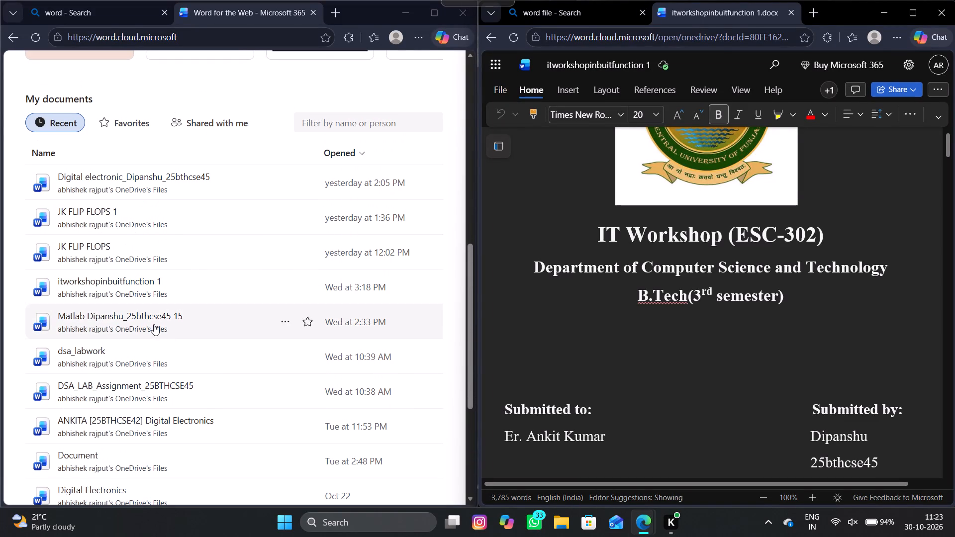
pyautogui.doubleClick(154, 324)
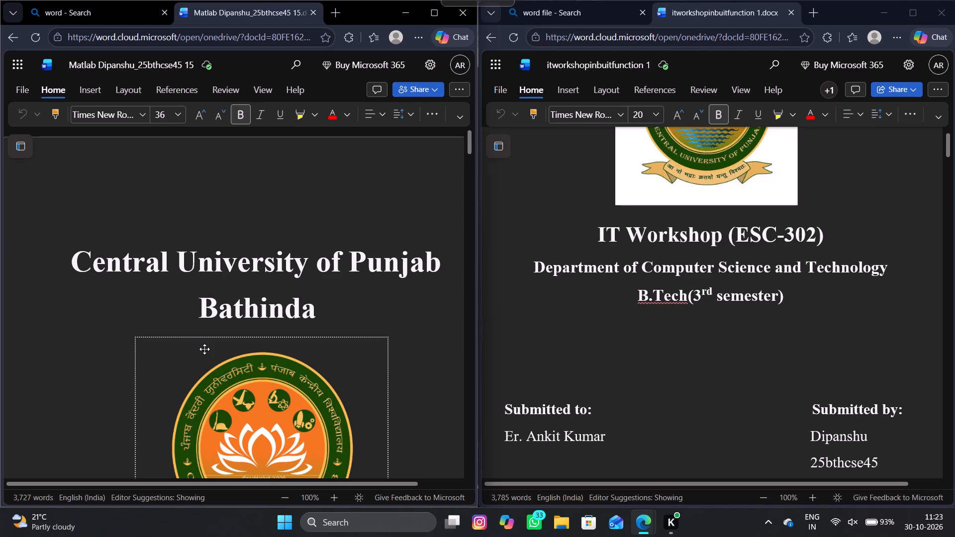
# Review the other MATLAB document's cover page, Program 1 on rows and columns, and Program 2 on arithmetic operators.
pyautogui.scroll(-3, 204, 349)
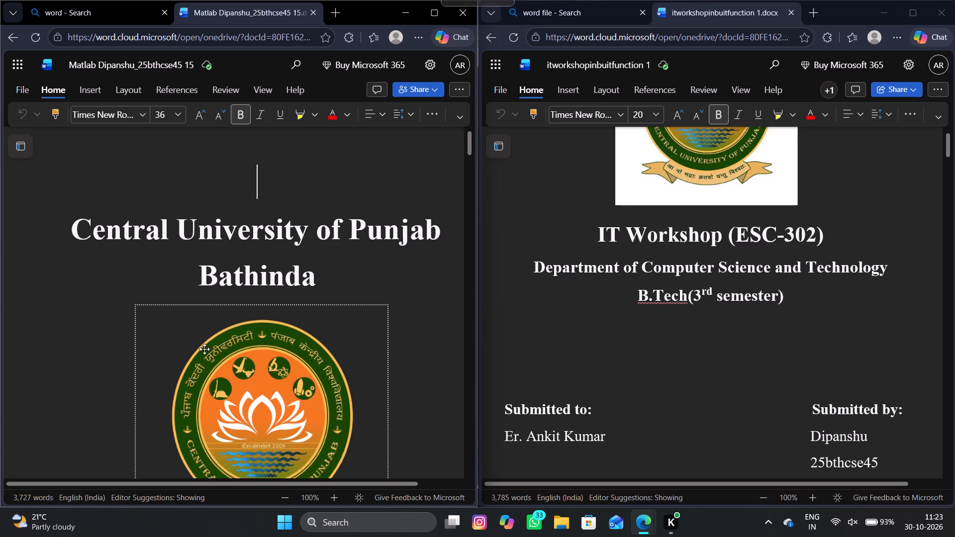
pyautogui.scroll(-5, 204, 349)
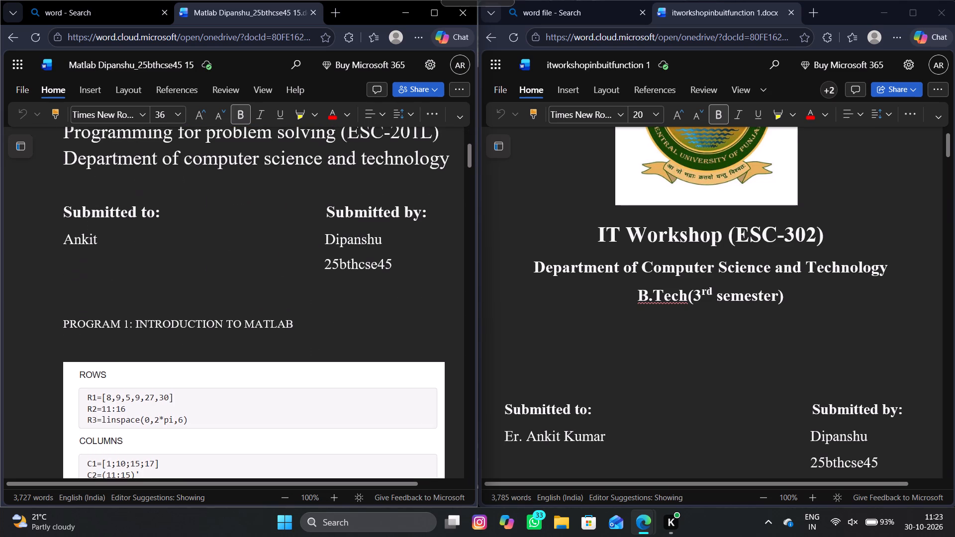
pyautogui.scroll(-1, 204, 349)
pyautogui.scroll(-2, 247, 408)
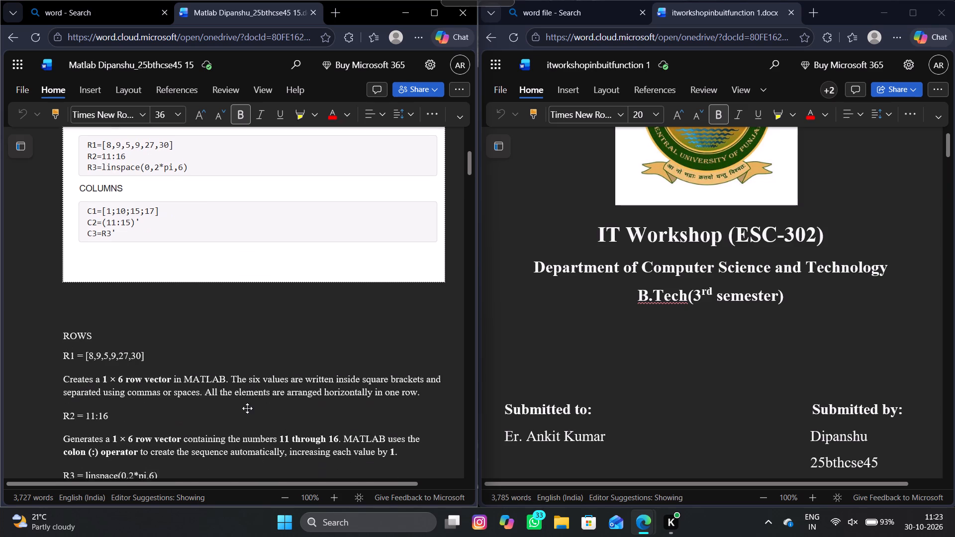
pyautogui.scroll(-8, 247, 408)
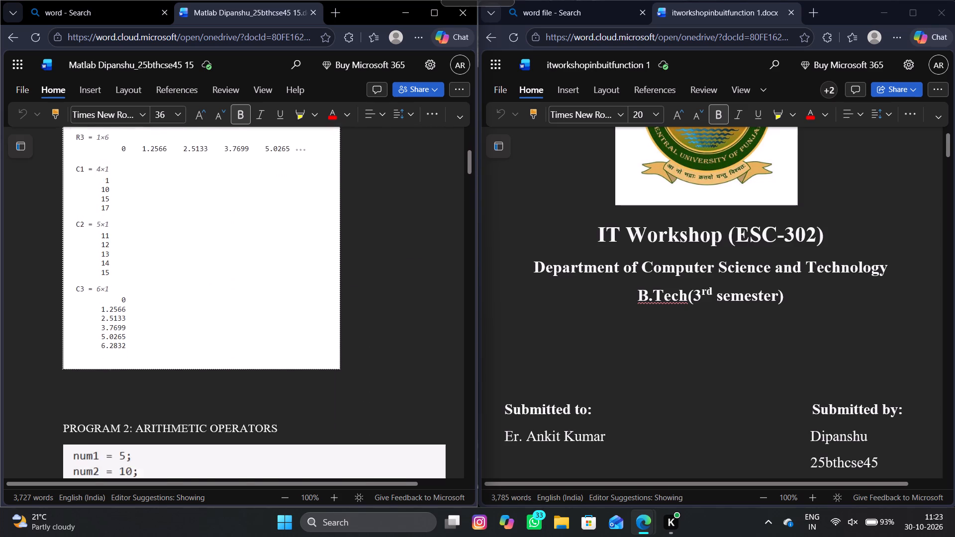
pyautogui.scroll(-7, 247, 408)
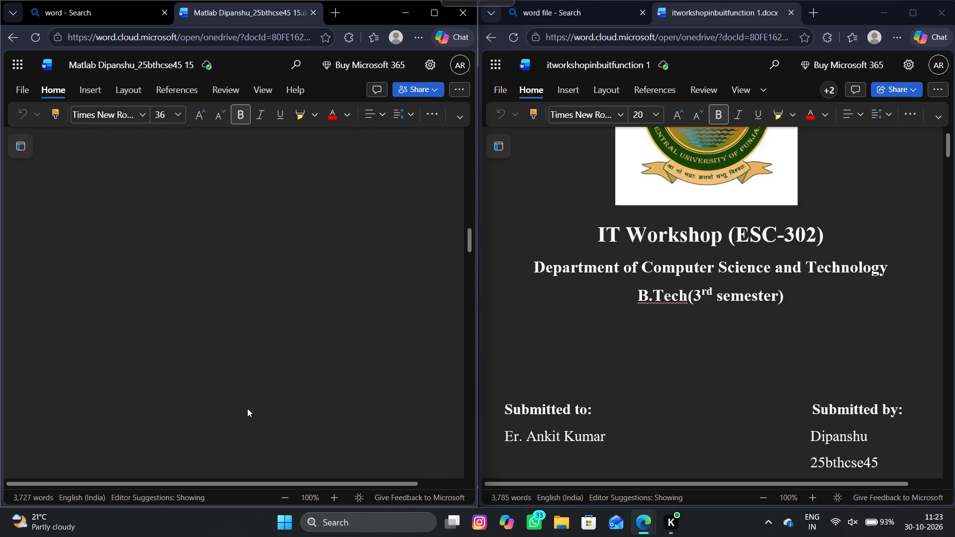
# Look through the same document's inbuilt function sections, from array and matrix creation to the 3-D surface plots.
pyautogui.scroll(-6, 247, 408)
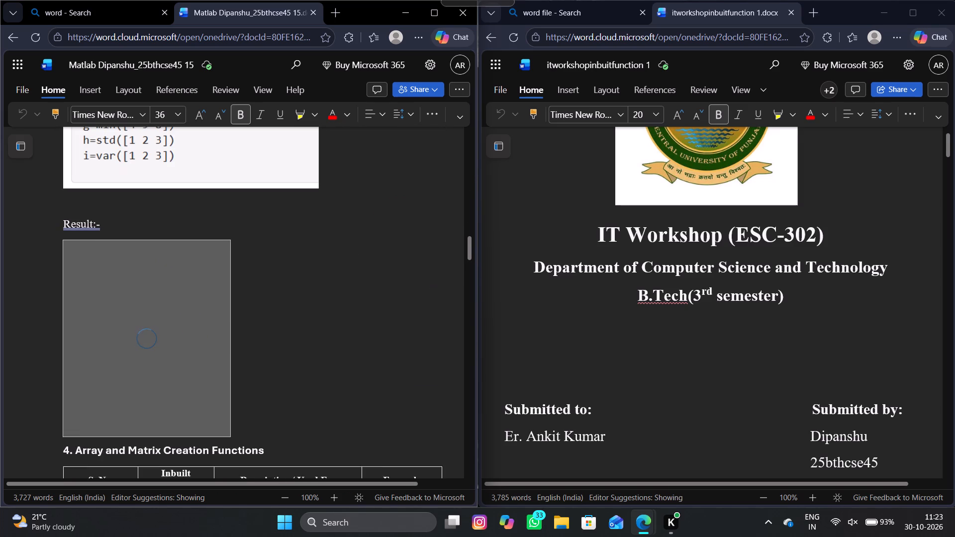
pyautogui.scroll(-6, 248, 401)
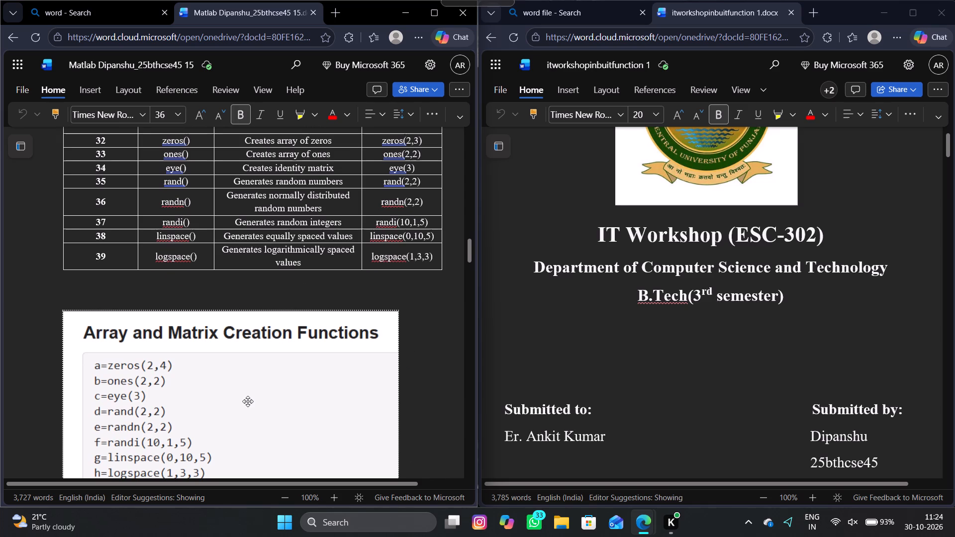
pyautogui.scroll(-12, 248, 401)
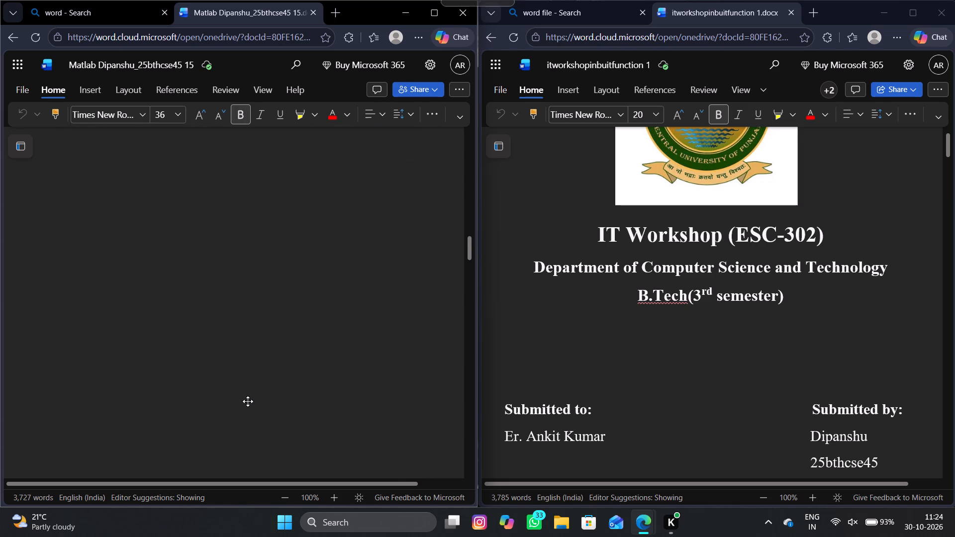
pyautogui.scroll(-6, 248, 401)
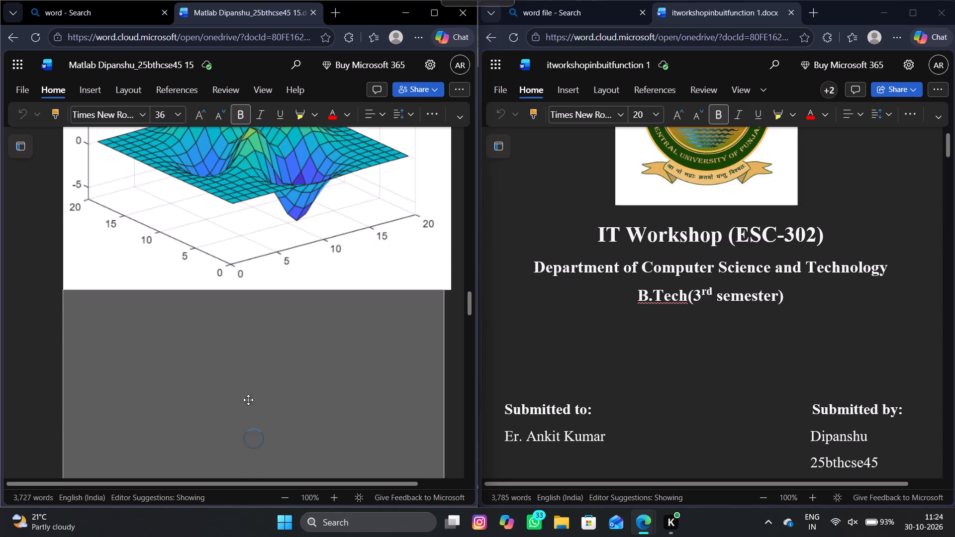
# Skim the "itworkshopinbuitfunction 1" document from its table of contents to the Practical 01 basic mathematical functions.
pyautogui.scroll(-3, 762, 358)
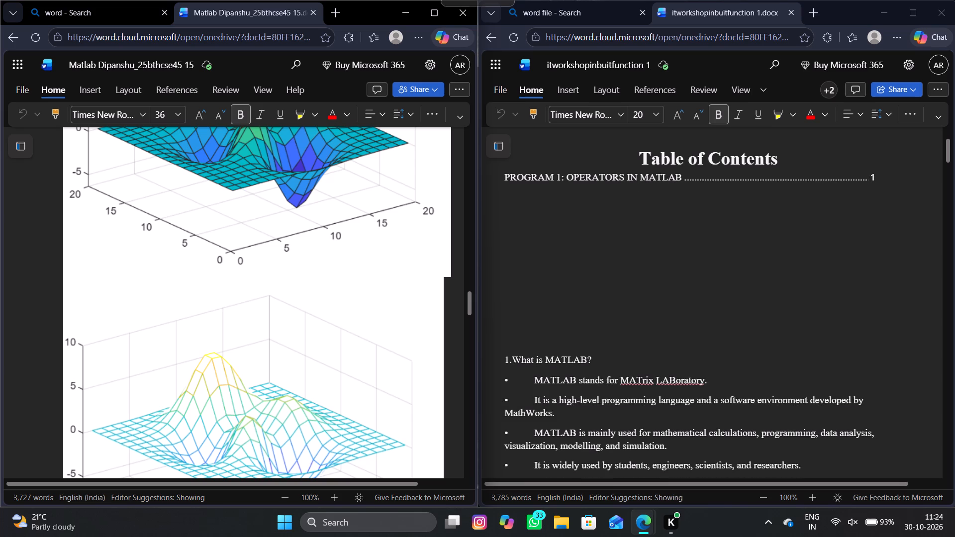
pyautogui.scroll(-2, 762, 358)
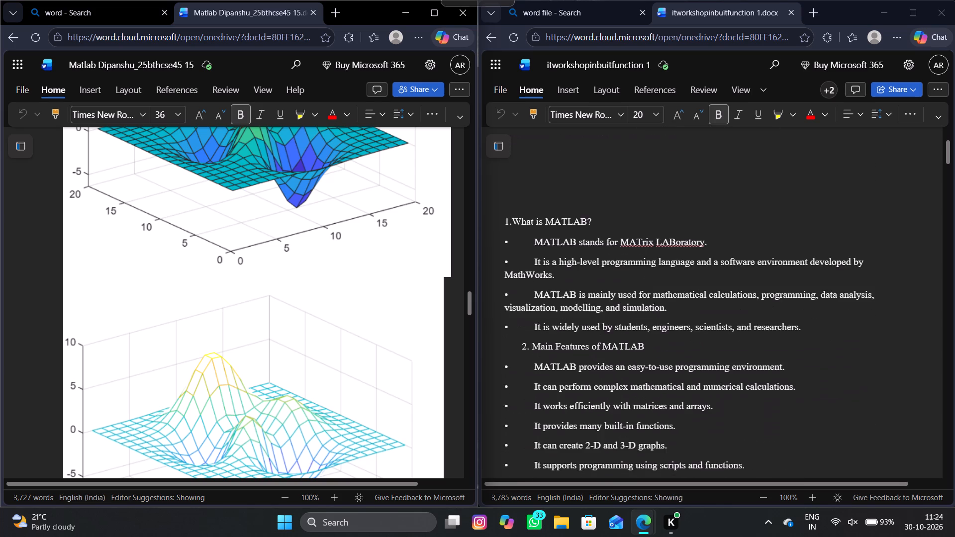
pyautogui.scroll(-7, 762, 358)
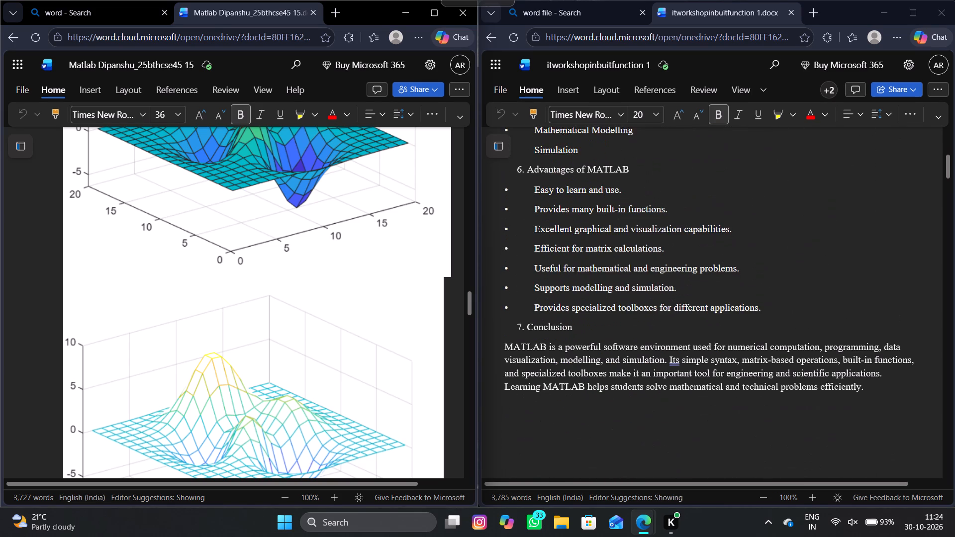
pyautogui.scroll(-6, 762, 358)
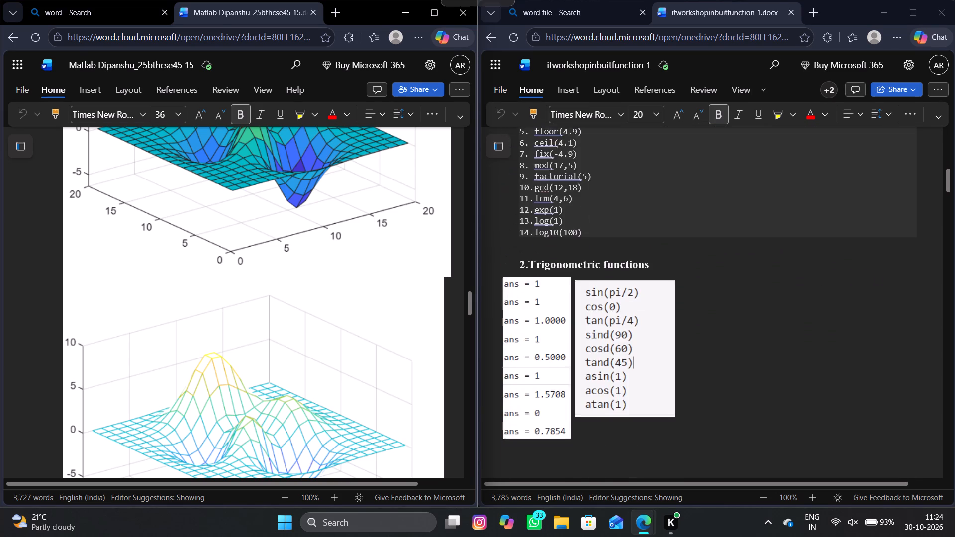
pyautogui.scroll(-3, 762, 358)
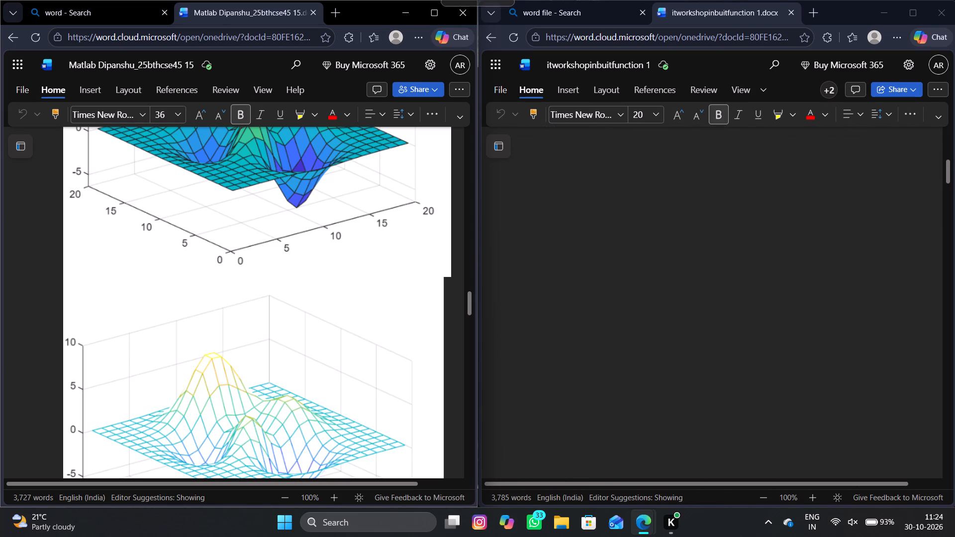
pyautogui.scroll(-4, 762, 358)
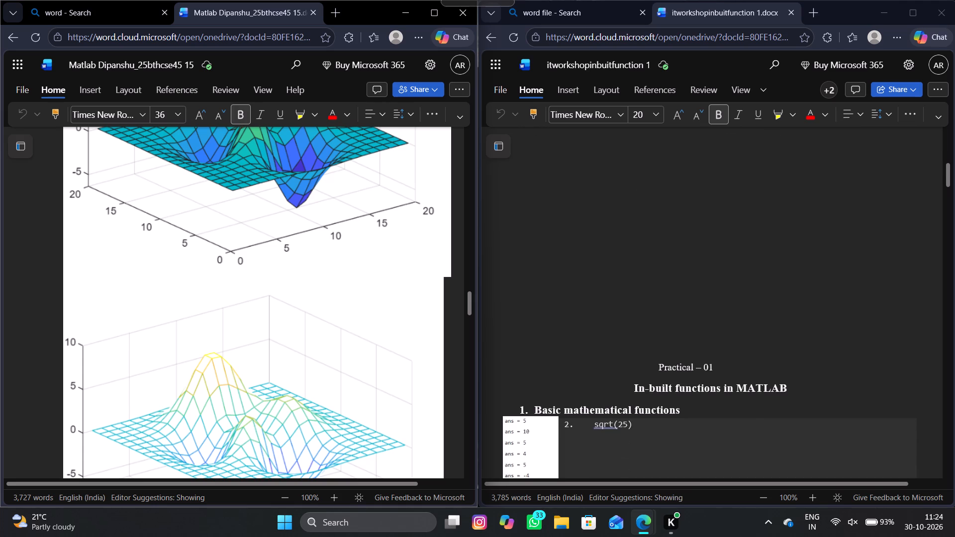
pyautogui.scroll(-4, 762, 358)
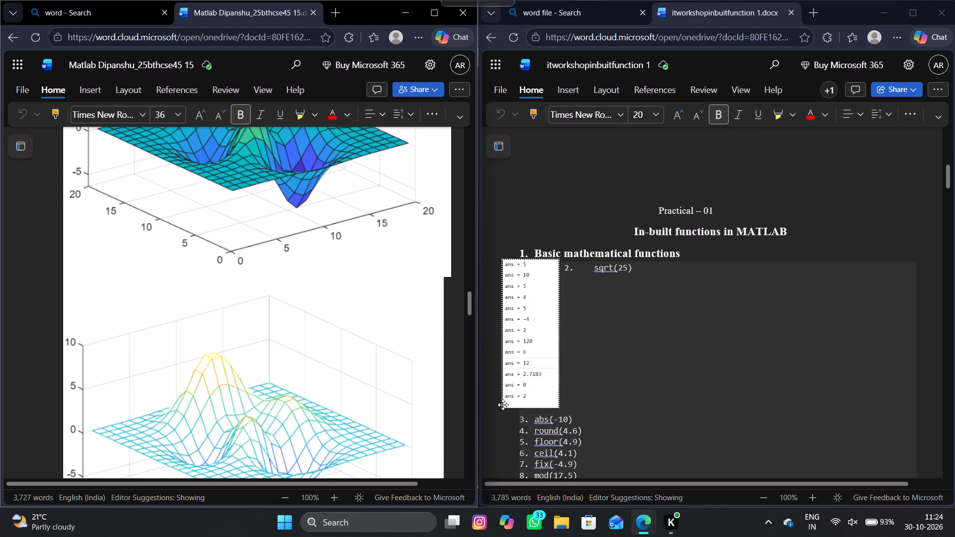
# Examine the other MATLAB document's Graph Formatting, Input and Output, and Workspace Management function sections.
pyautogui.scroll(-5, 399, 395)
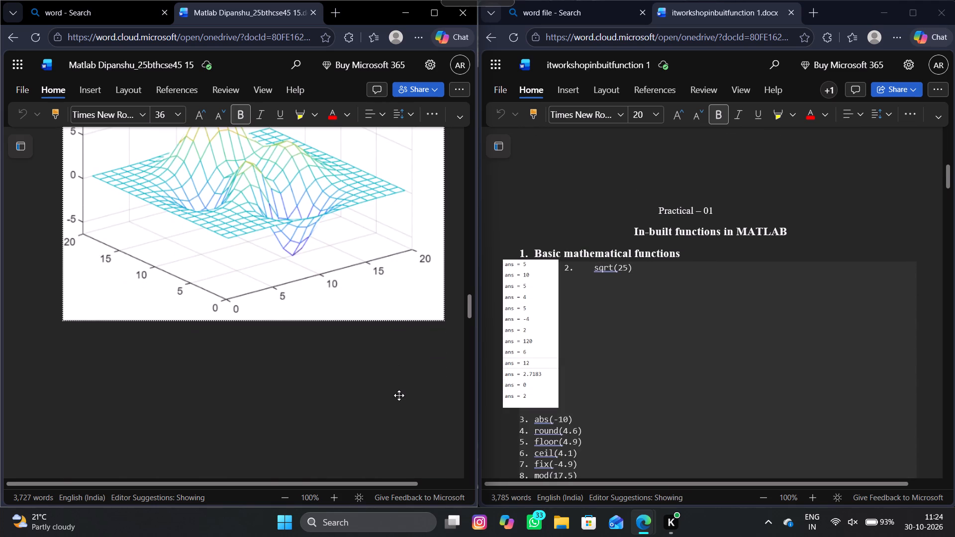
pyautogui.scroll(-2, 399, 395)
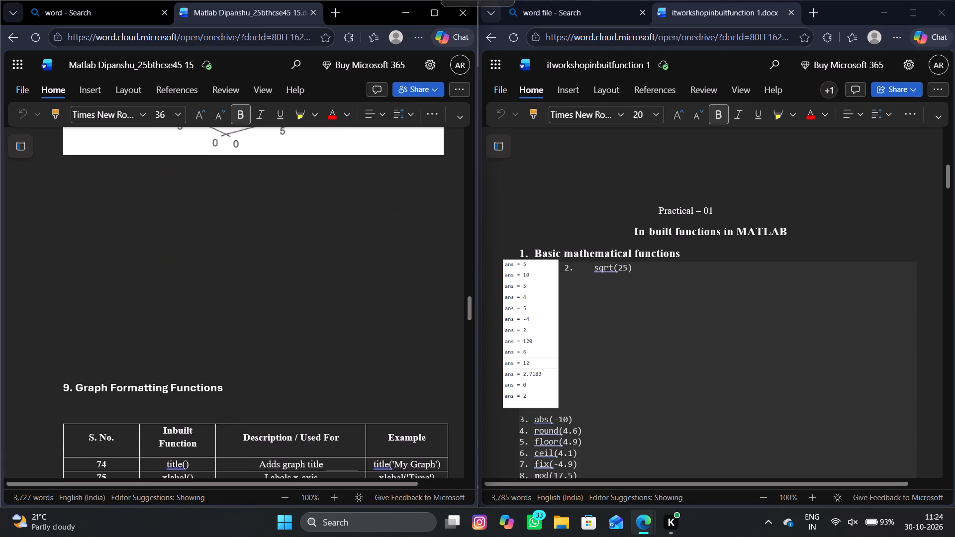
pyautogui.scroll(-2, 399, 395)
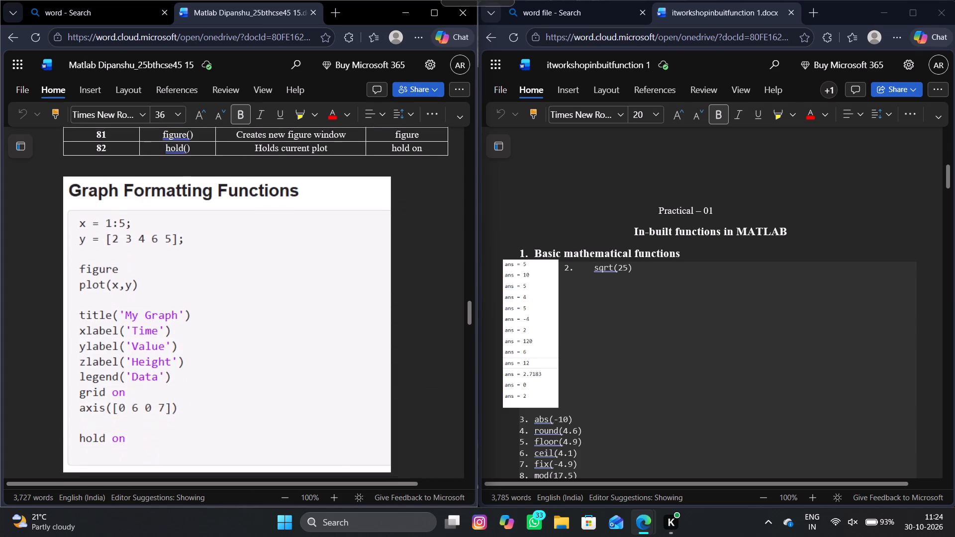
pyautogui.scroll(-3, 399, 395)
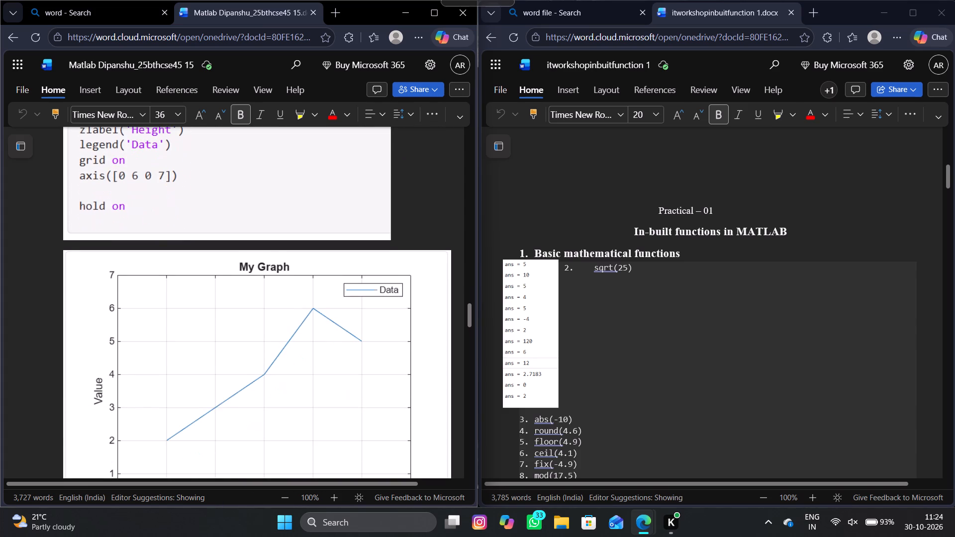
pyautogui.scroll(-2, 399, 395)
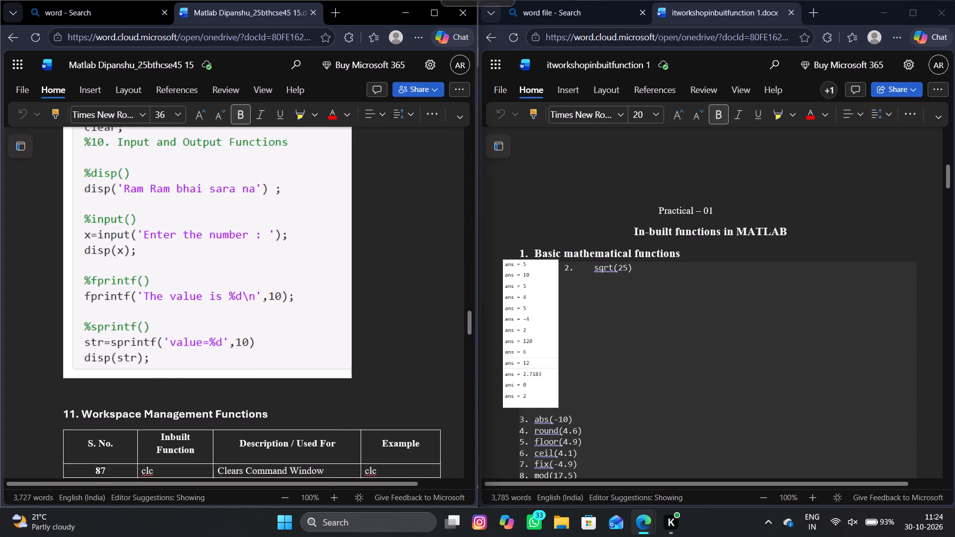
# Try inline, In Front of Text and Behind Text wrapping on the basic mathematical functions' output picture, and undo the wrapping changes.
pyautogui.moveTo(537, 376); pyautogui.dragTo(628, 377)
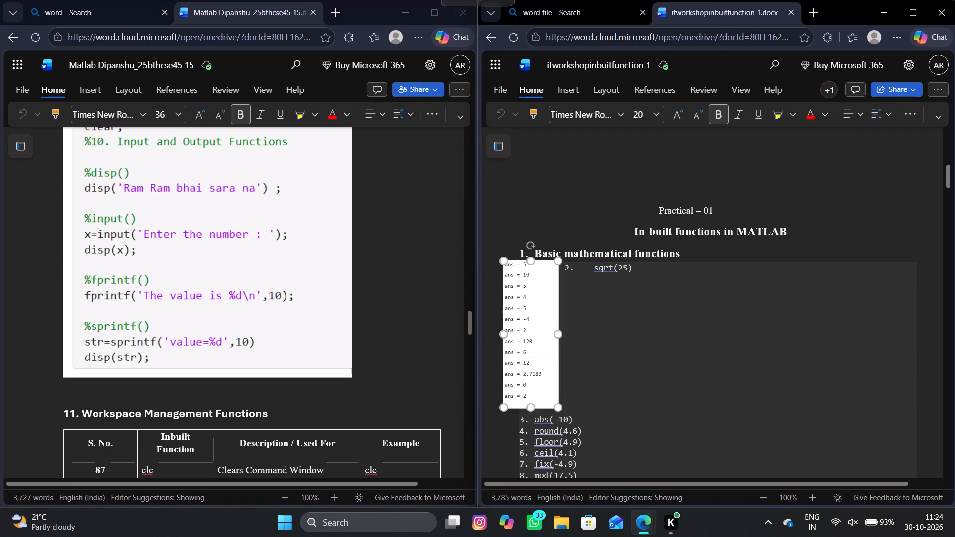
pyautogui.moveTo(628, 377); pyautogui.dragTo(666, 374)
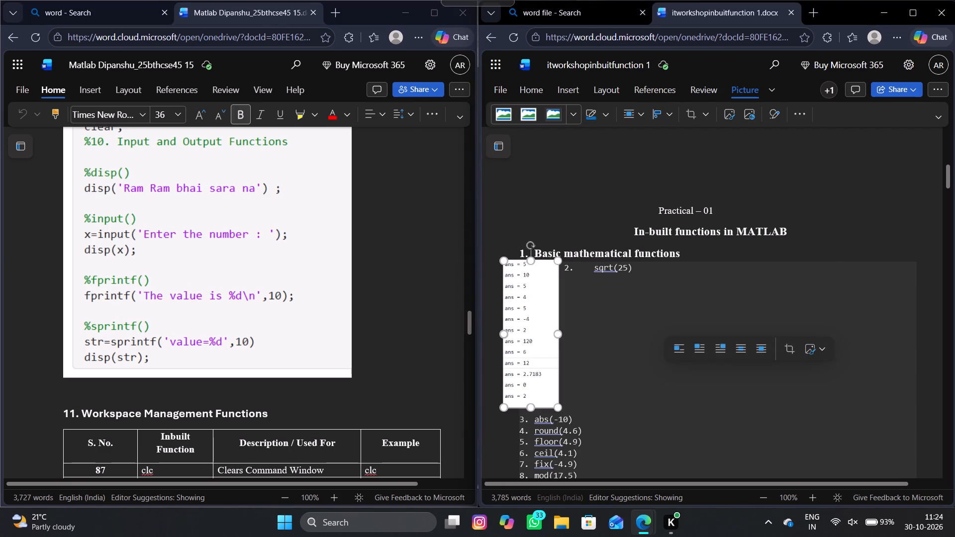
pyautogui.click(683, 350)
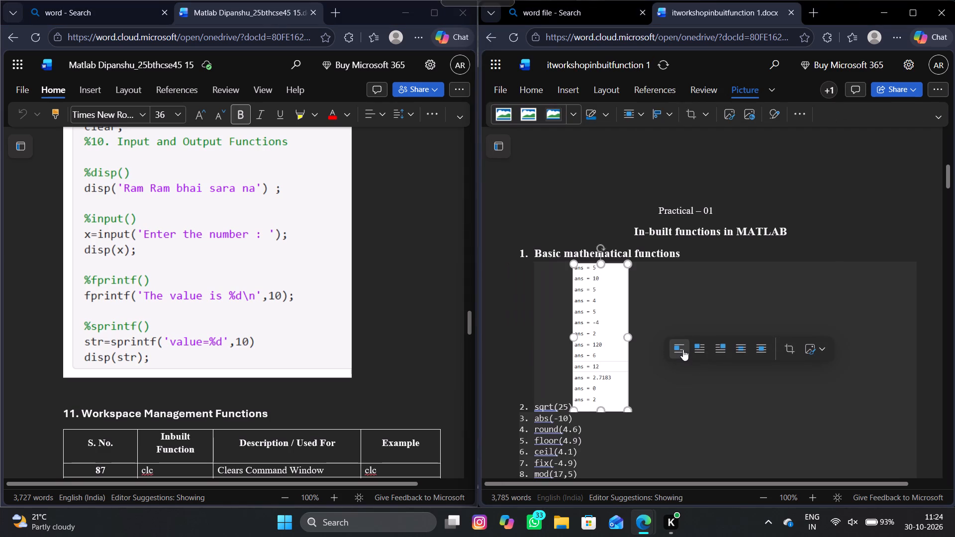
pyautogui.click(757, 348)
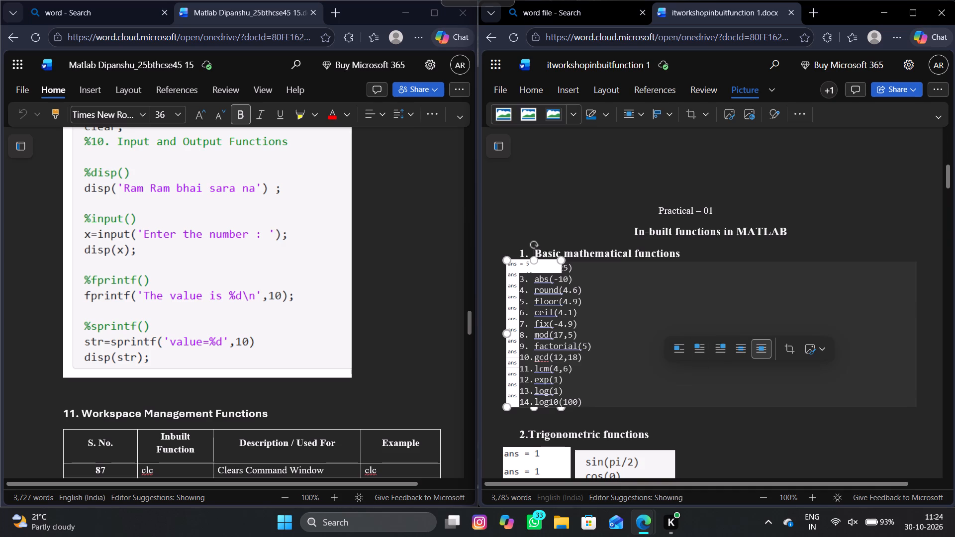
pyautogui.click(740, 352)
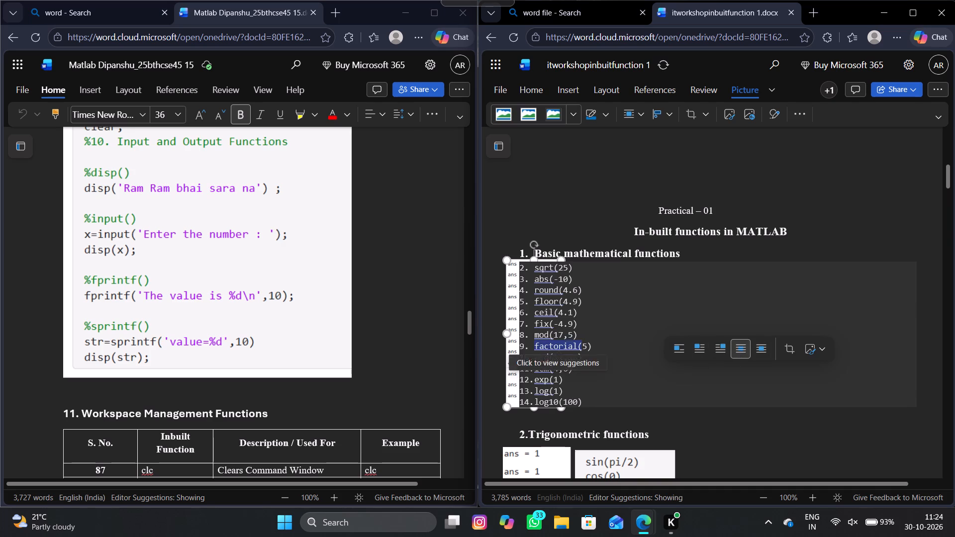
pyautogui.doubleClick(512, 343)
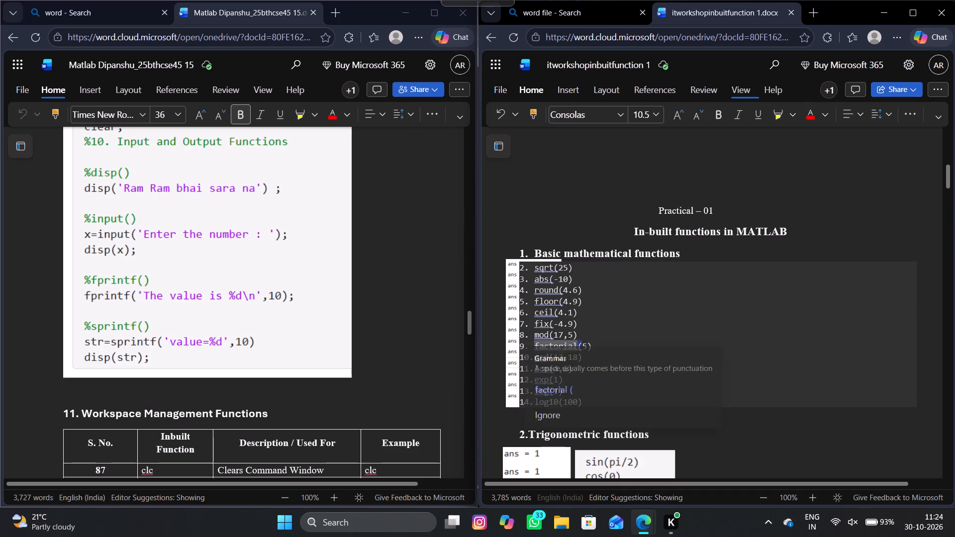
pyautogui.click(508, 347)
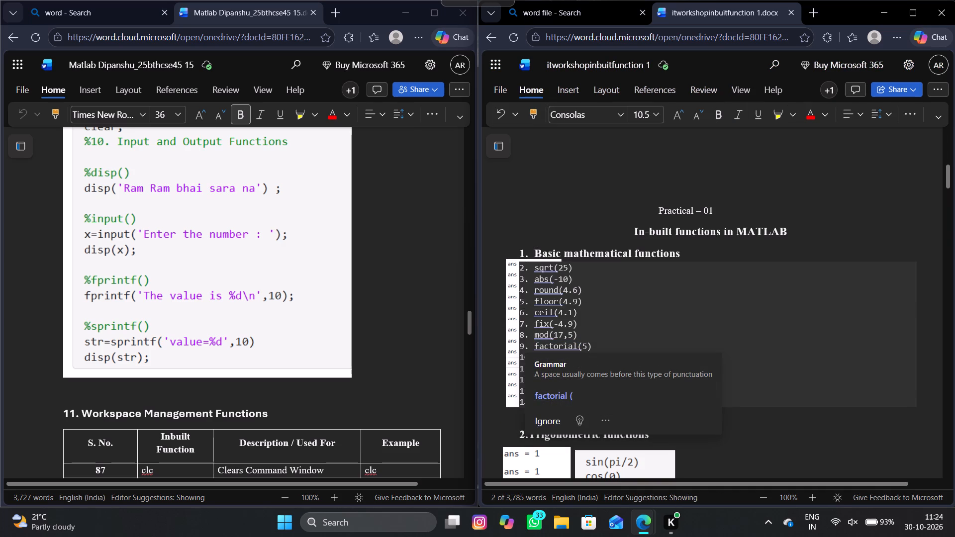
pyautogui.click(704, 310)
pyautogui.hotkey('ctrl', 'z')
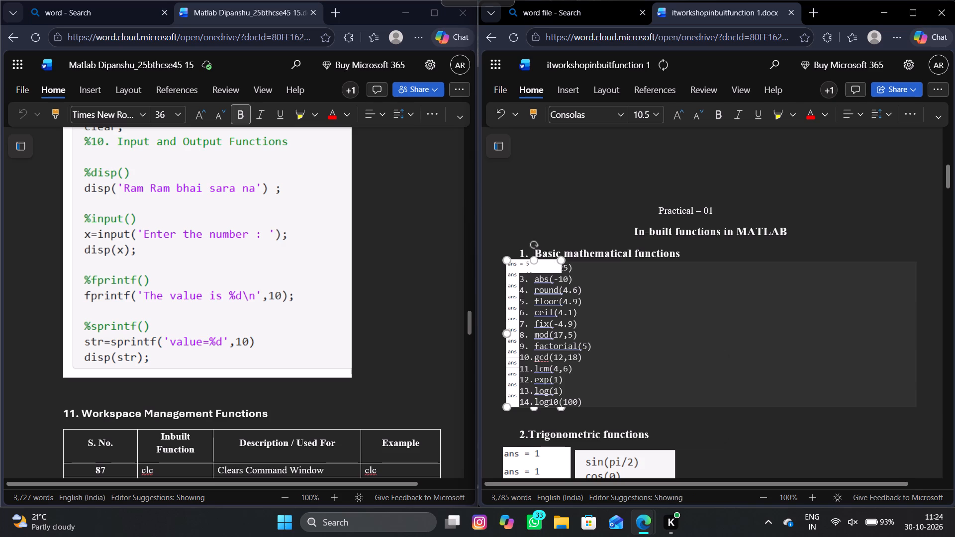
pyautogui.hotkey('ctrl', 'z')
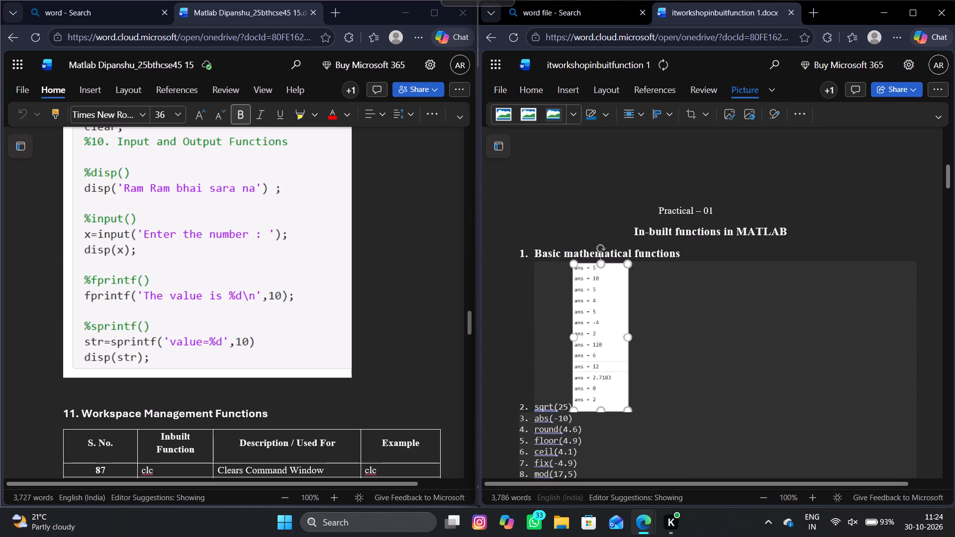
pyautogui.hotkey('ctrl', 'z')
# Set the basic mathematical functions' output picture to Behind Text and move it well to the right of the function list.
pyautogui.click(534, 315)
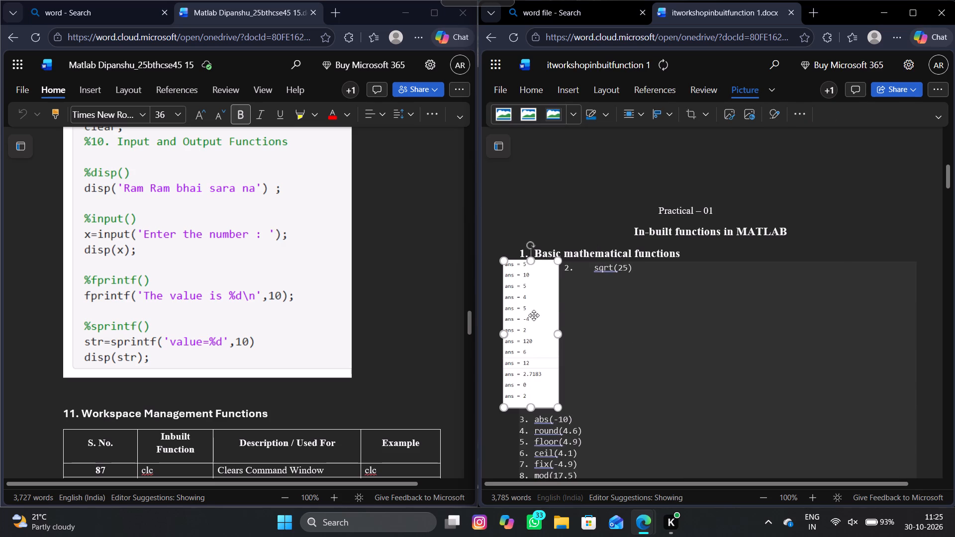
pyautogui.rightClick(534, 315)
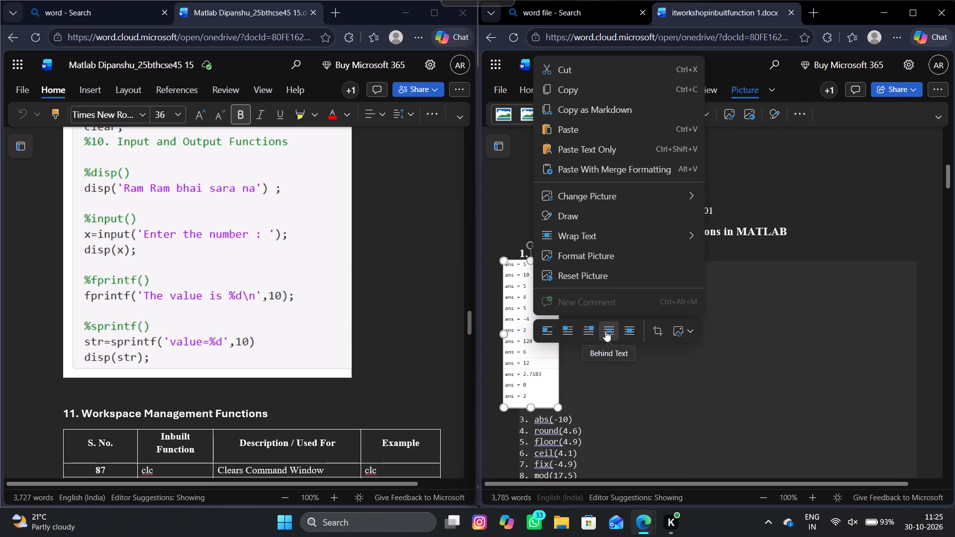
pyautogui.click(605, 331)
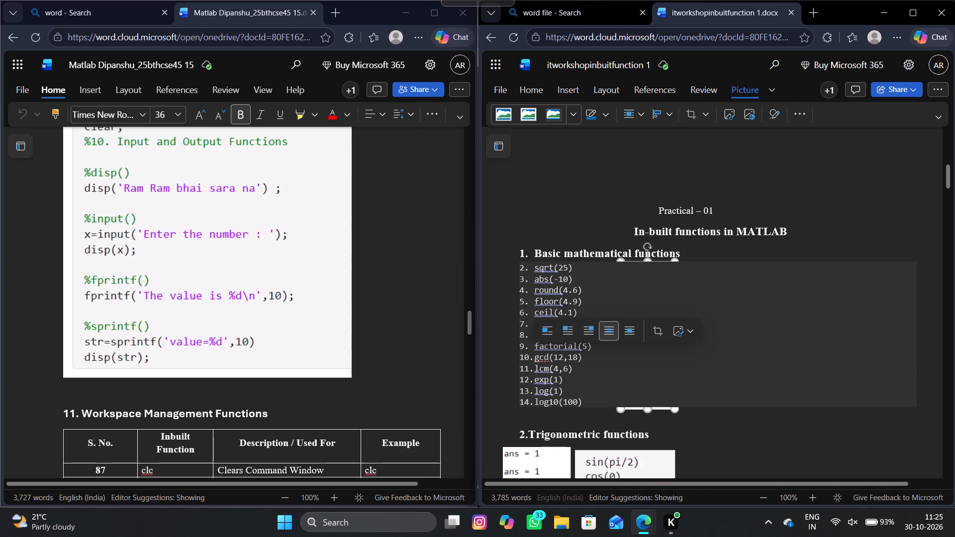
pyautogui.click(629, 330)
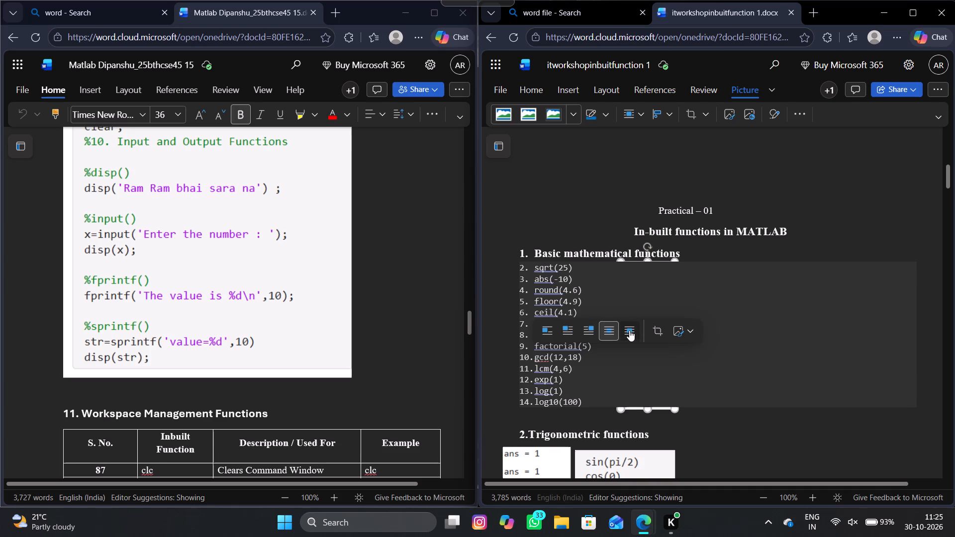
pyautogui.moveTo(644, 268); pyautogui.dragTo(817, 268)
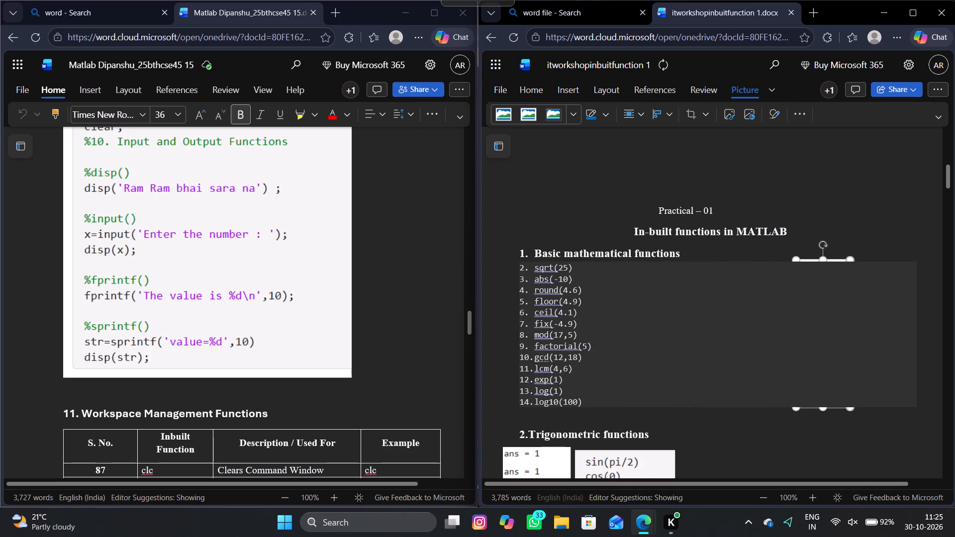
# Undo the basic mathematical functions' output picture moves and its Behind Text wrapping, and check the section's layout.
pyautogui.moveTo(817, 258); pyautogui.dragTo(811, 216)
pyautogui.hotkey('ctrl', 'z')
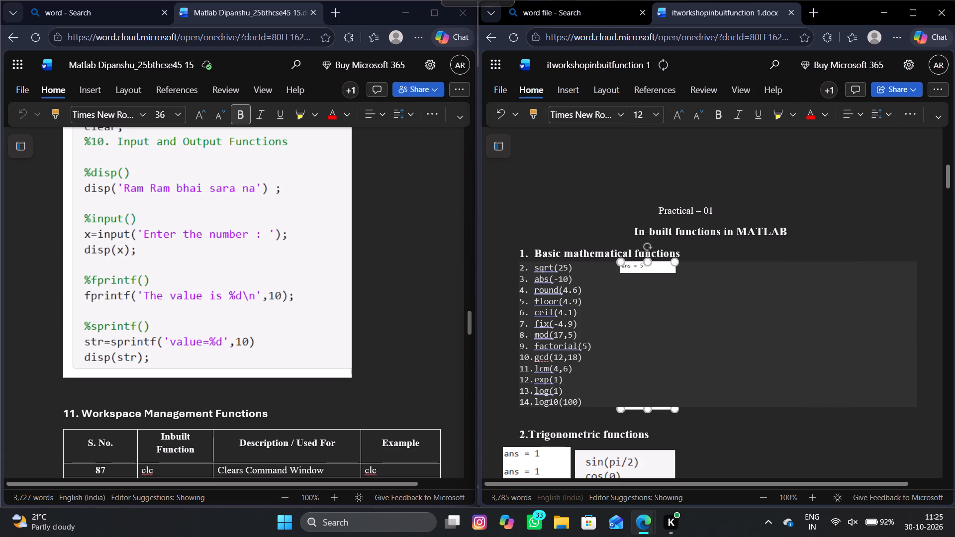
pyautogui.hotkey('ctrl', 'z')
pyautogui.hotkey('ctrl', 'z')
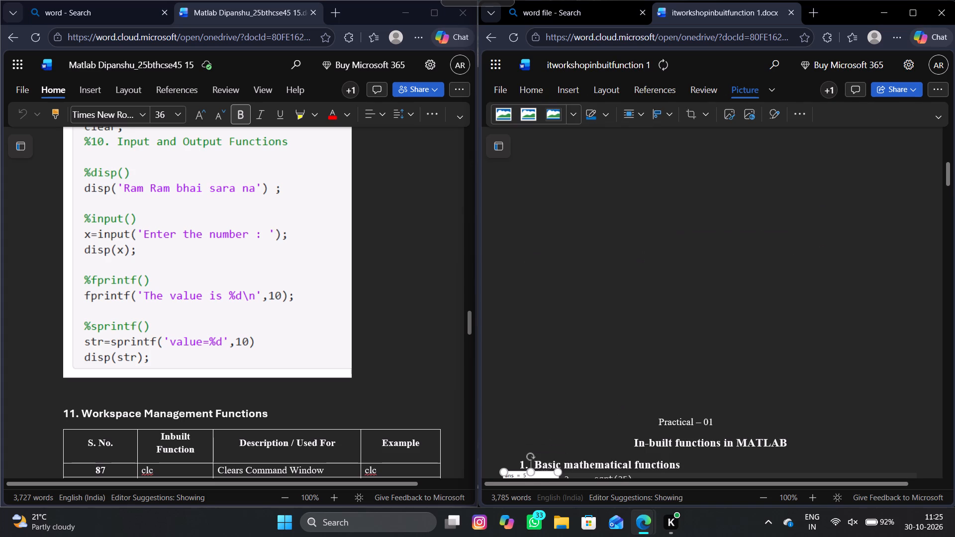
pyautogui.scroll(-5, 811, 216)
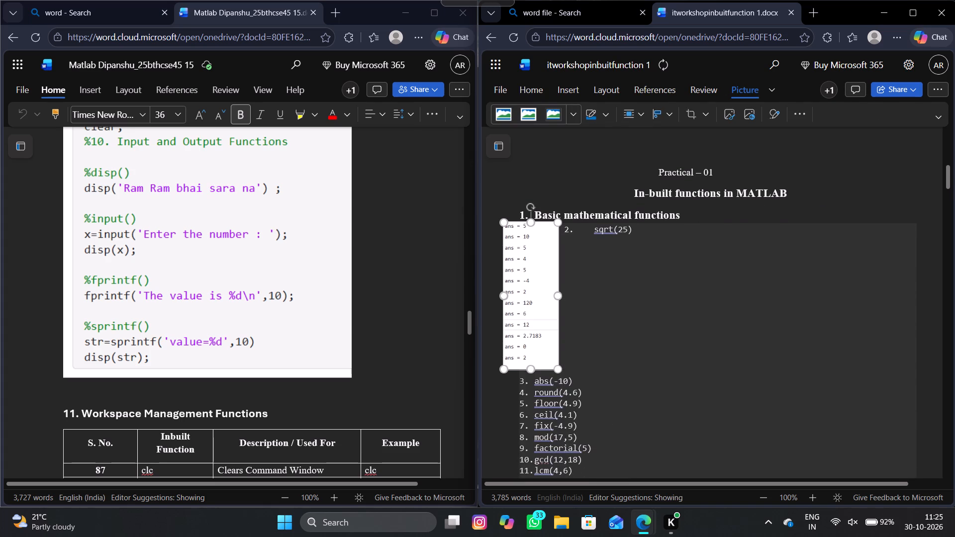
pyautogui.scroll(-2, 811, 216)
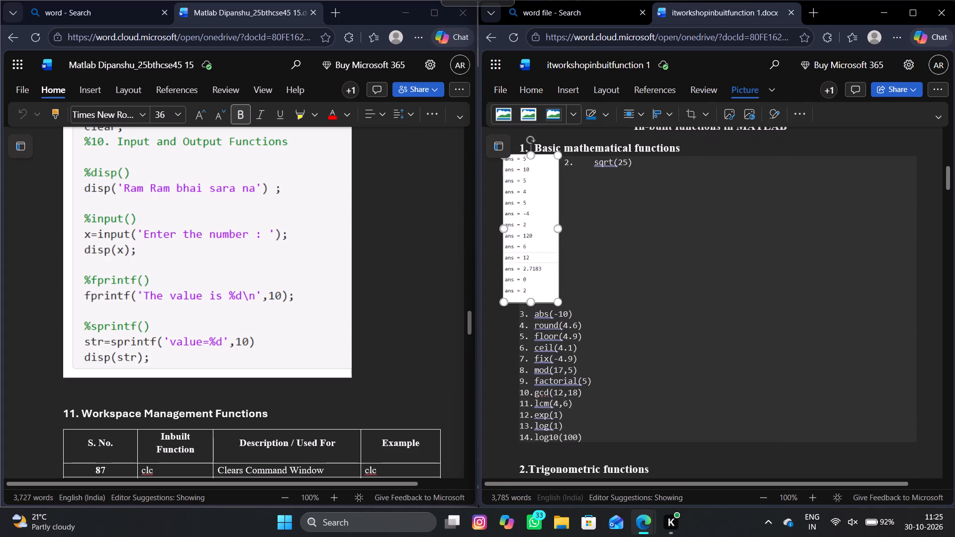
pyautogui.scroll(-1, 811, 216)
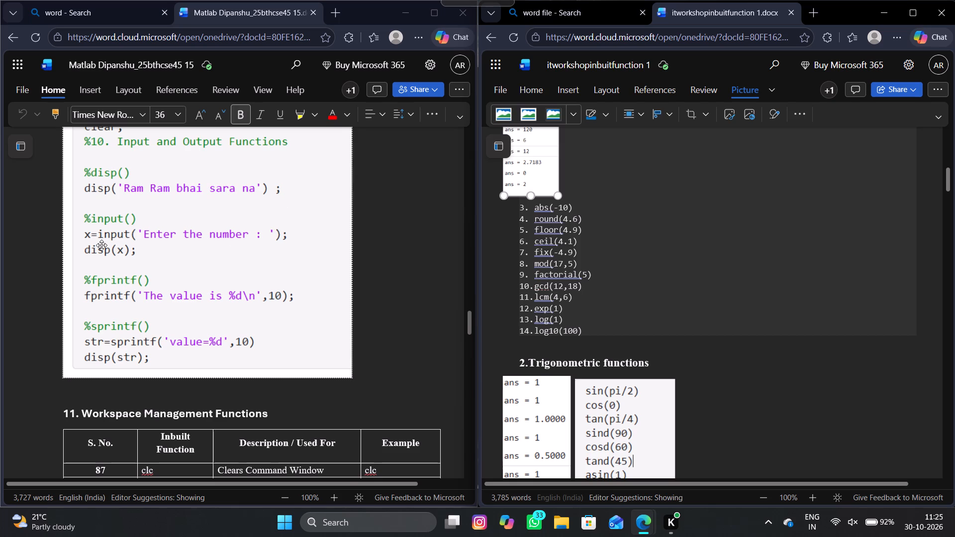
# Look back through the other MATLAB document from Input and Output Functions to the Basic Mathematical Functions of Program 7.
pyautogui.scroll(3, 101, 245)
pyautogui.hscroll(1, 101, 245)
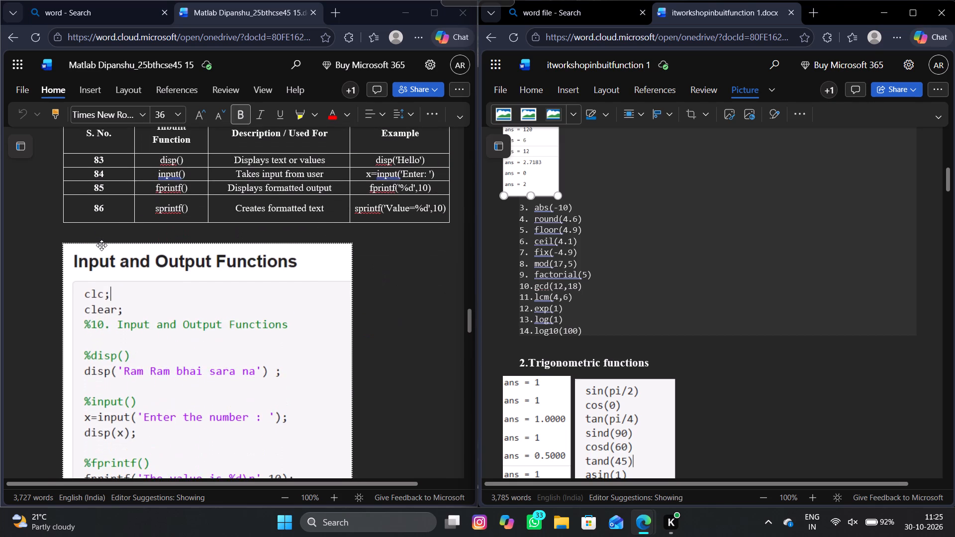
pyautogui.scroll(6, 101, 245)
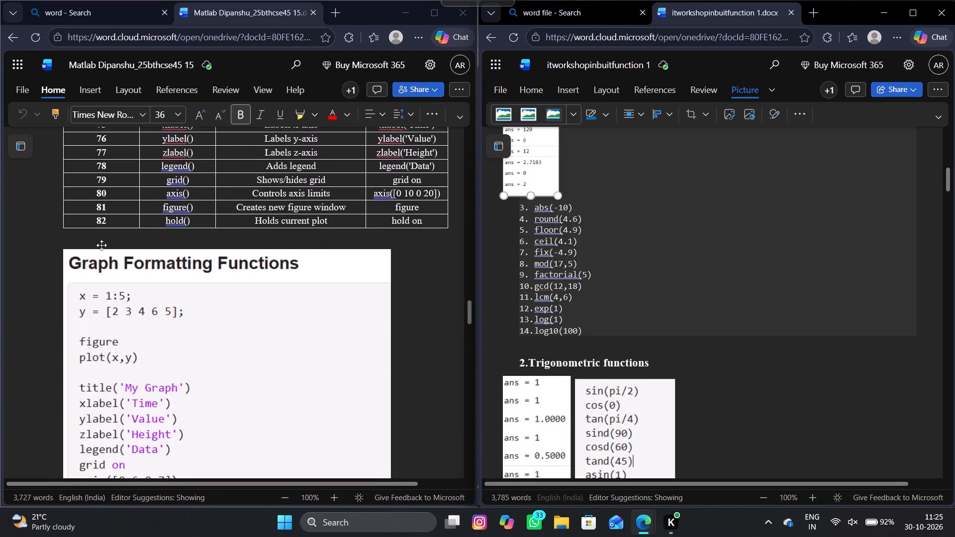
pyautogui.scroll(6, 101, 245)
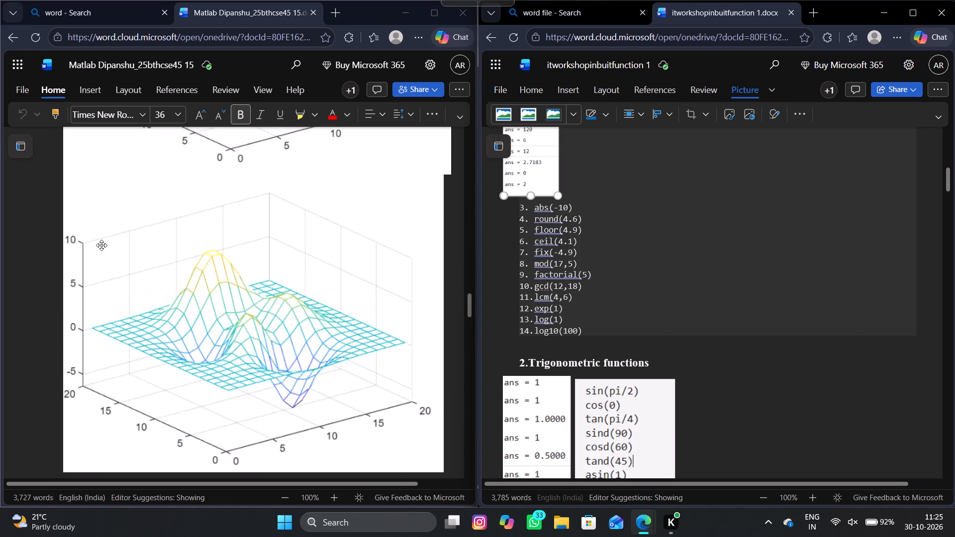
pyautogui.scroll(15, 101, 245)
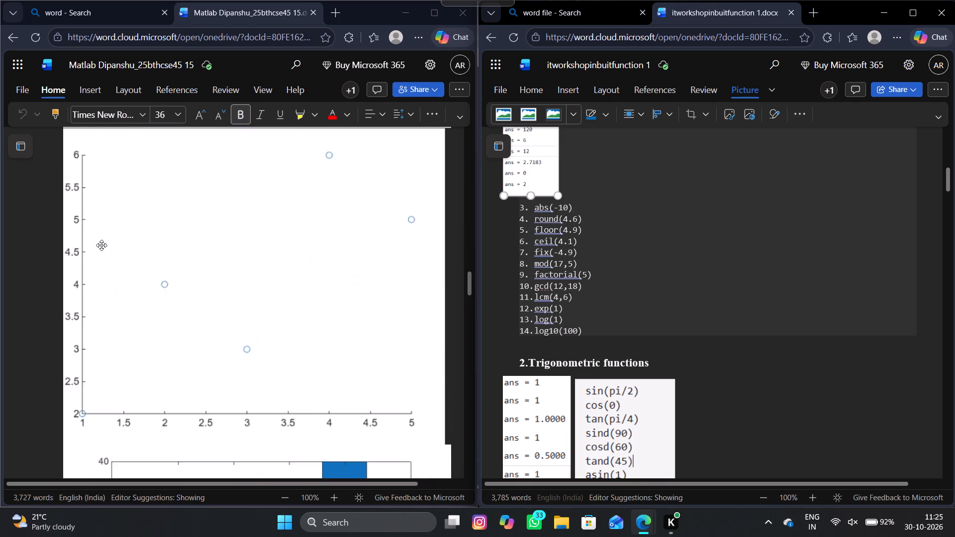
pyautogui.scroll(5, 101, 245)
pyautogui.scroll(-1, 101, 245)
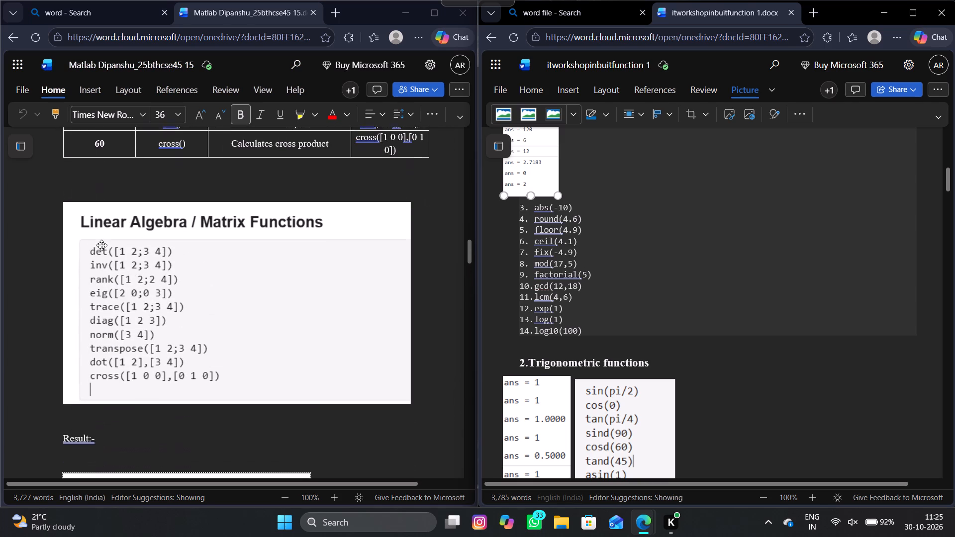
pyautogui.scroll(-1, 101, 245)
pyautogui.scroll(8, 101, 245)
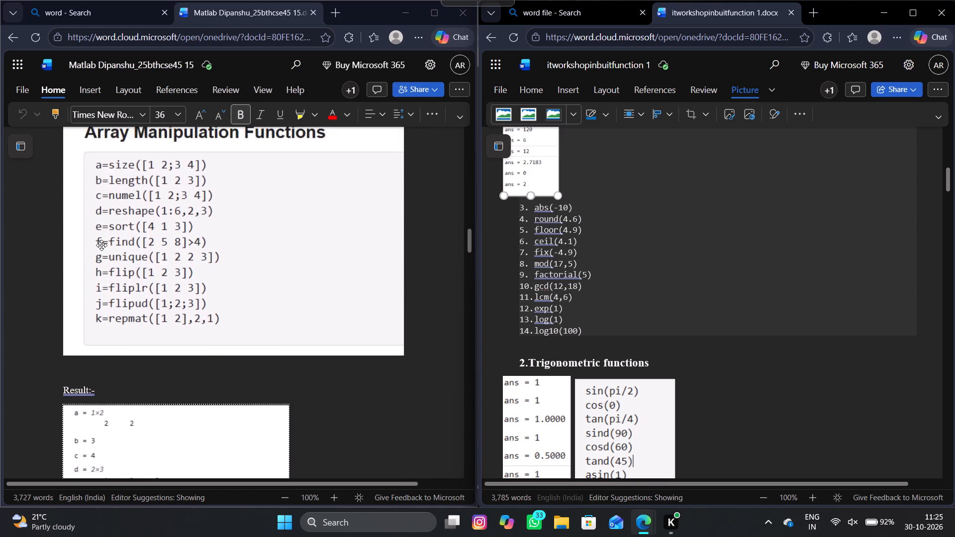
pyautogui.scroll(1, 101, 245)
pyautogui.hscroll(1, 101, 245)
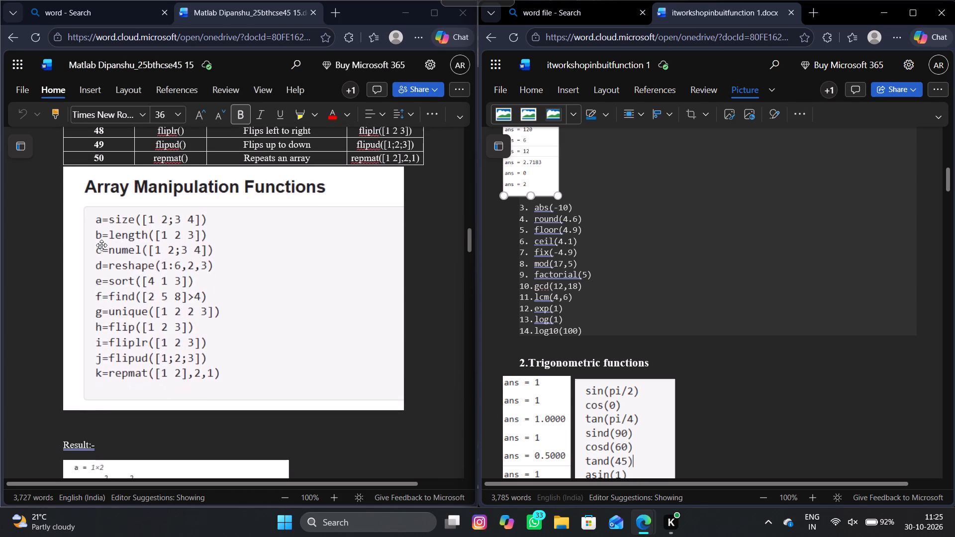
pyautogui.hscroll(1, 101, 245)
pyautogui.scroll(8, 101, 245)
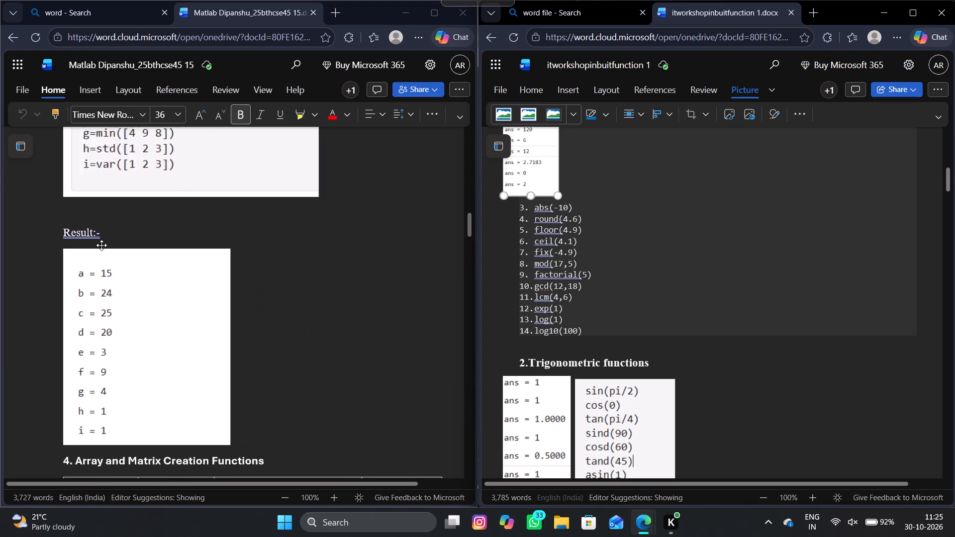
pyautogui.scroll(7, 101, 245)
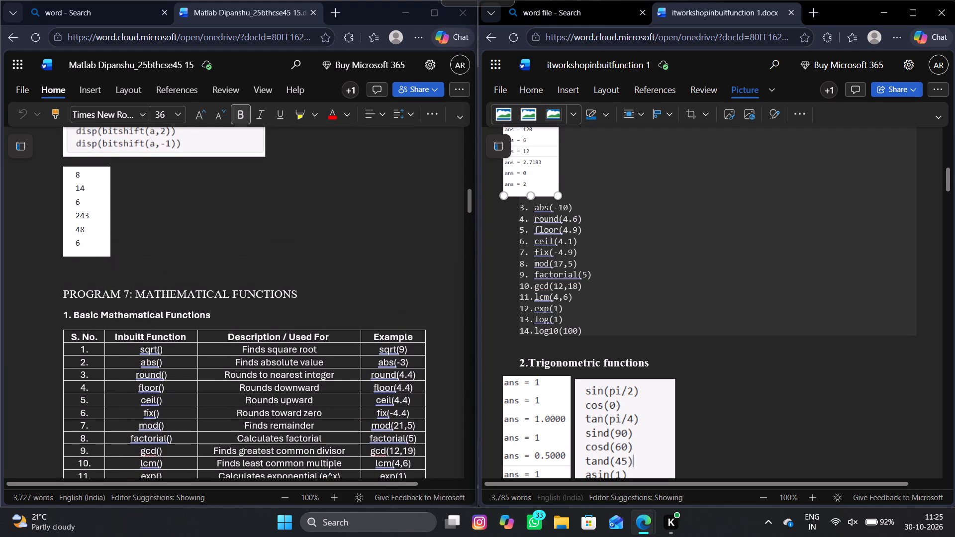
# Compare the Basic Mathematical and Trigonometric Functions sections of the two documents, including their code and output pictures.
pyautogui.scroll(3, 659, 277)
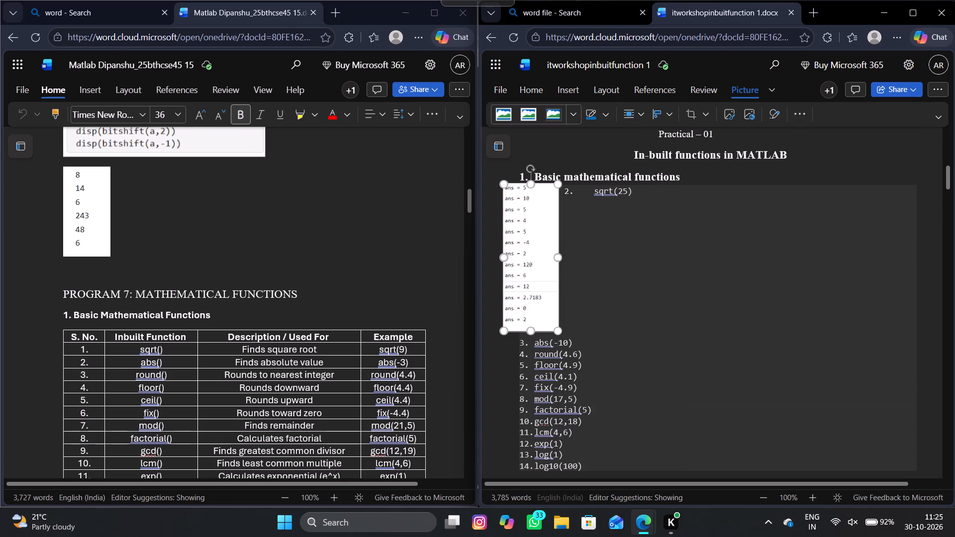
pyautogui.scroll(-2, 358, 419)
pyautogui.scroll(-1, 670, 376)
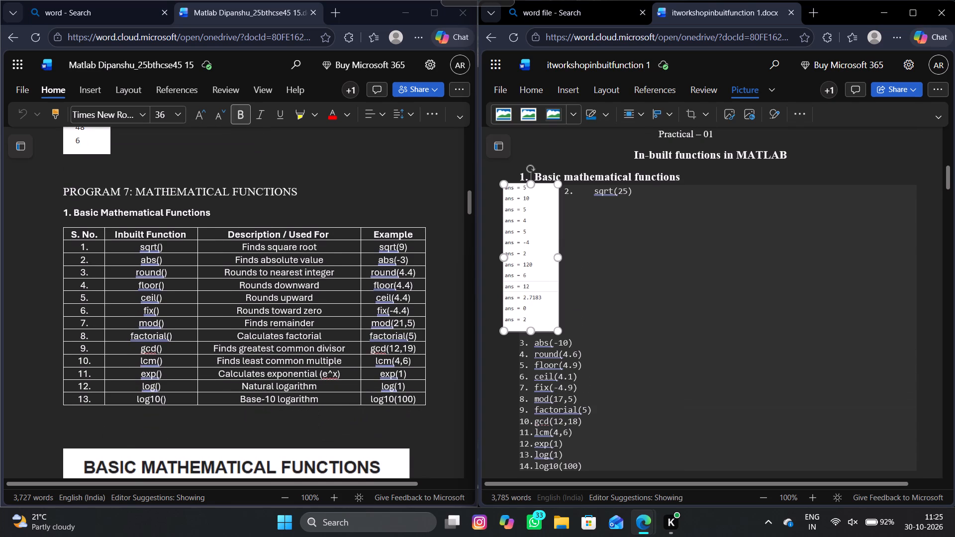
pyautogui.scroll(-3, 670, 376)
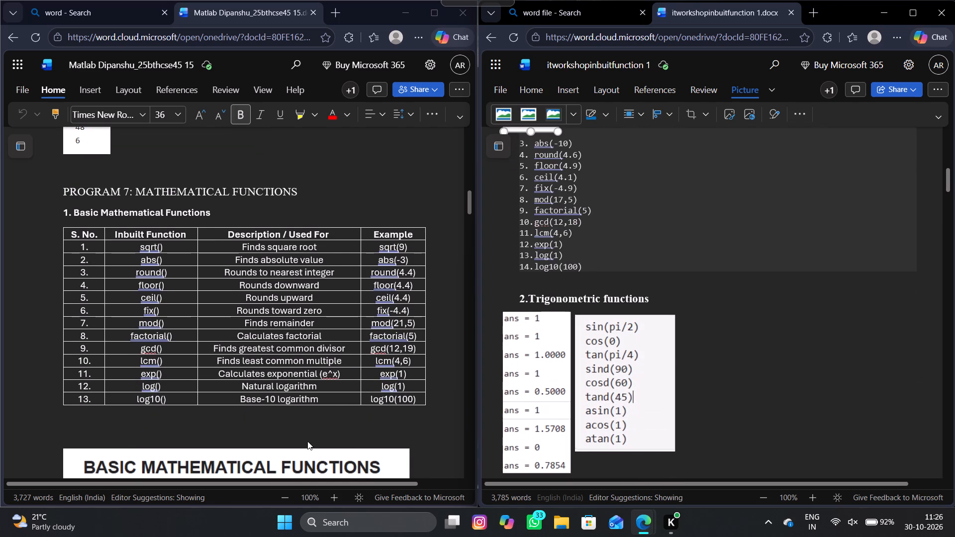
pyautogui.scroll(-6, 300, 439)
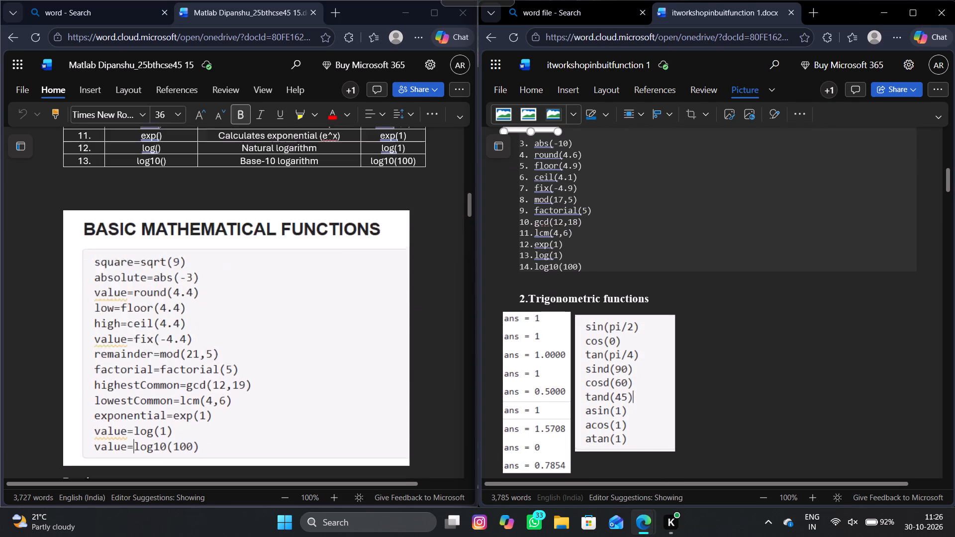
pyautogui.scroll(-4, 300, 439)
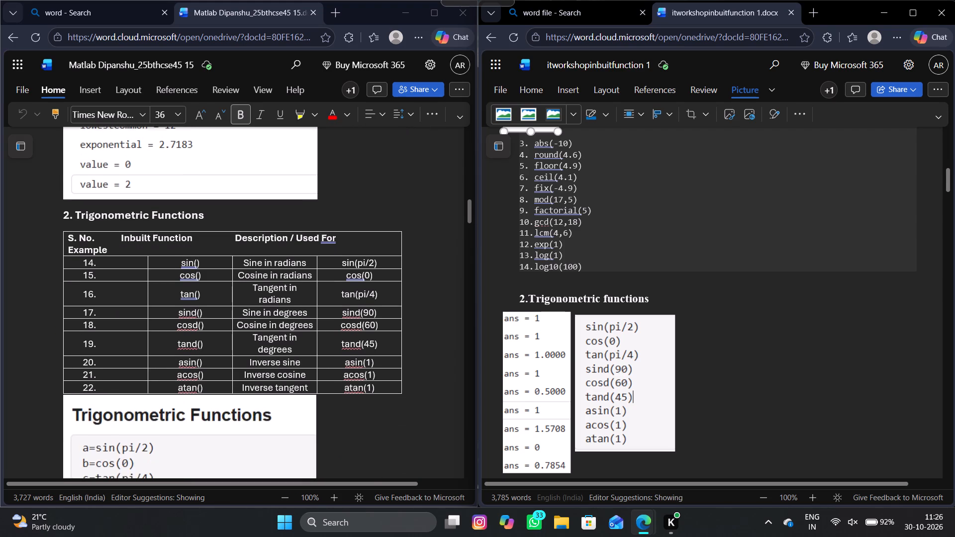
pyautogui.hscroll(1, 317, 368)
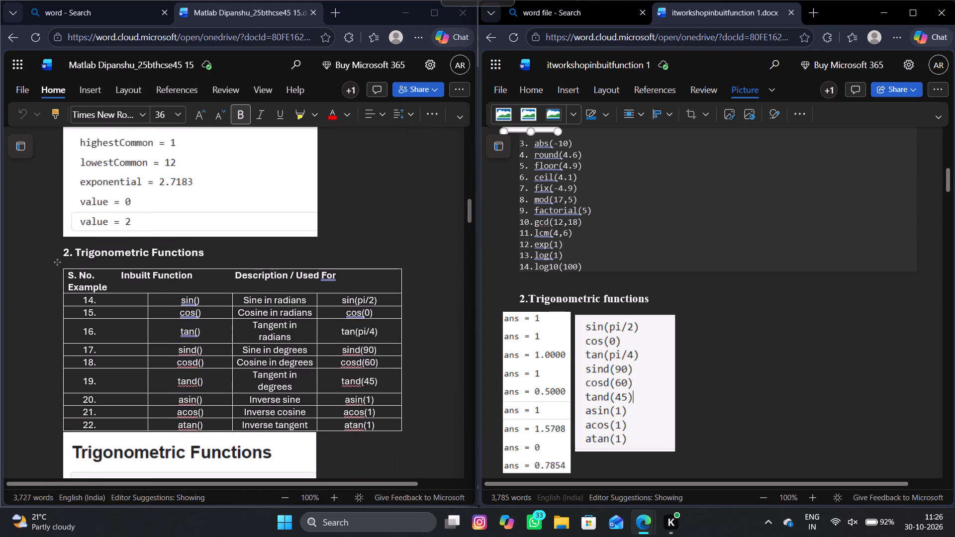
pyautogui.hscroll(1, 317, 368)
pyautogui.scroll(-4, 317, 368)
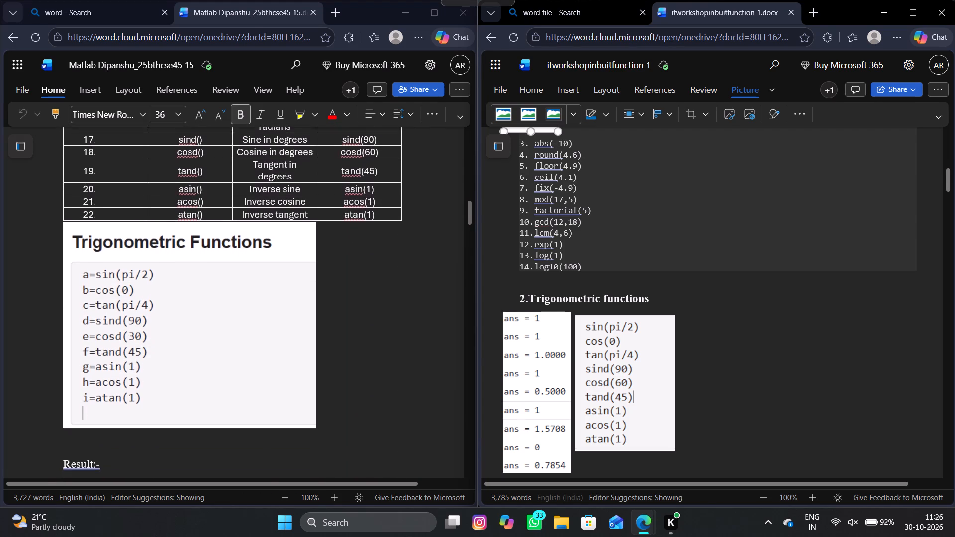
pyautogui.scroll(-4, 317, 368)
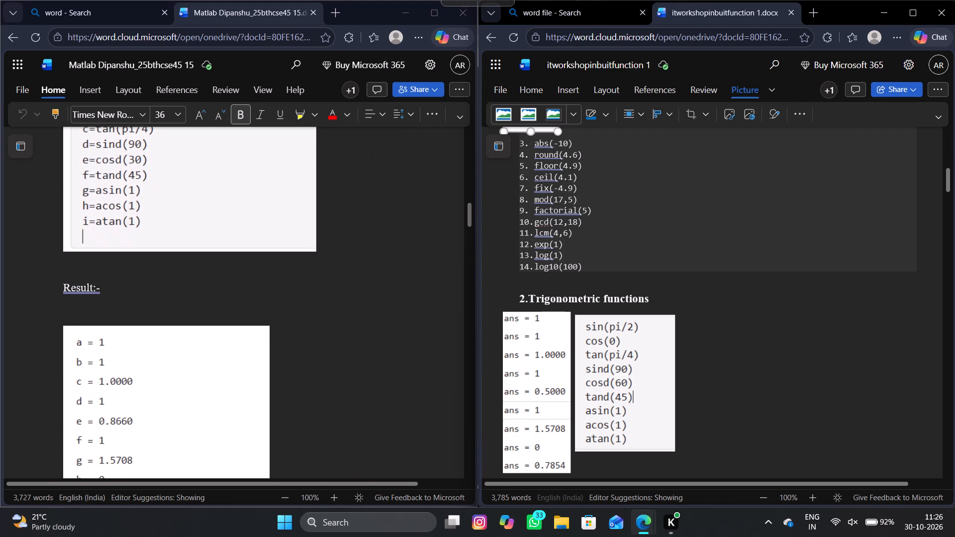
pyautogui.scroll(-4, 317, 368)
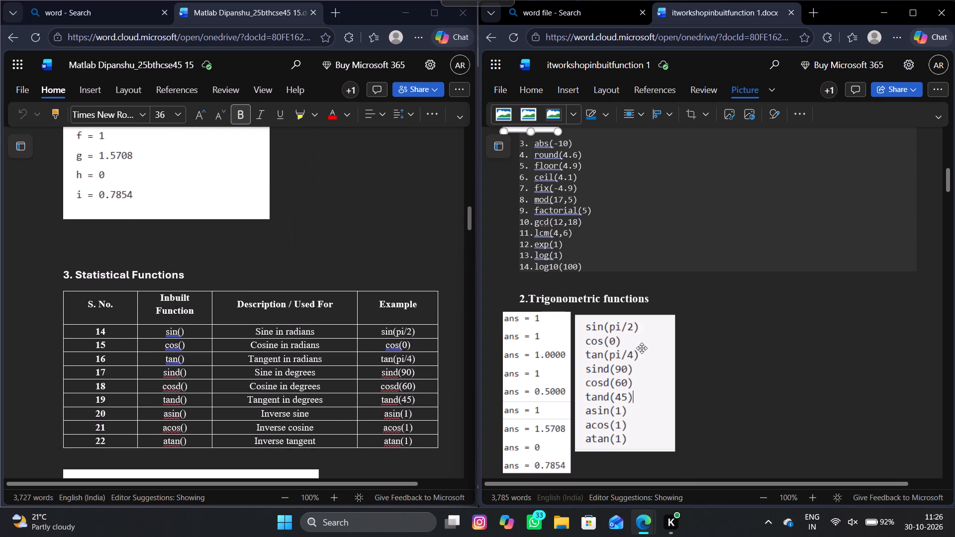
# Compare the Statistical Functions and Array and Matrix Creation Functions sections of the two documents.
pyautogui.scroll(-5, 645, 348)
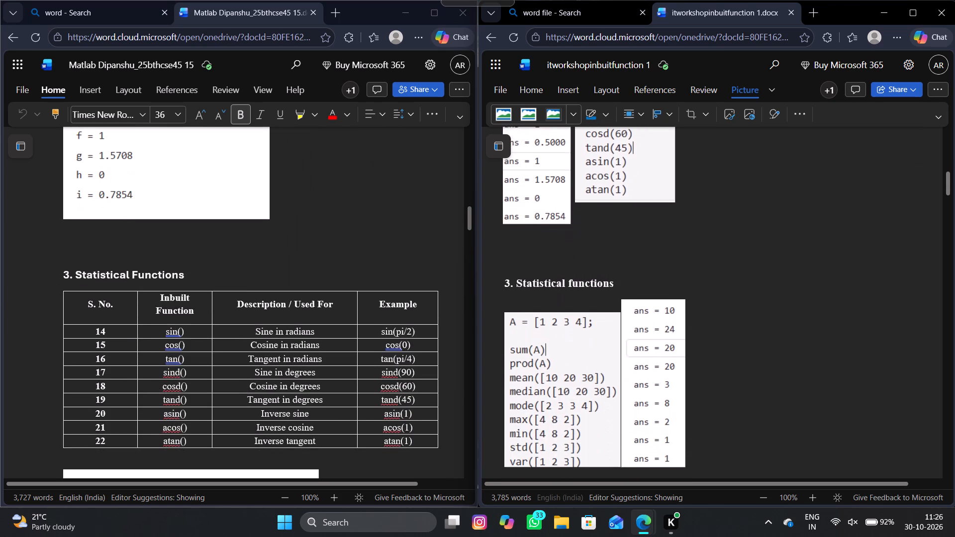
pyautogui.scroll(-1, 645, 348)
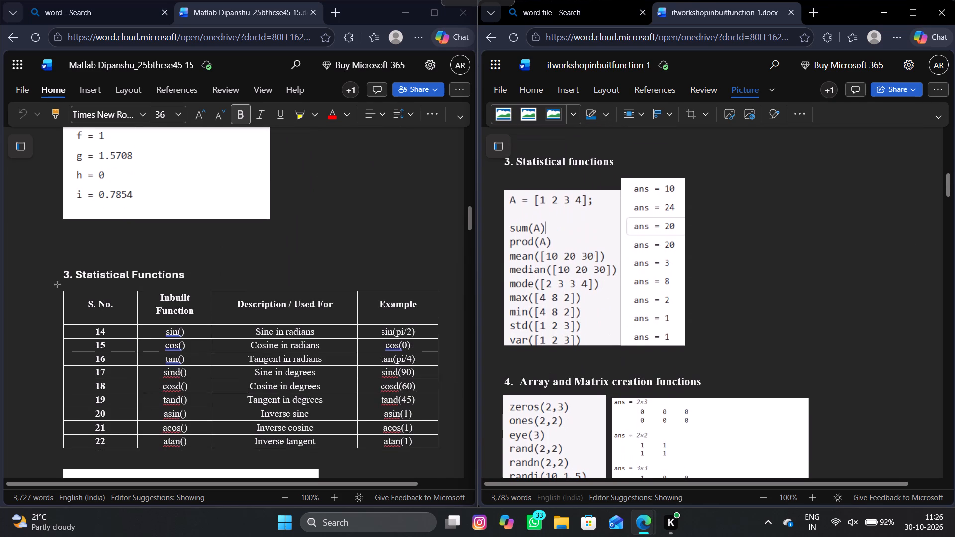
pyautogui.scroll(-1, 373, 386)
pyautogui.scroll(-1, 615, 359)
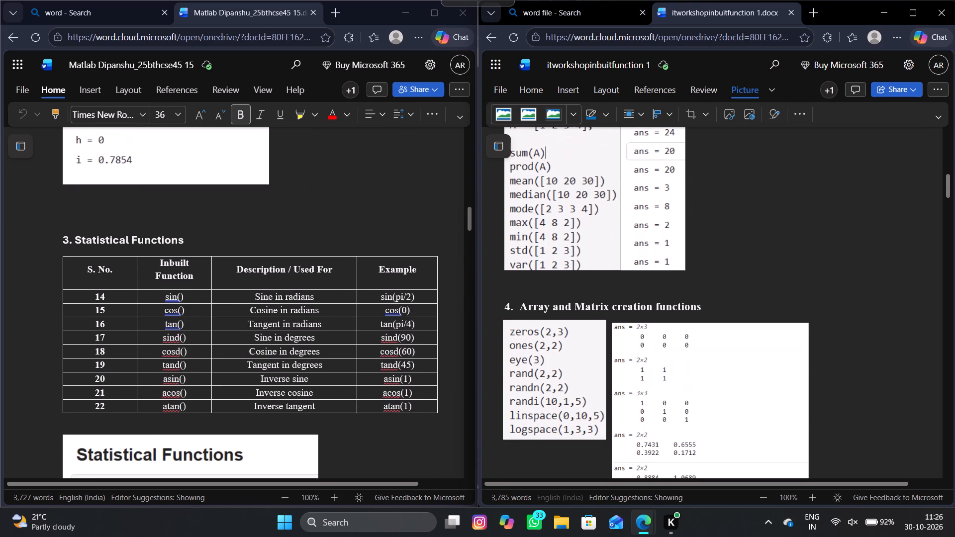
pyautogui.scroll(-1, 615, 359)
pyautogui.scroll(-4, 304, 365)
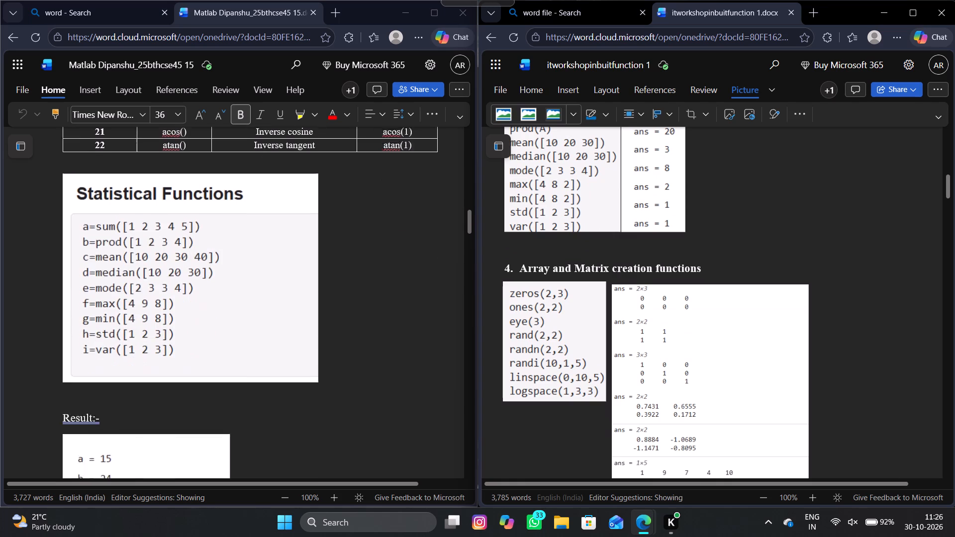
pyautogui.scroll(-3, 304, 365)
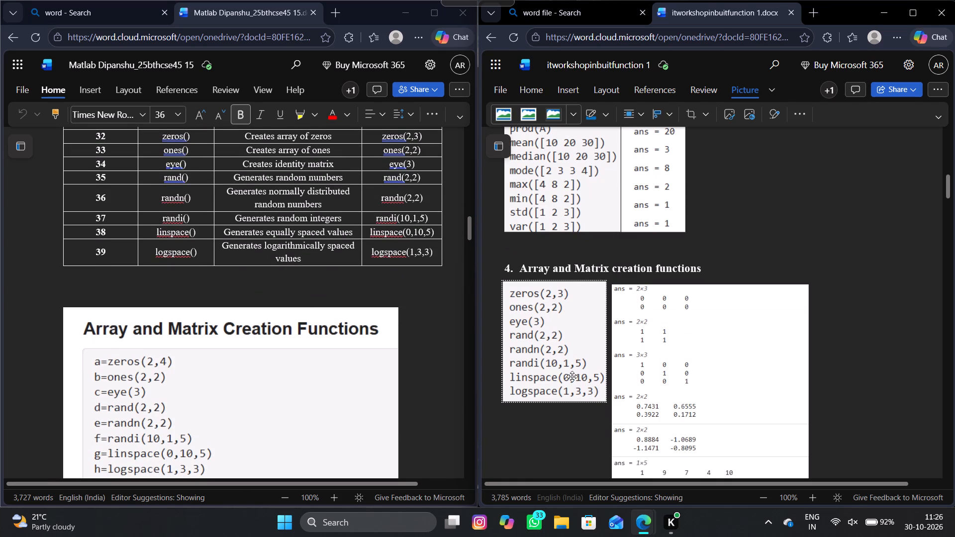
# Compare the Array and Matrix Creation and Array Manipulation sections of the two documents, including their code and output pictures.
pyautogui.scroll(-4, 572, 376)
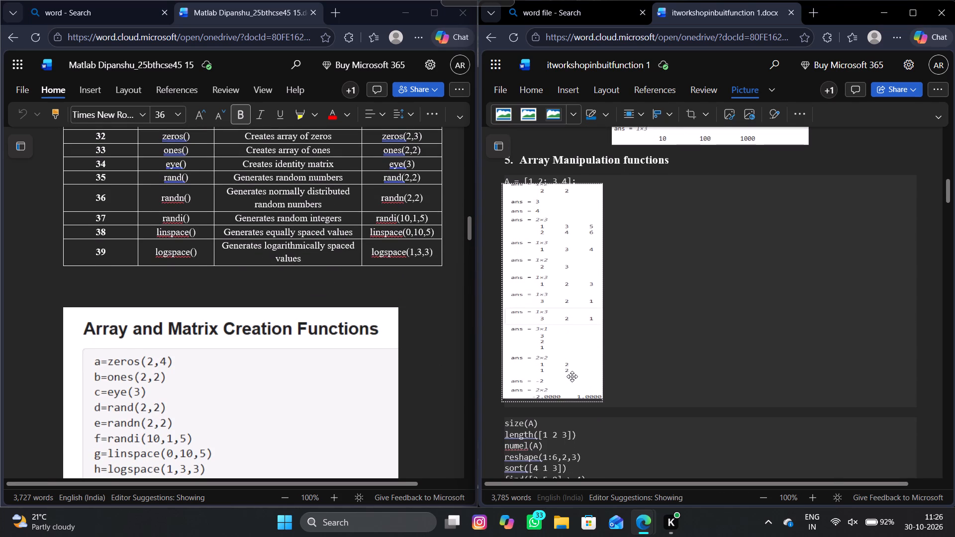
pyautogui.scroll(-4, 287, 423)
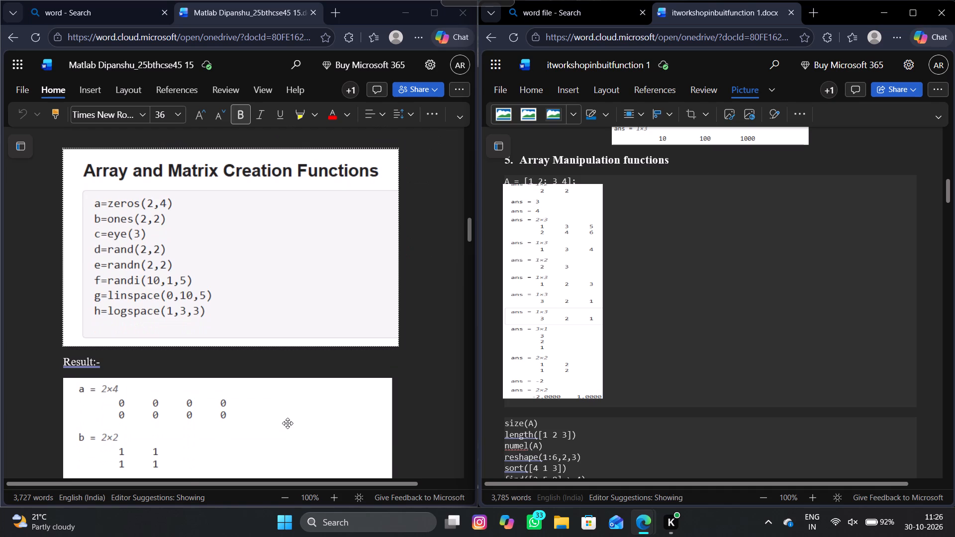
pyautogui.hscroll(1, 287, 423)
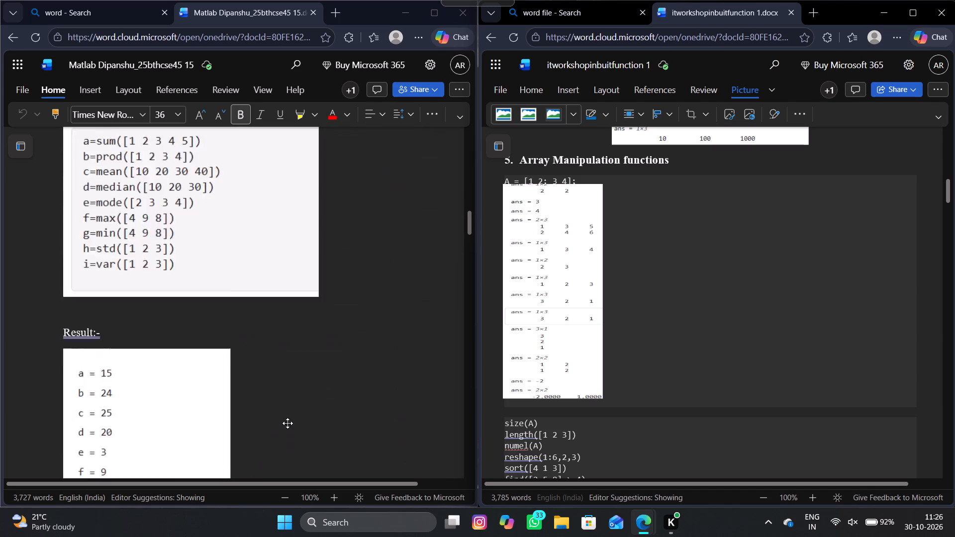
pyautogui.hscroll(1, 287, 423)
pyautogui.scroll(-1, 287, 423)
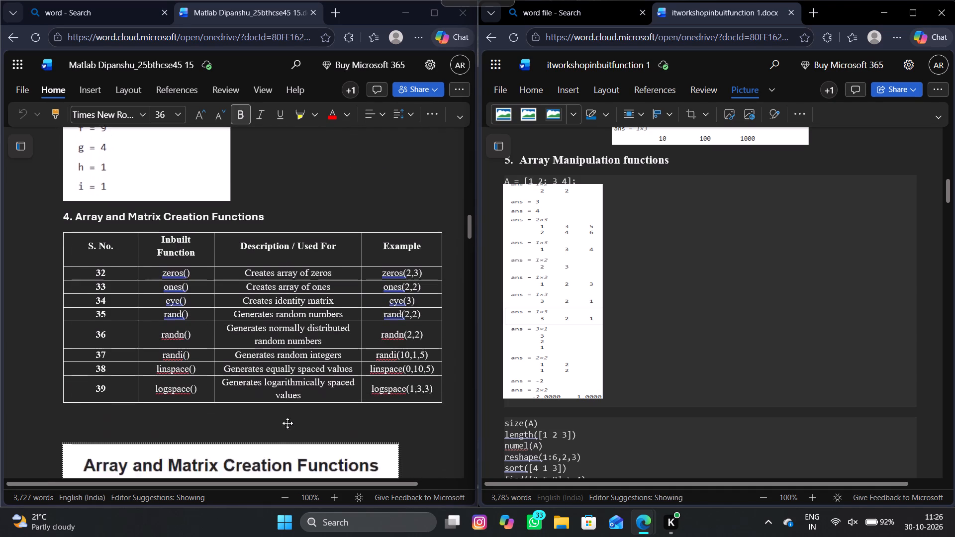
pyautogui.scroll(-5, 287, 423)
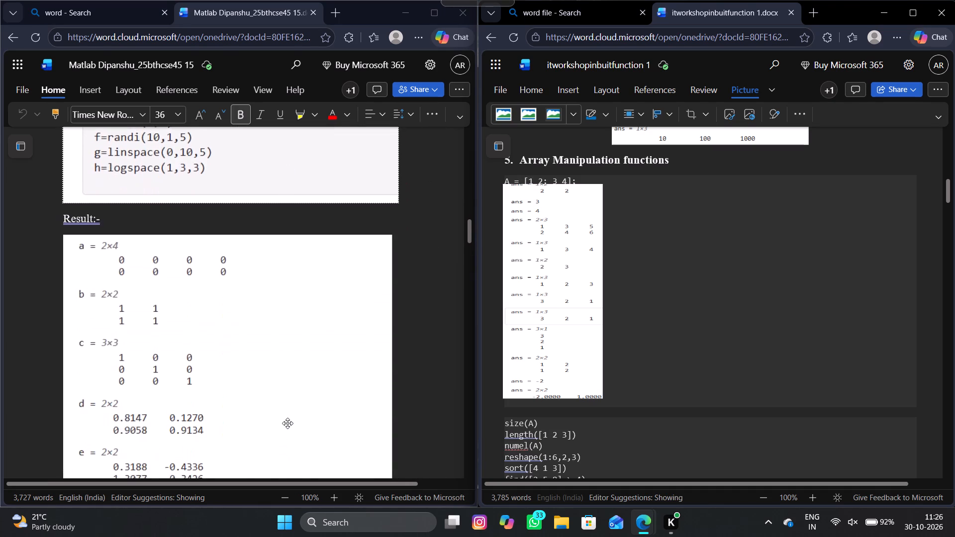
pyautogui.scroll(-3, 287, 423)
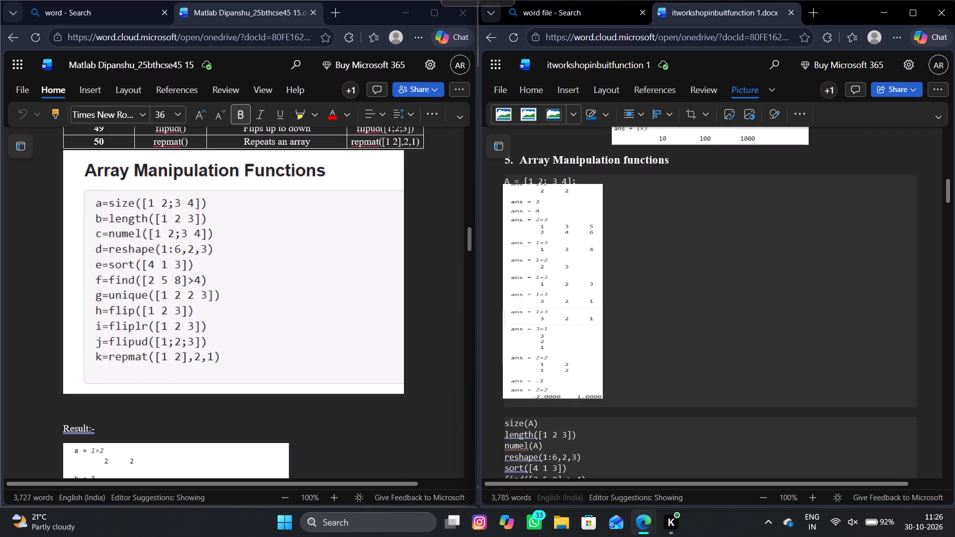
# Compare the Linear Algebra / Matrix Functions and Polynomial Functions sections of the two documents.
pyautogui.scroll(-7, 623, 393)
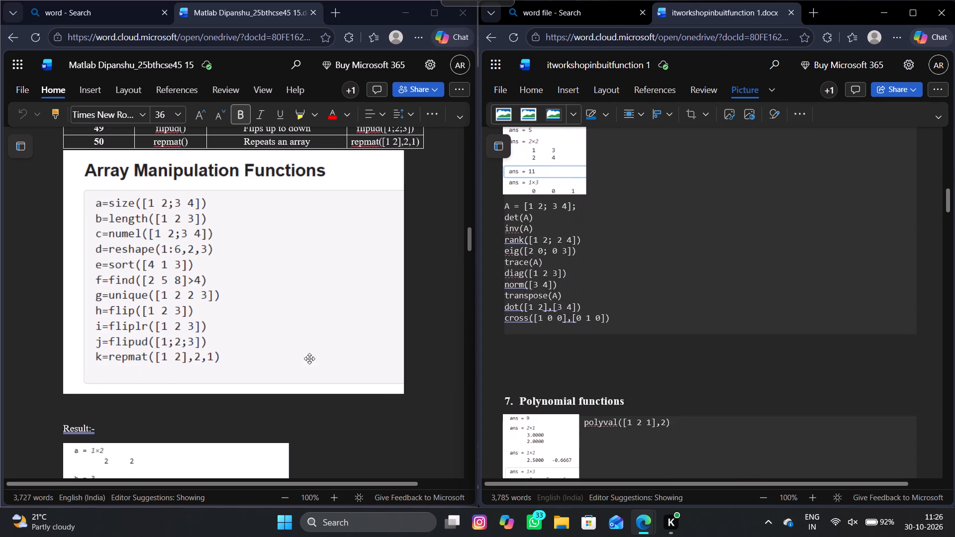
pyautogui.scroll(-10, 267, 356)
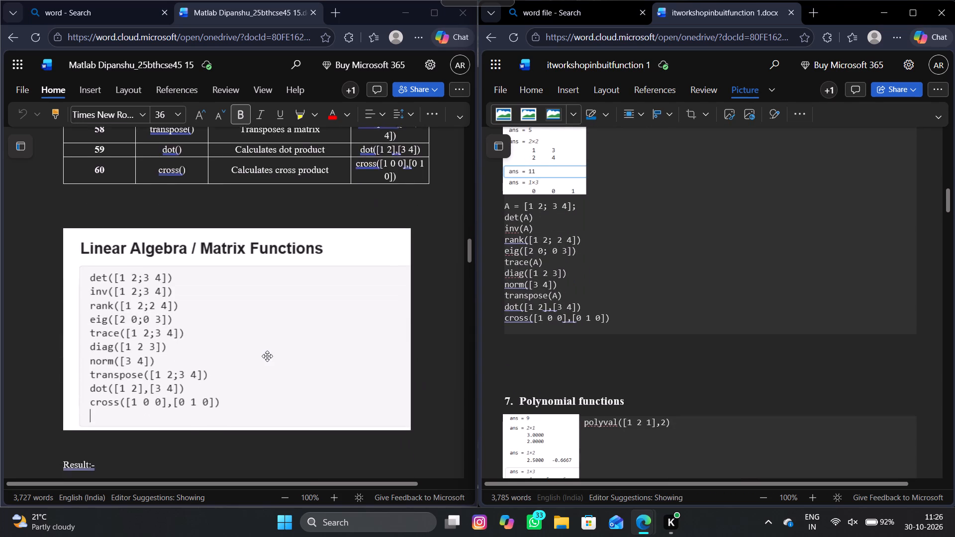
pyautogui.scroll(-3, 267, 356)
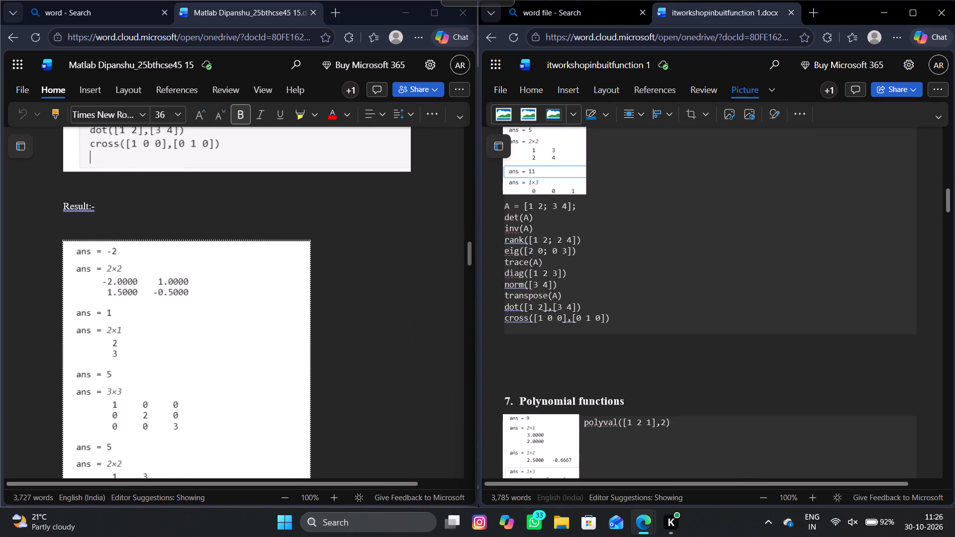
pyautogui.scroll(-6, 364, 392)
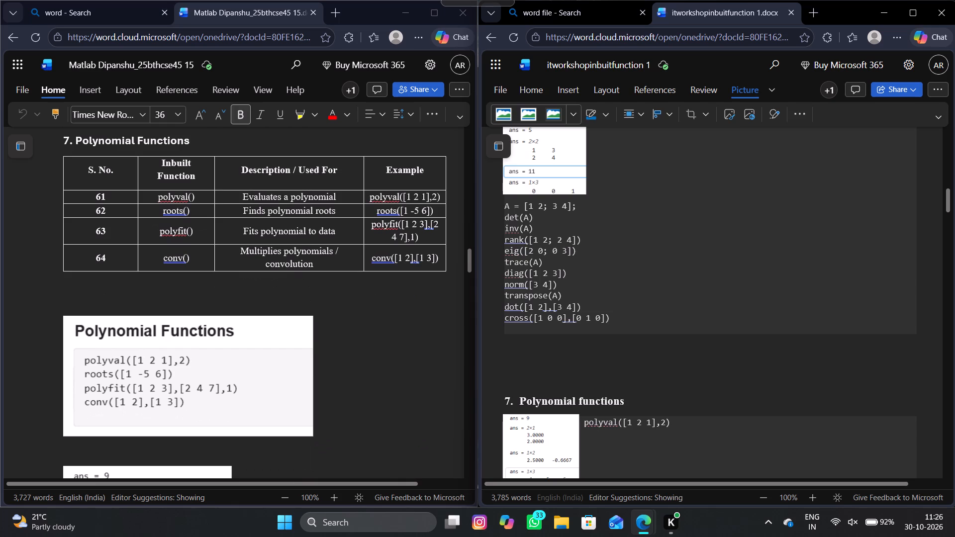
pyautogui.scroll(-5, 654, 422)
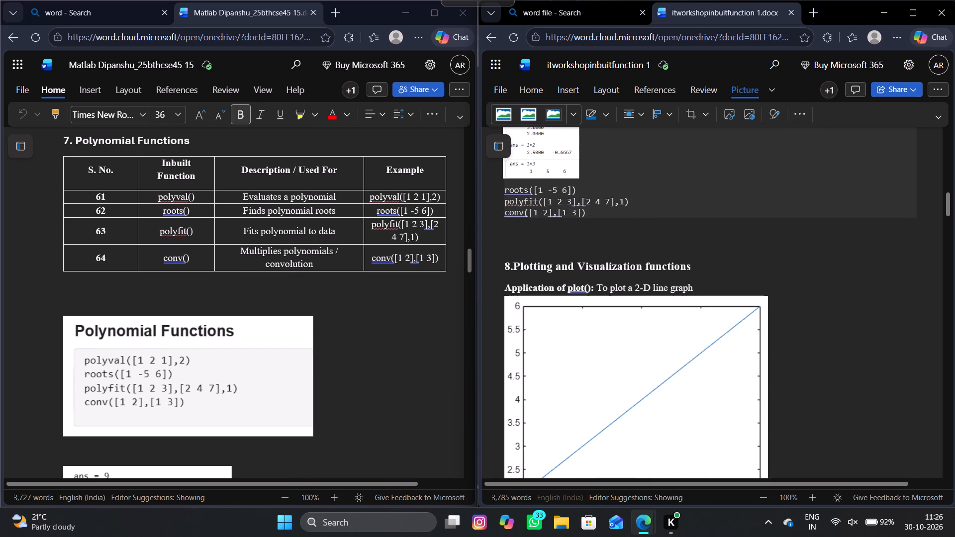
# Compare the Plotting and Visualization Functions sections of the two documents, including their code and plot pictures.
pyautogui.scroll(-7, 425, 388)
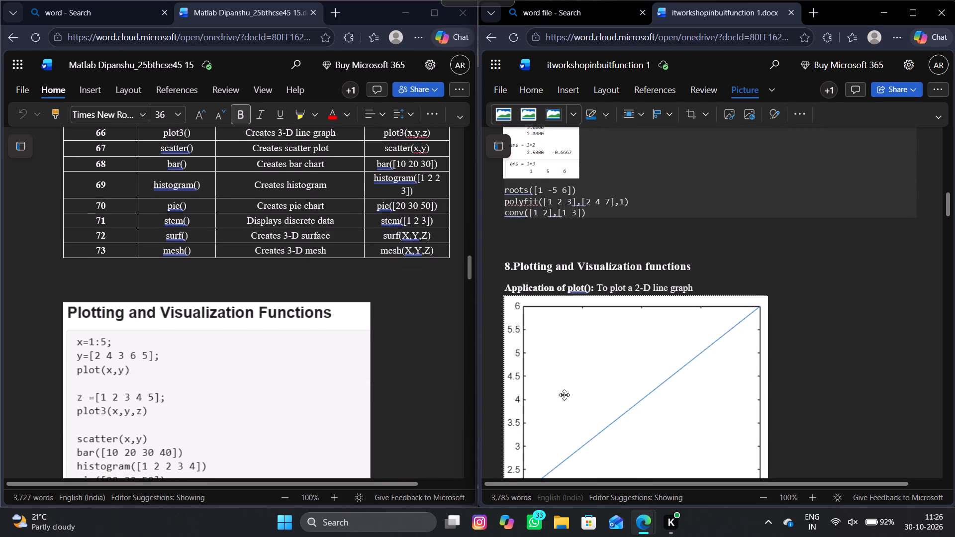
pyautogui.scroll(-8, 587, 393)
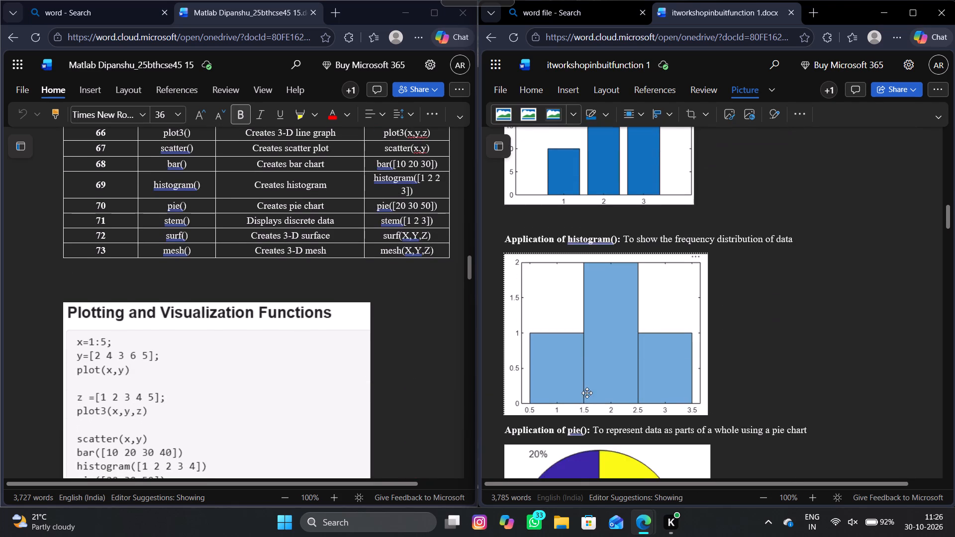
pyautogui.scroll(-6, 336, 431)
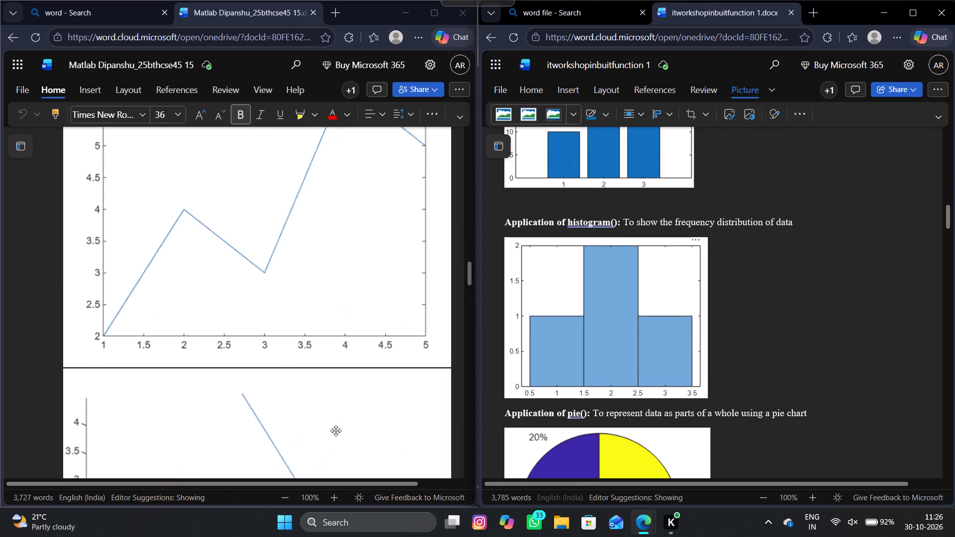
pyautogui.scroll(-7, 336, 431)
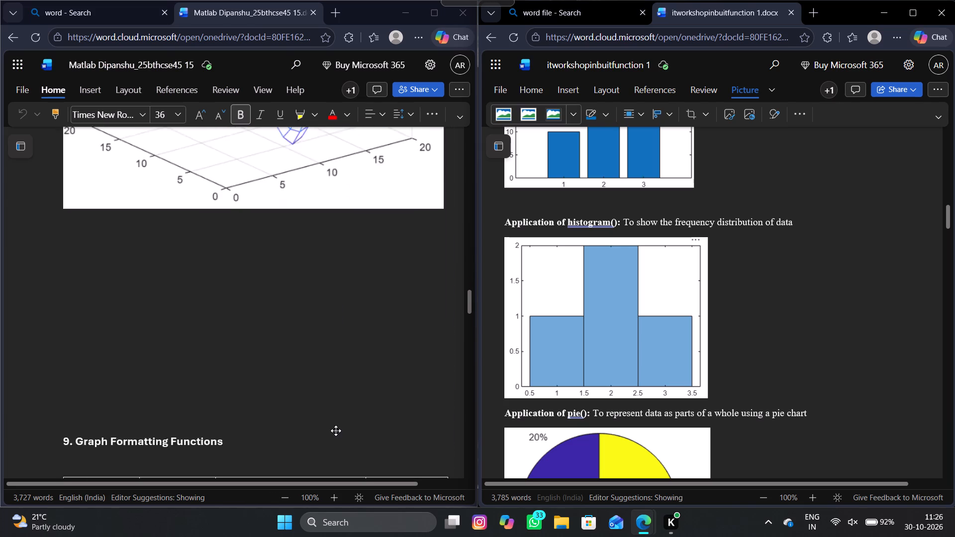
pyautogui.scroll(-6, 539, 407)
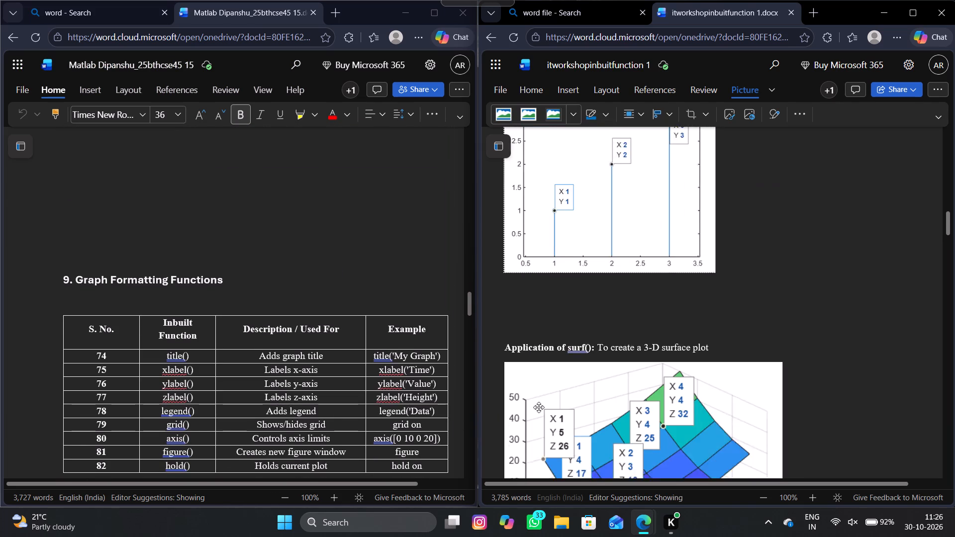
# Look through "itworkshopinbuitfunction 1" from Graph Formatting to File Handling, and examine the other document's Graph Formatting code.
pyautogui.scroll(-3, 539, 407)
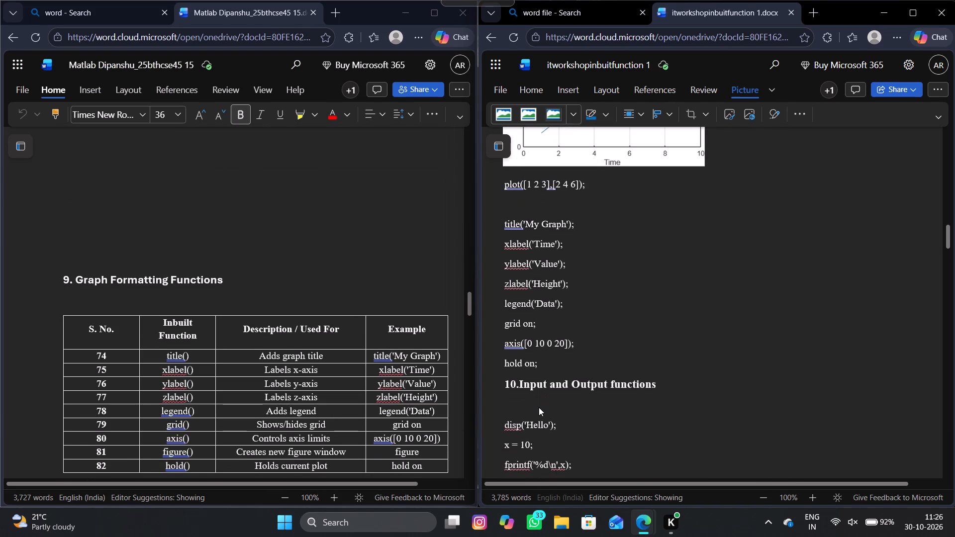
pyautogui.scroll(-7, 539, 407)
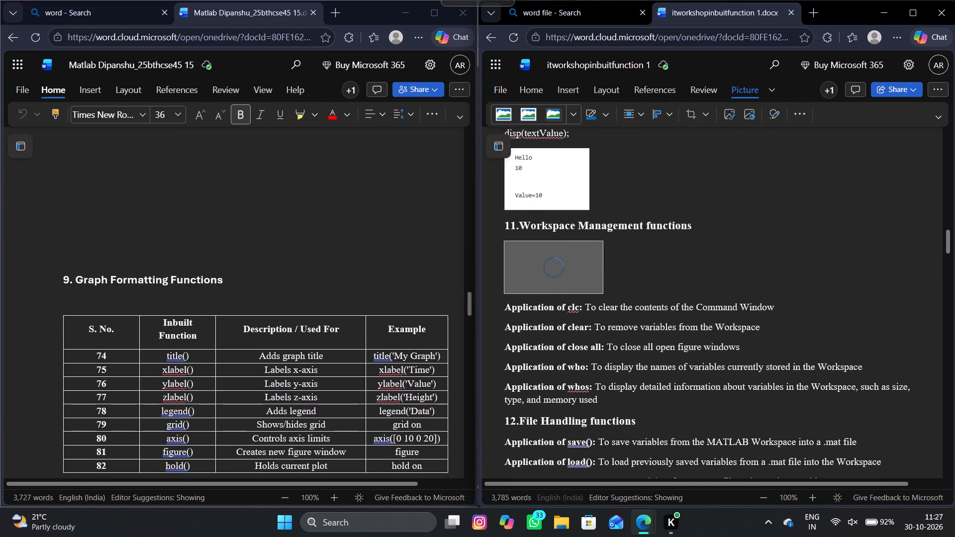
pyautogui.scroll(-1, 539, 407)
pyautogui.scroll(2, 539, 407)
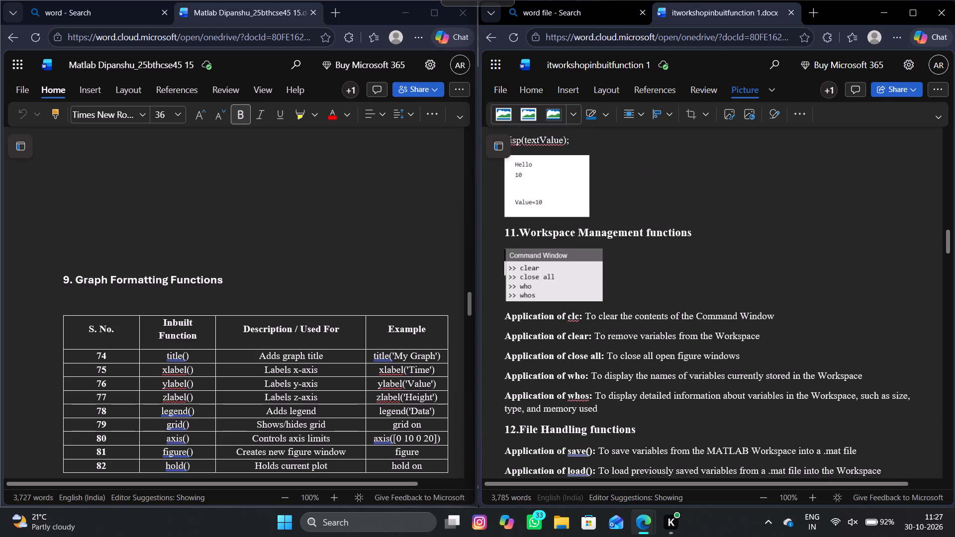
pyautogui.scroll(-5, 384, 343)
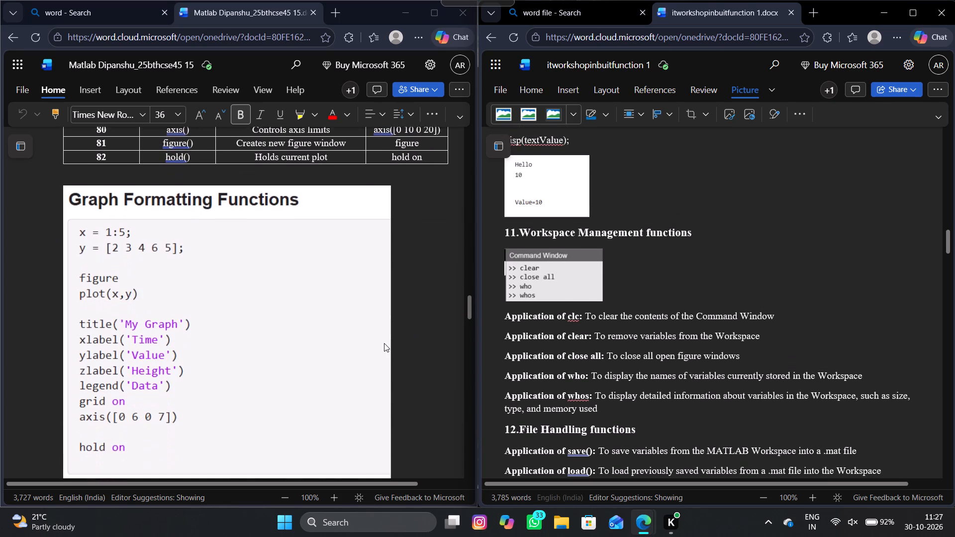
# Examine the Input and Output, Workspace Management and File Handling sections of the other MATLAB document against "itworkshopinbuitfunction 1".
pyautogui.scroll(-5, 384, 343)
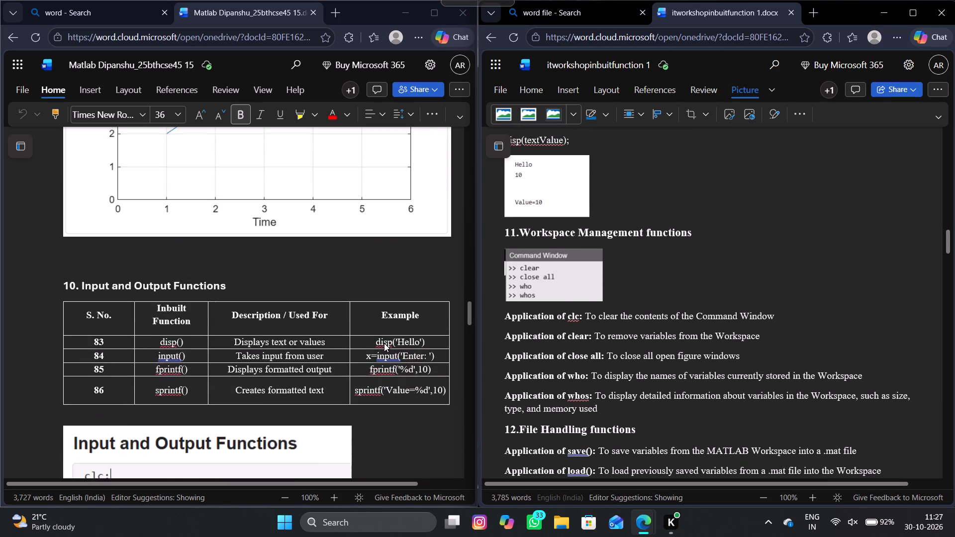
pyautogui.scroll(-5, 384, 343)
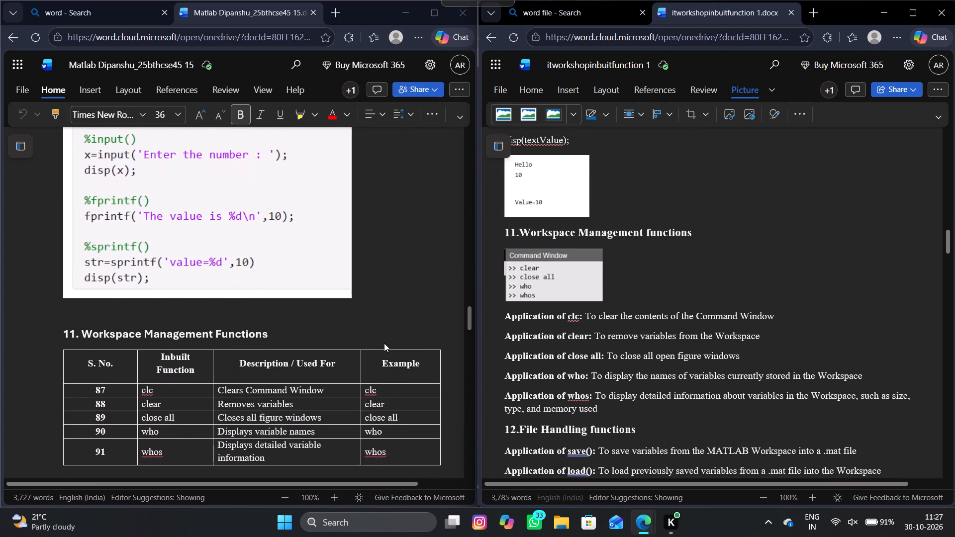
pyautogui.scroll(-4, 384, 343)
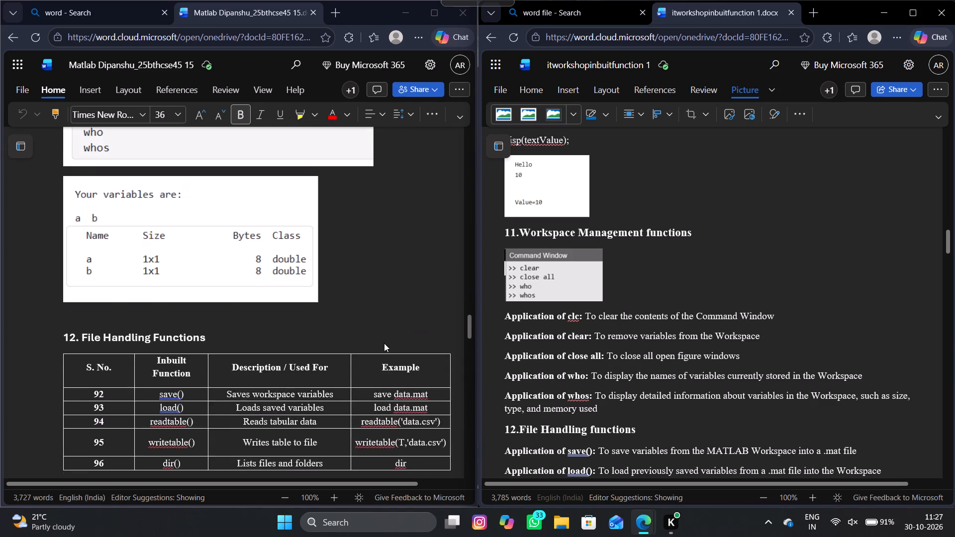
pyautogui.scroll(-6, 384, 343)
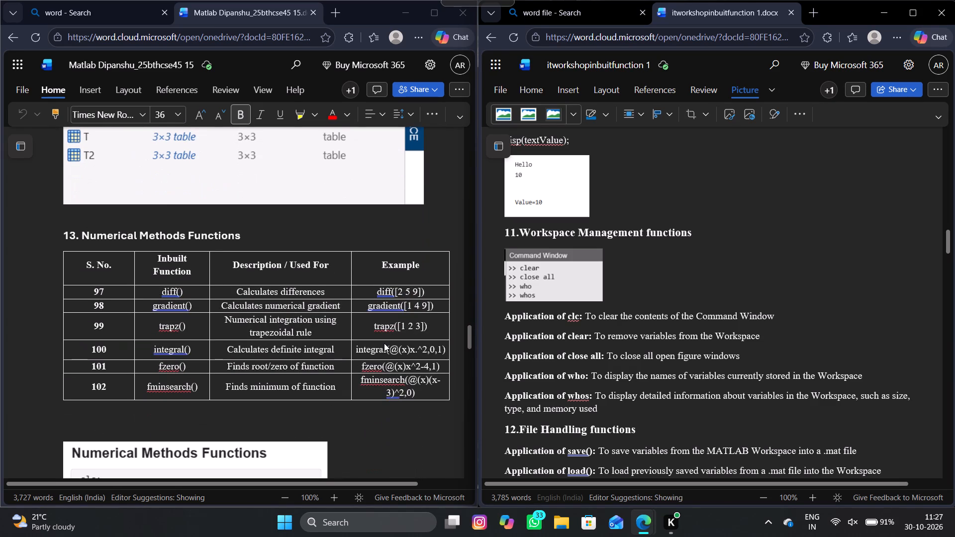
# Compare the Numerical Methods and Complex Number Functions sections of the two documents, including their code and output pictures.
pyautogui.scroll(-5, 577, 368)
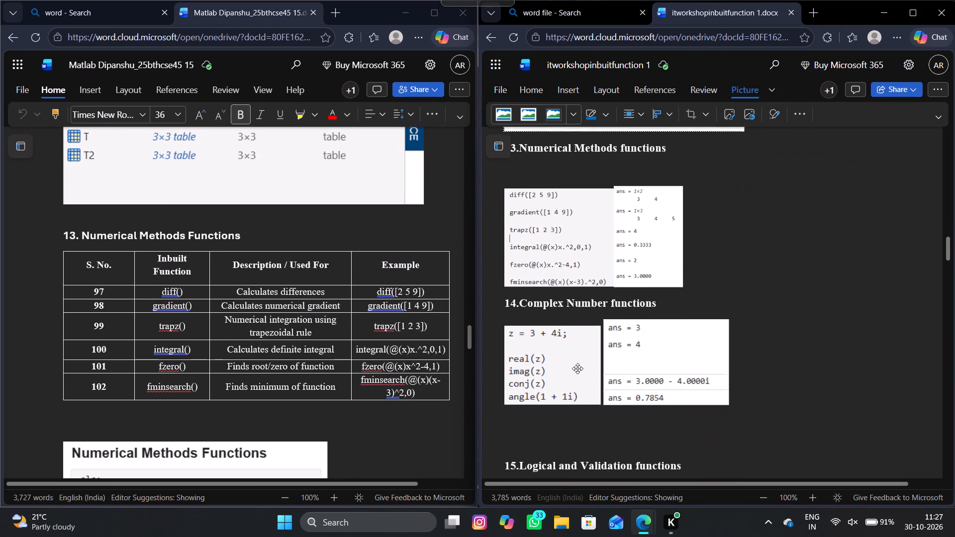
pyautogui.scroll(-2, 577, 368)
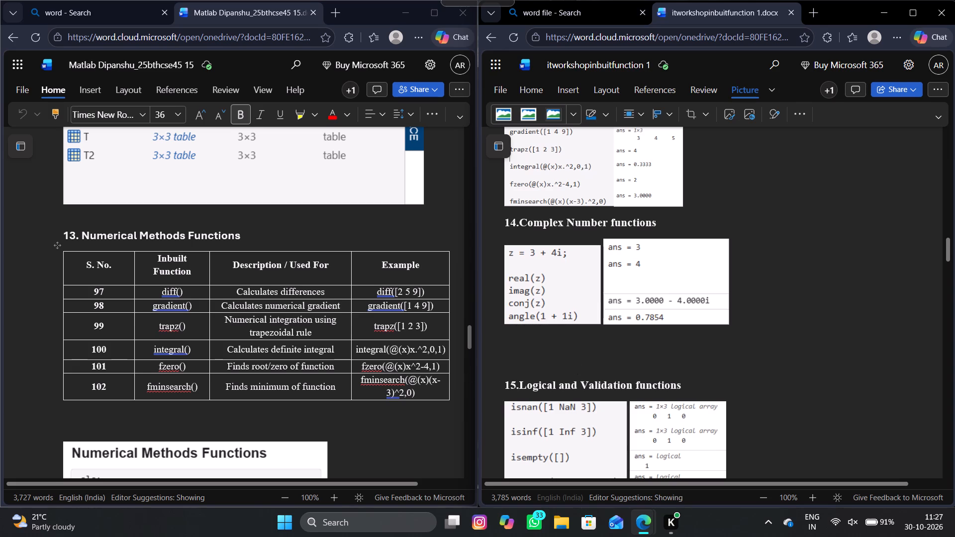
pyautogui.scroll(-8, 409, 374)
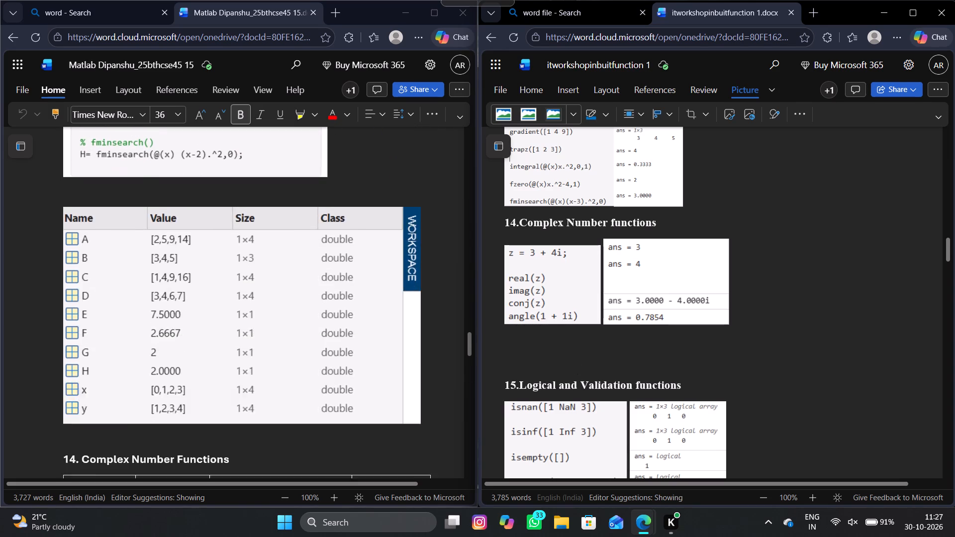
pyautogui.scroll(-4, 409, 374)
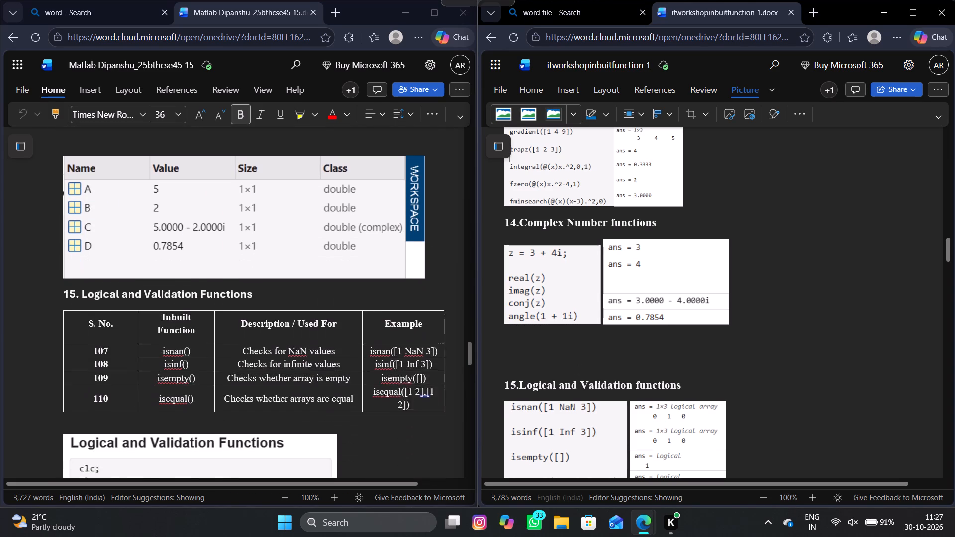
# Compare the Logical and Validation Functions sections of the two documents and recheck the other document's Complex Number Functions code.
pyautogui.scroll(-3, 409, 374)
pyautogui.scroll(-2, 618, 391)
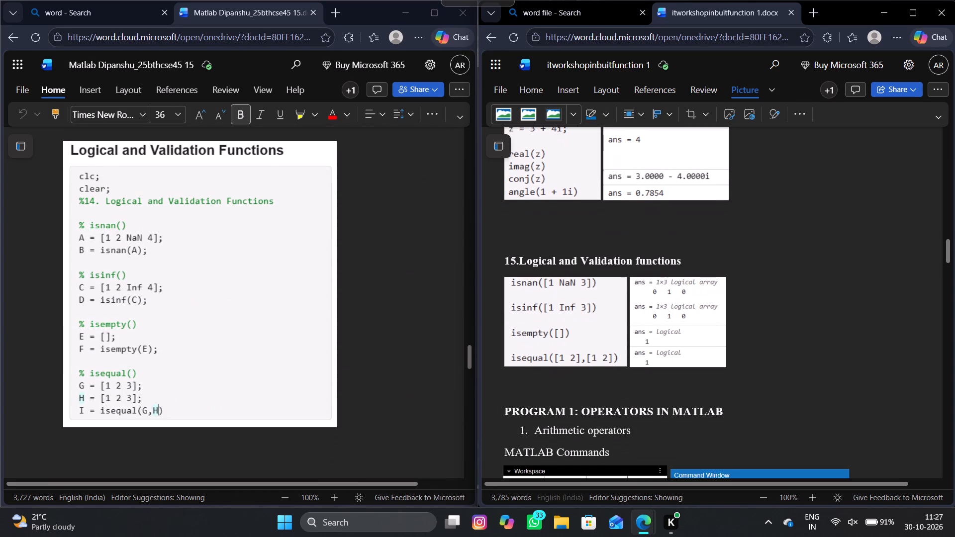
pyautogui.scroll(-2, 618, 391)
pyautogui.scroll(-5, 311, 369)
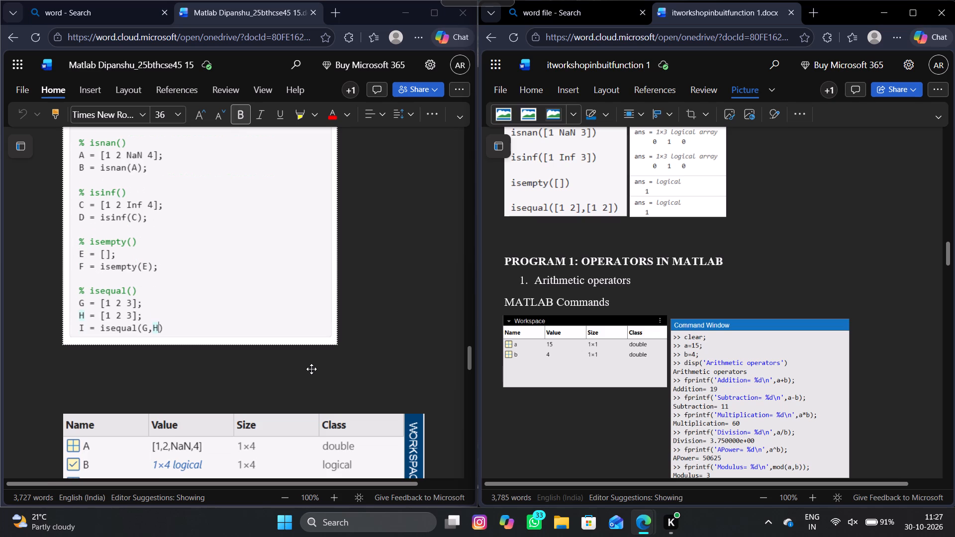
pyautogui.scroll(-1, 311, 369)
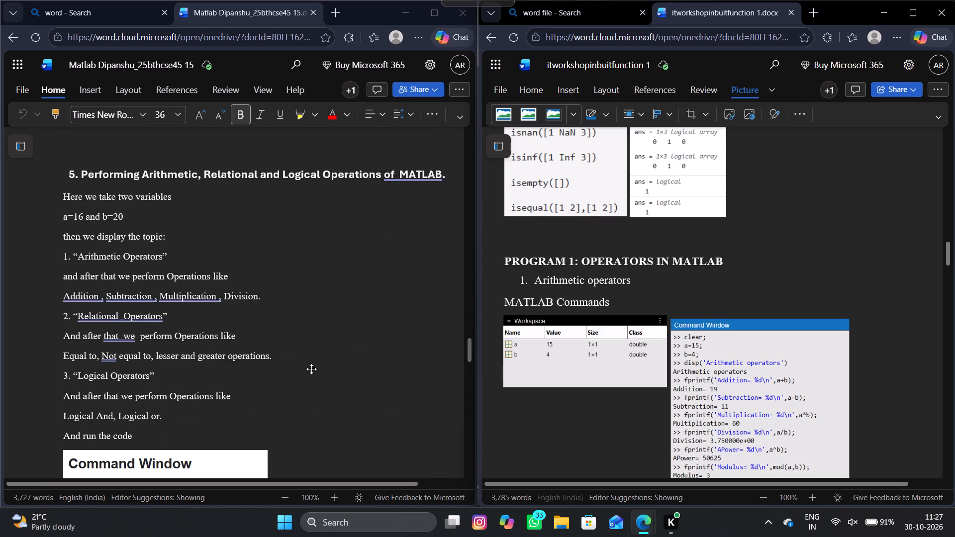
pyautogui.scroll(2, 311, 369)
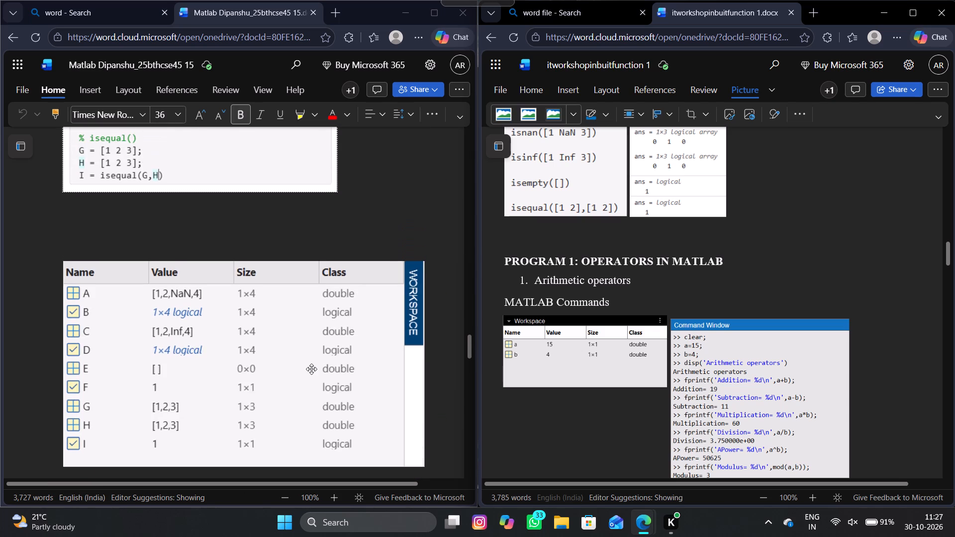
pyautogui.scroll(6, 311, 369)
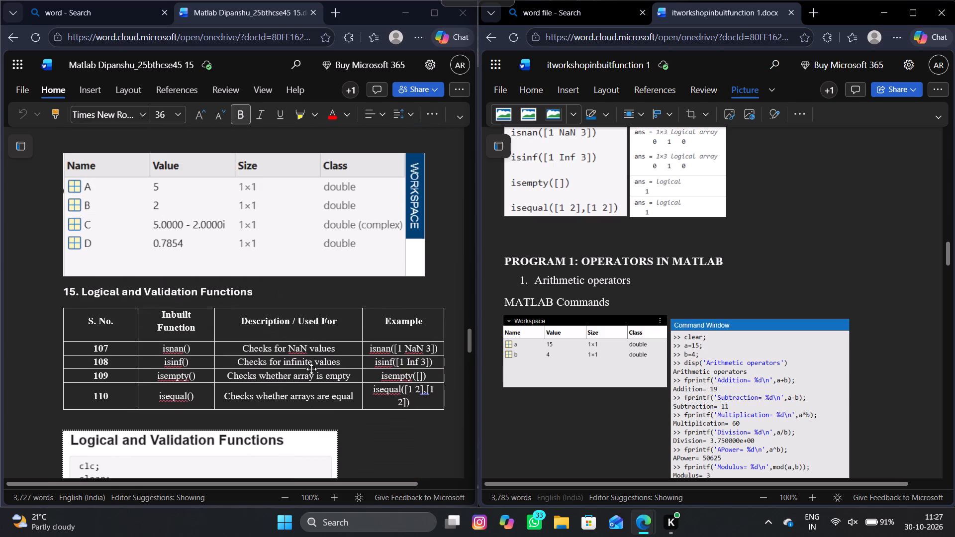
pyautogui.scroll(6, 311, 369)
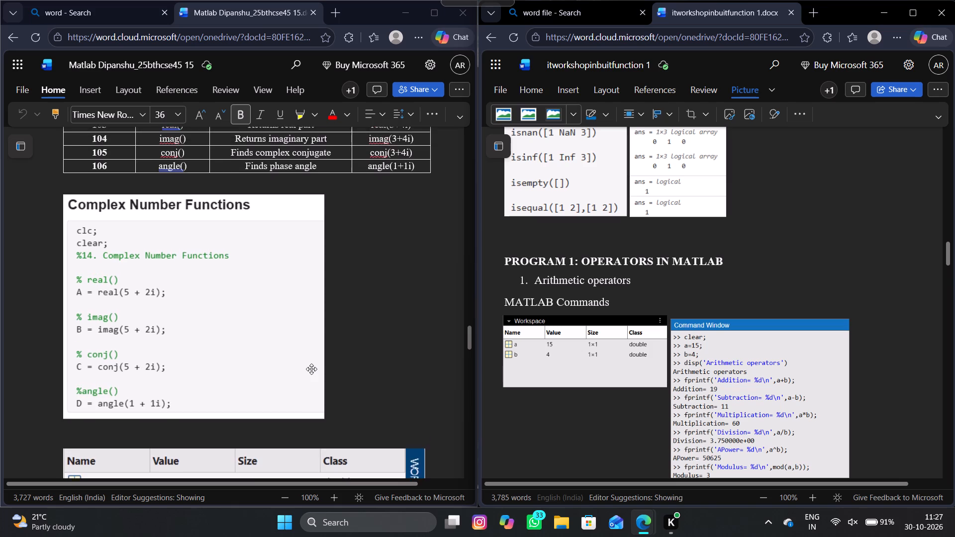
pyautogui.scroll(1, 311, 369)
pyautogui.scroll(-2, 311, 369)
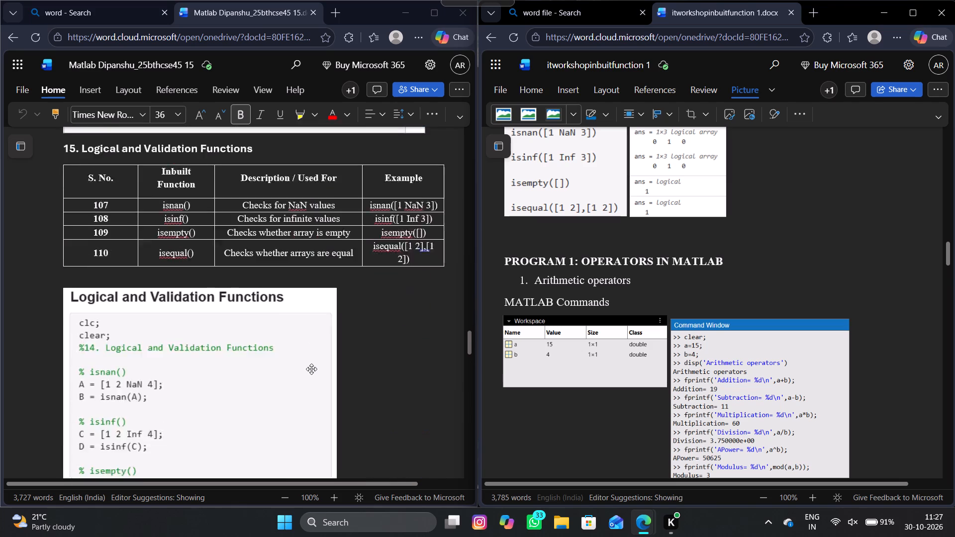
# Examine the other document's section on arithmetic, relational and logical operations against Program 1: Operators in MATLAB in "itworkshopinbuitfunction 1".
pyautogui.scroll(-4, 311, 369)
pyautogui.scroll(3, 311, 369)
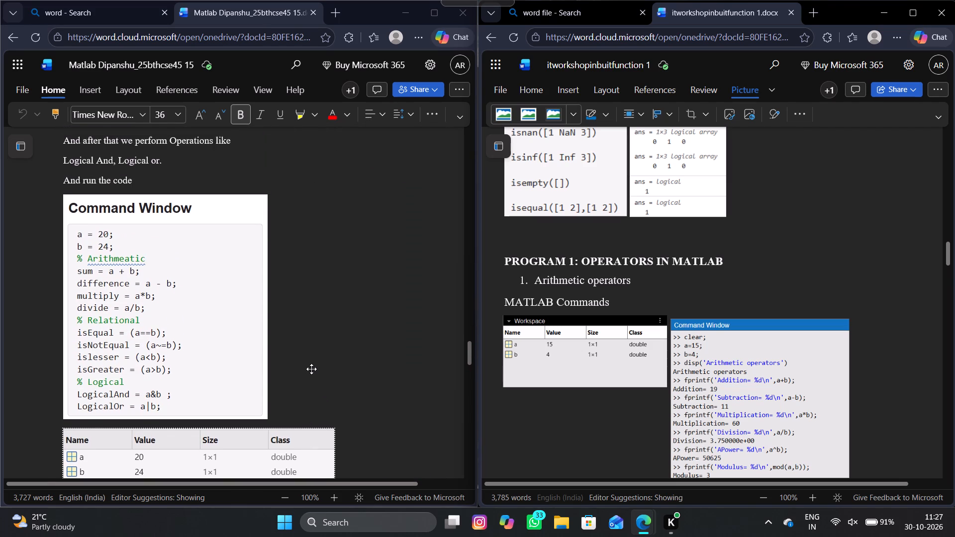
pyautogui.scroll(6, 311, 369)
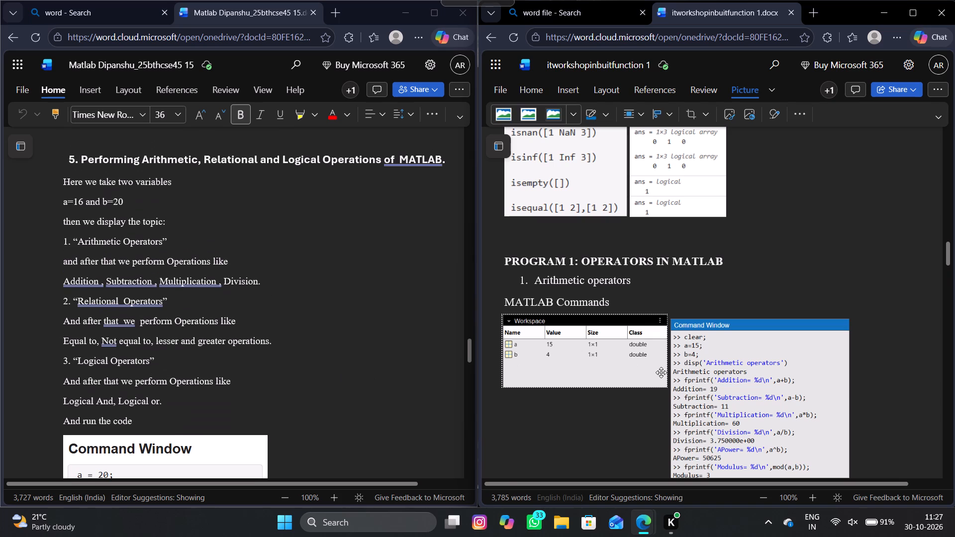
pyautogui.scroll(-1, 661, 372)
pyautogui.scroll(-3, 341, 386)
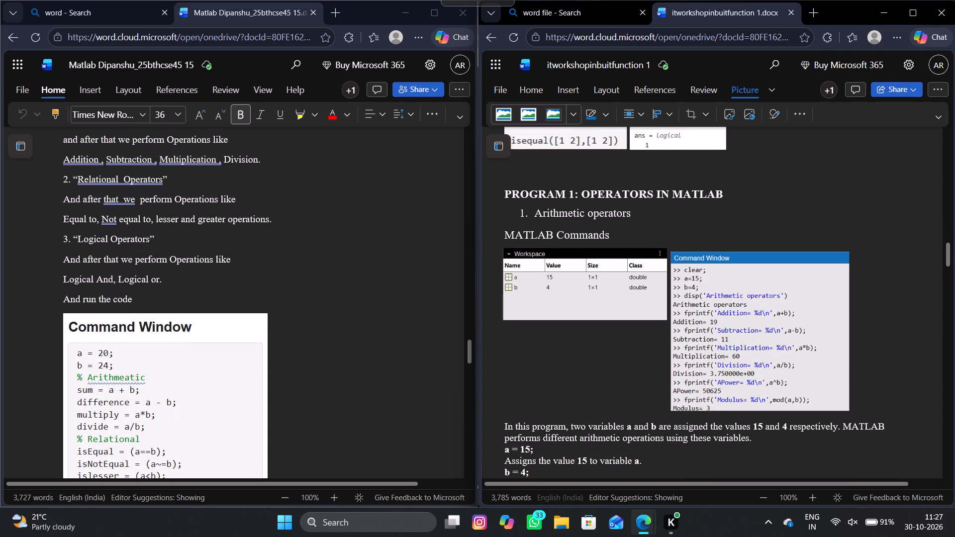
pyautogui.scroll(-6, 341, 386)
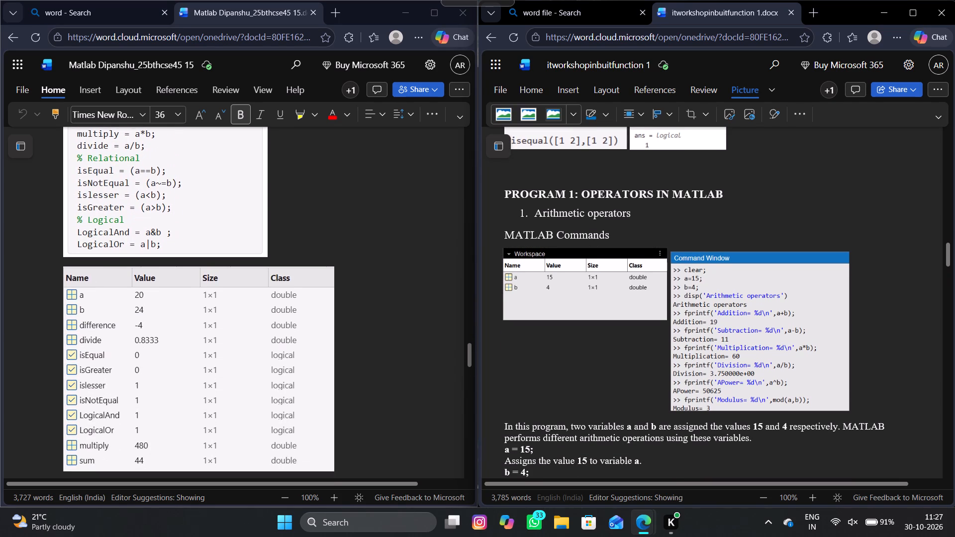
pyautogui.scroll(-6, 341, 386)
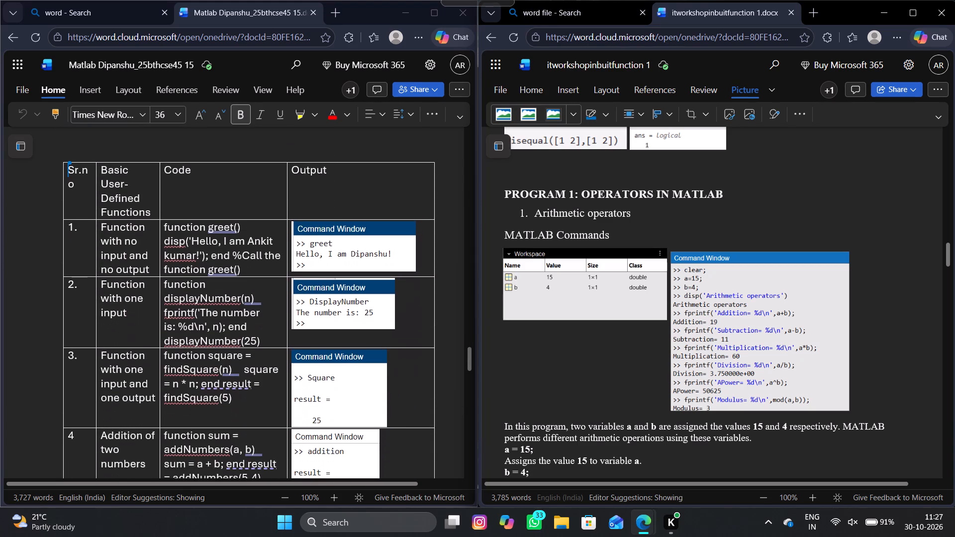
# Look through the arithmetic, relational, logical, assignment and bitwise operator sections of "itworkshopinbuitfunction 1" up to User-Defined Functions.
pyautogui.scroll(-1, 341, 386)
pyautogui.scroll(-4, 634, 360)
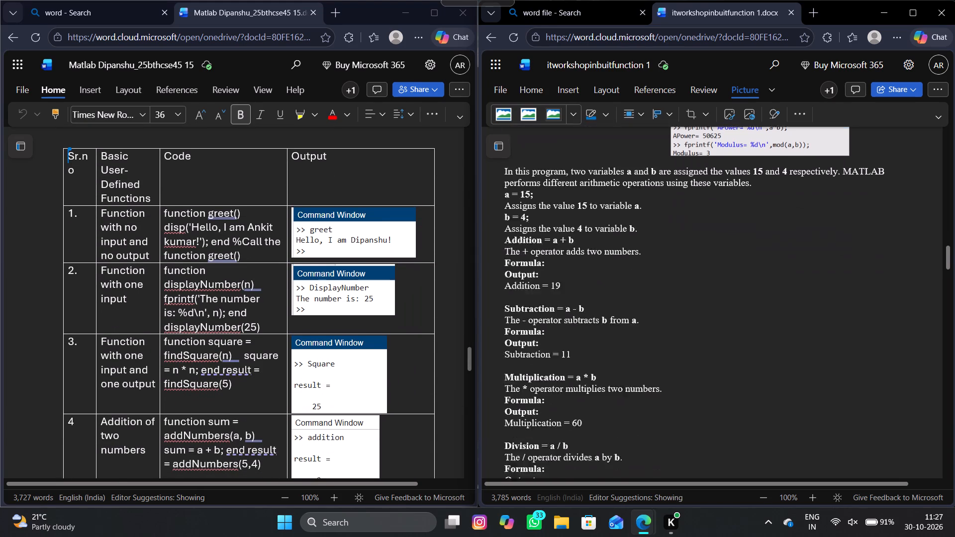
pyautogui.scroll(-5, 634, 360)
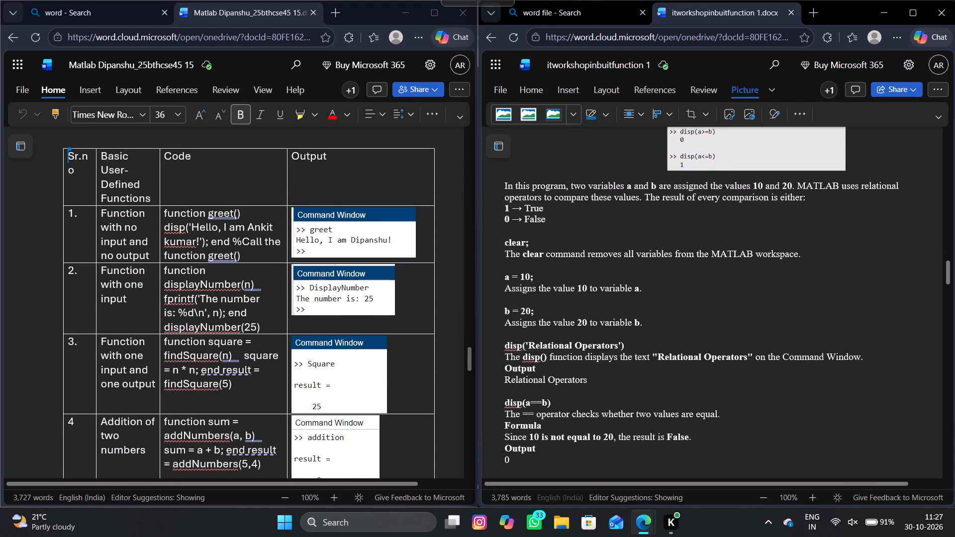
pyautogui.scroll(-5, 634, 360)
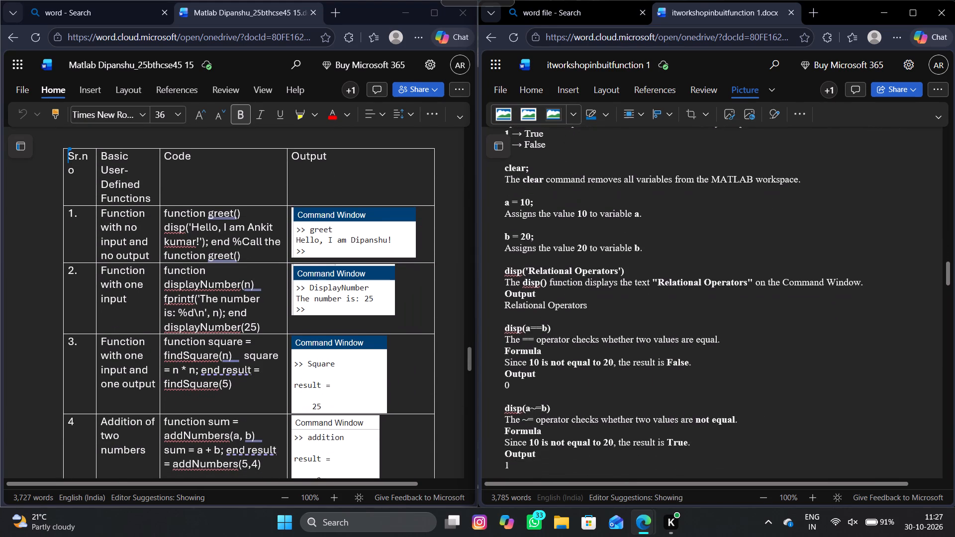
pyautogui.scroll(-4, 634, 360)
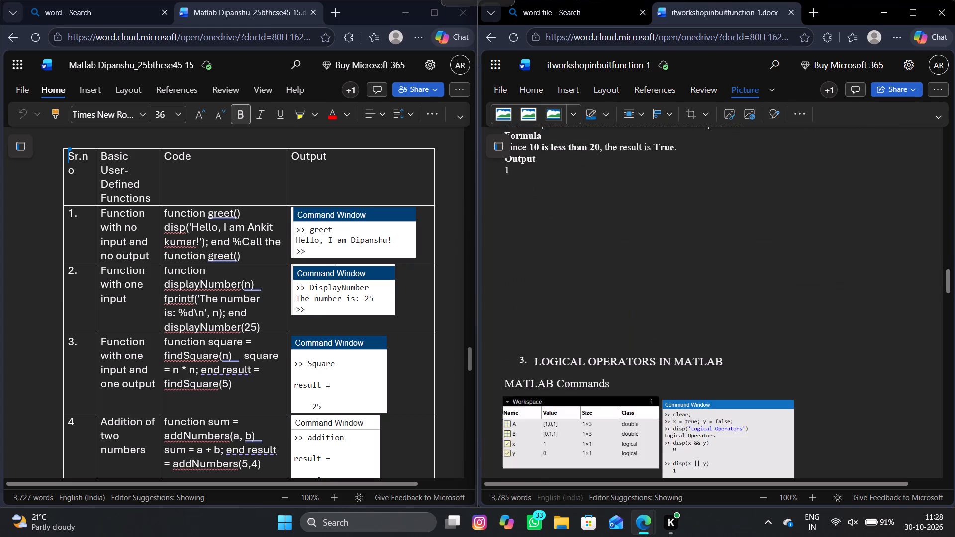
pyautogui.scroll(-8, 634, 360)
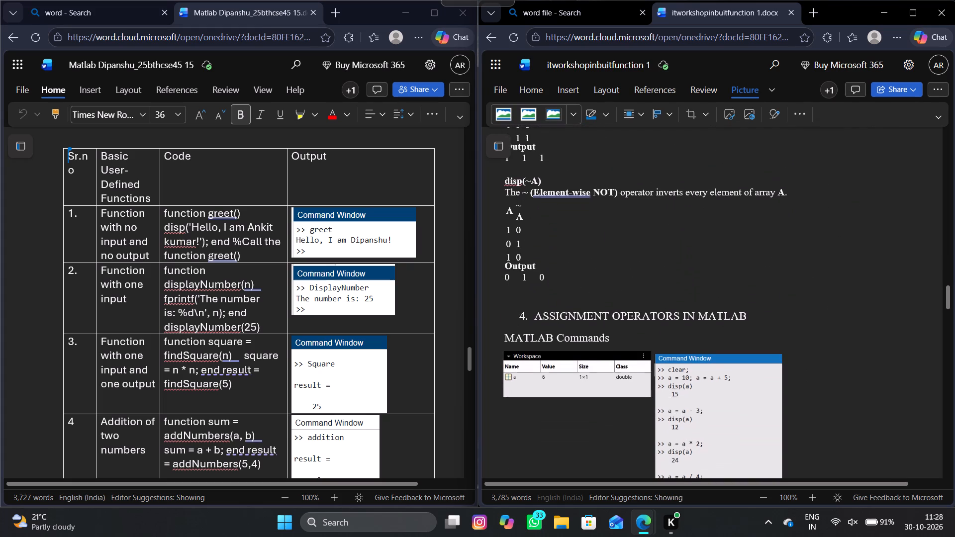
pyautogui.scroll(-5, 634, 360)
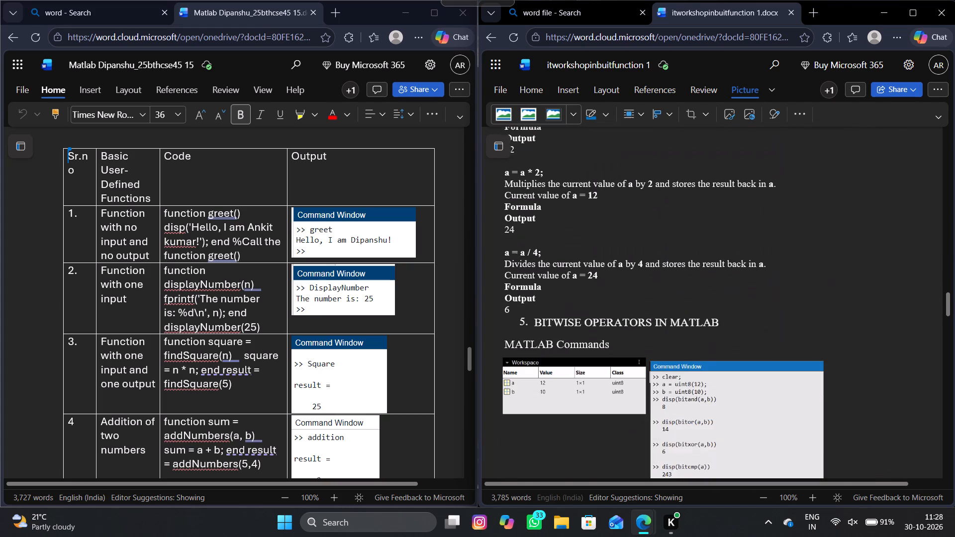
pyautogui.scroll(-3, 634, 360)
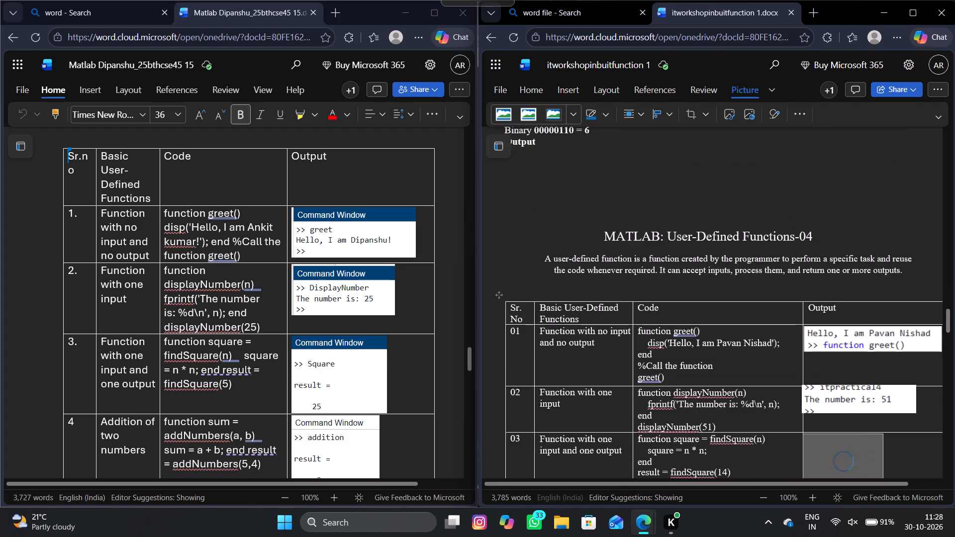
# Examine the User-Defined Functions table in "itworkshopinbuitfunction 1" through Student Grade Function, checking its start against the other document's table.
pyautogui.scroll(1, 634, 360)
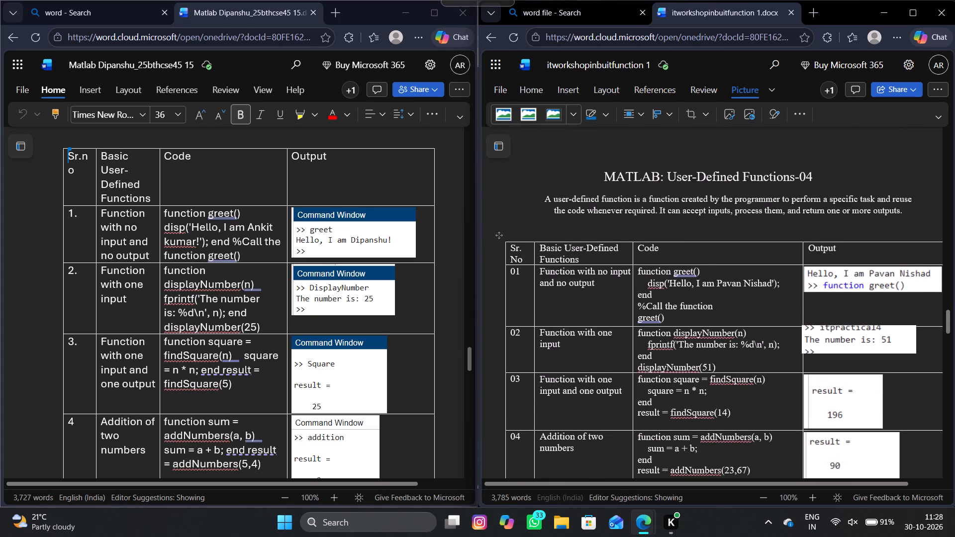
pyautogui.scroll(2, 377, 327)
pyautogui.scroll(-1, 377, 327)
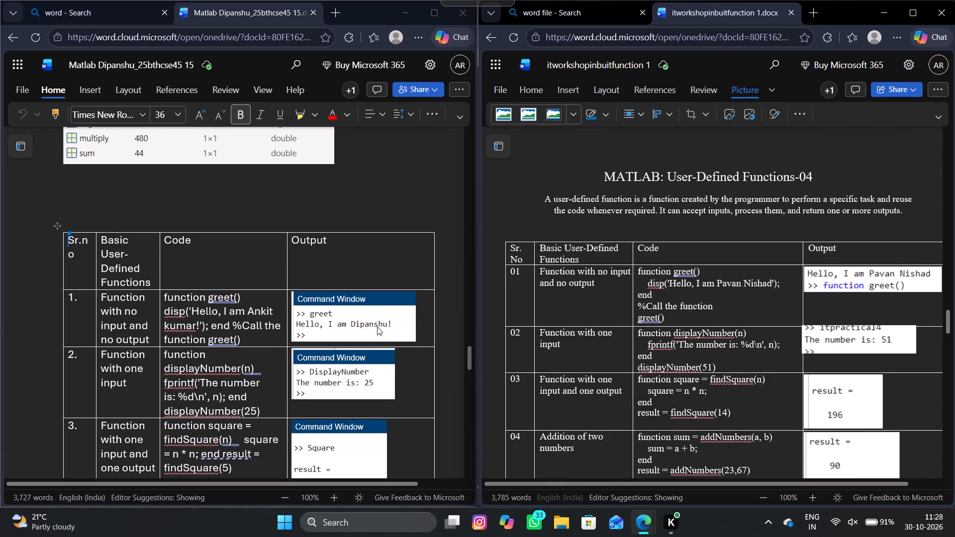
pyautogui.scroll(-1, 377, 327)
pyautogui.scroll(-4, 616, 316)
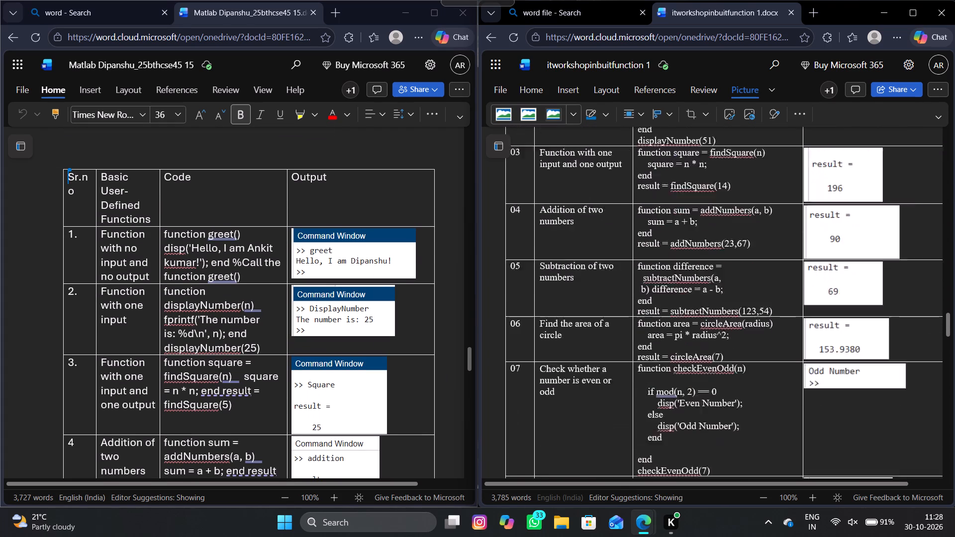
pyautogui.scroll(-4, 616, 316)
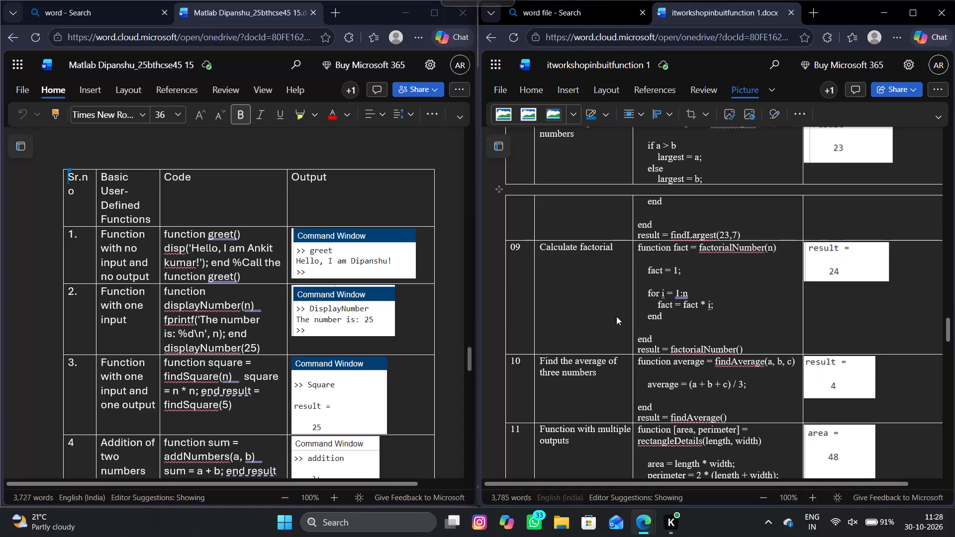
pyautogui.scroll(-8, 616, 316)
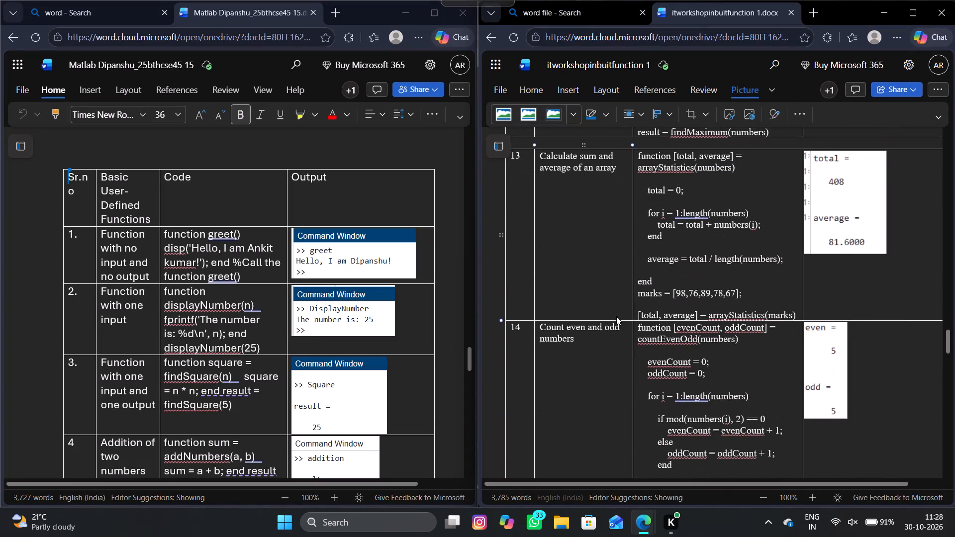
pyautogui.scroll(-6, 616, 316)
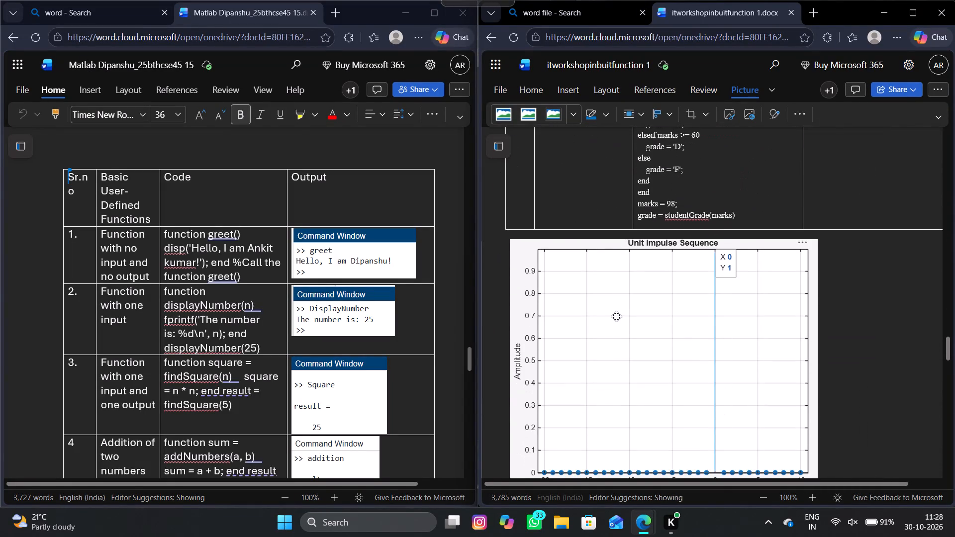
# Look through the other document's user-defined functions table to its Generation of Various Signals and Sequences section.
pyautogui.scroll(-1, 616, 316)
pyautogui.scroll(-5, 326, 345)
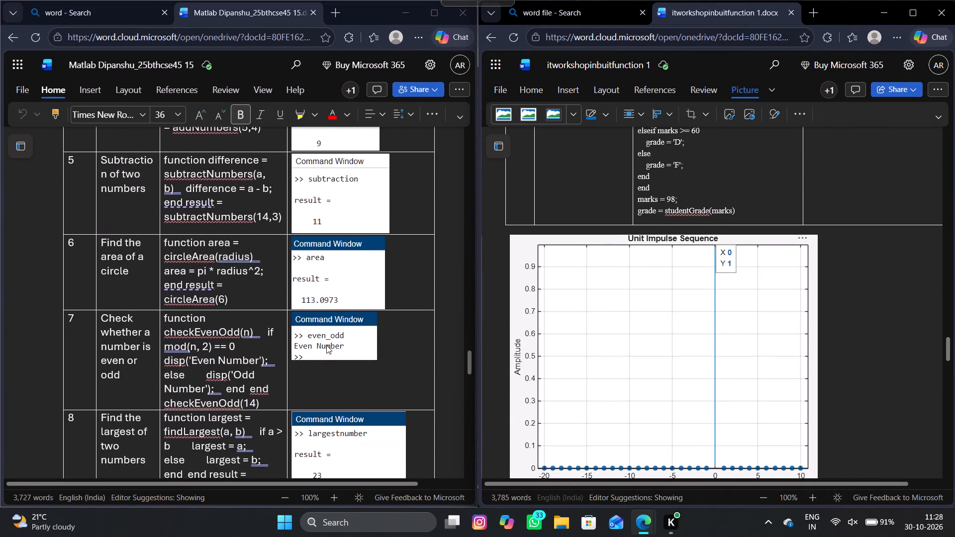
pyautogui.scroll(-6, 326, 345)
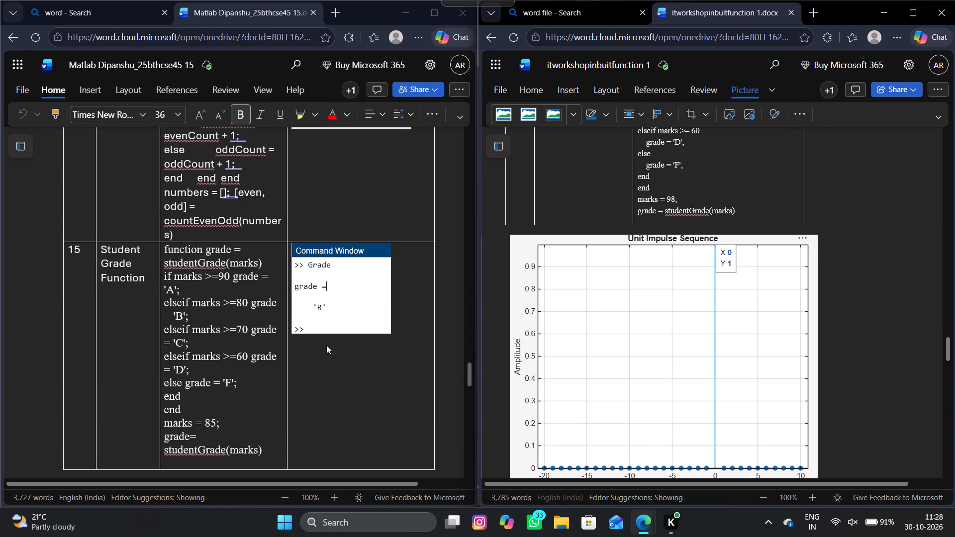
pyautogui.scroll(-5, 326, 345)
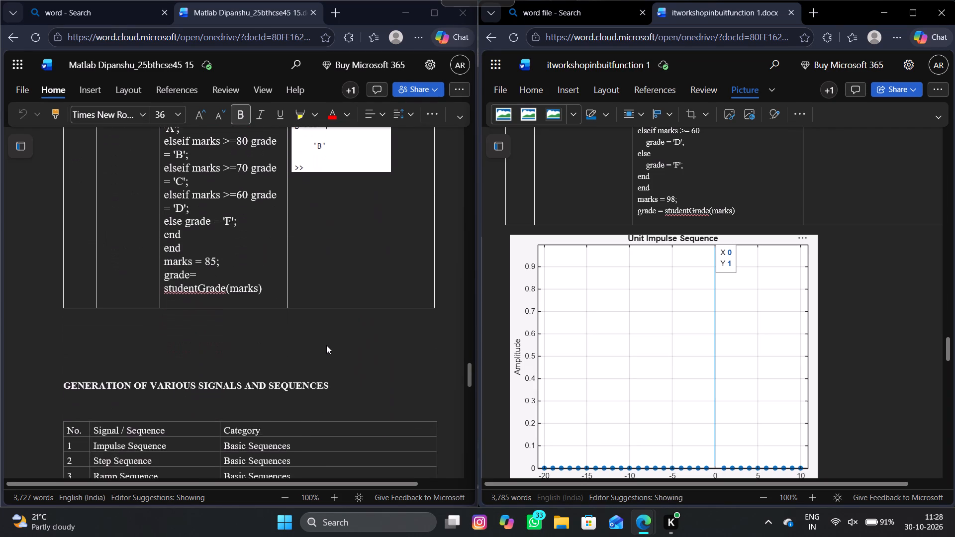
pyautogui.scroll(-1, 326, 345)
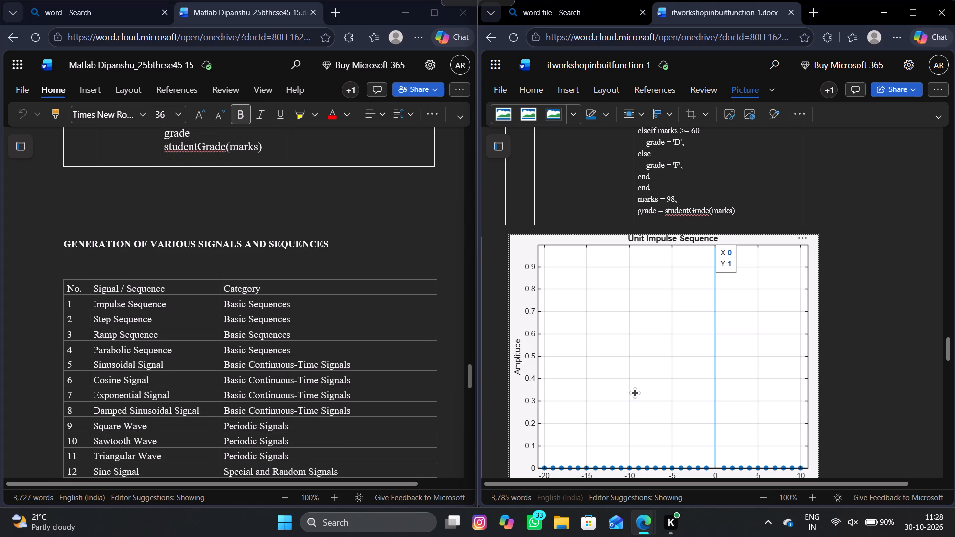
# Compare the other document's table of signals and sequences with the Student Grade Function and Practical 05 Impulse Sequence content in "itworkshopinbuitfunction 1".
pyautogui.scroll(-5, 635, 393)
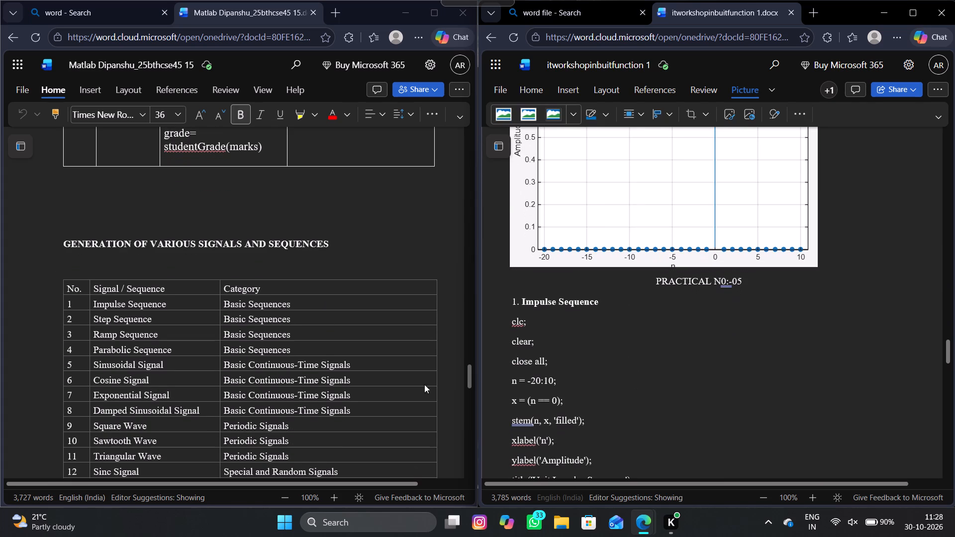
pyautogui.scroll(-1, 314, 358)
pyautogui.scroll(2, 658, 313)
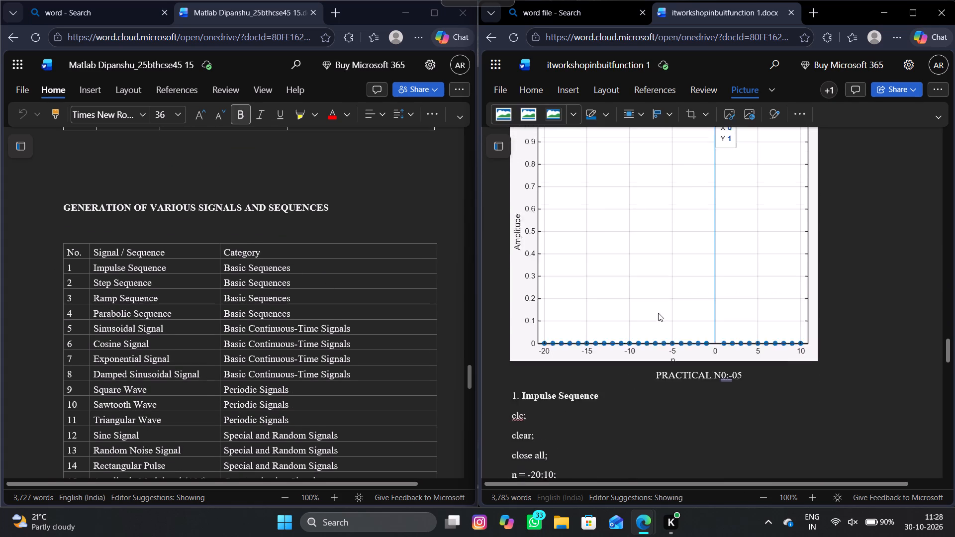
pyautogui.scroll(4, 658, 313)
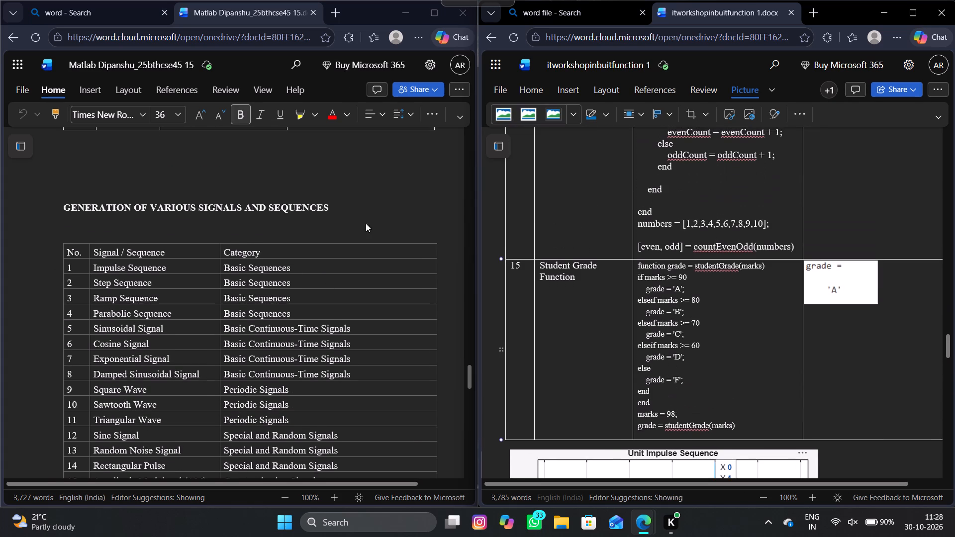
pyautogui.scroll(3, 360, 217)
pyautogui.scroll(-2, 360, 217)
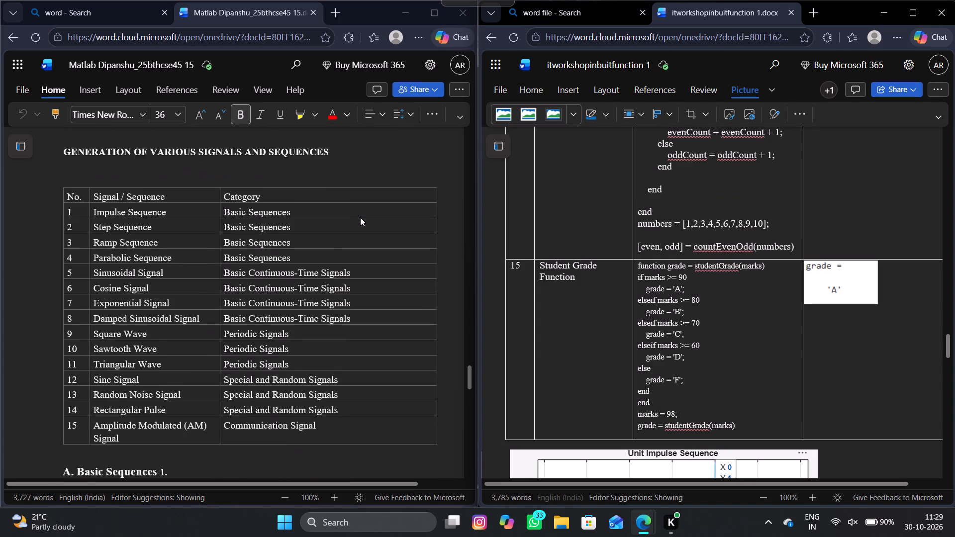
pyautogui.scroll(2, 329, 234)
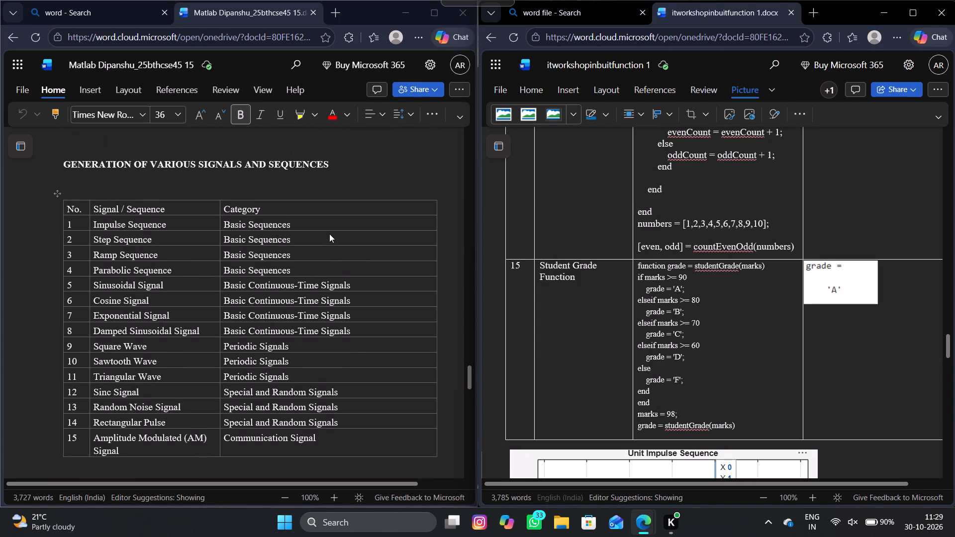
pyautogui.scroll(-6, 616, 234)
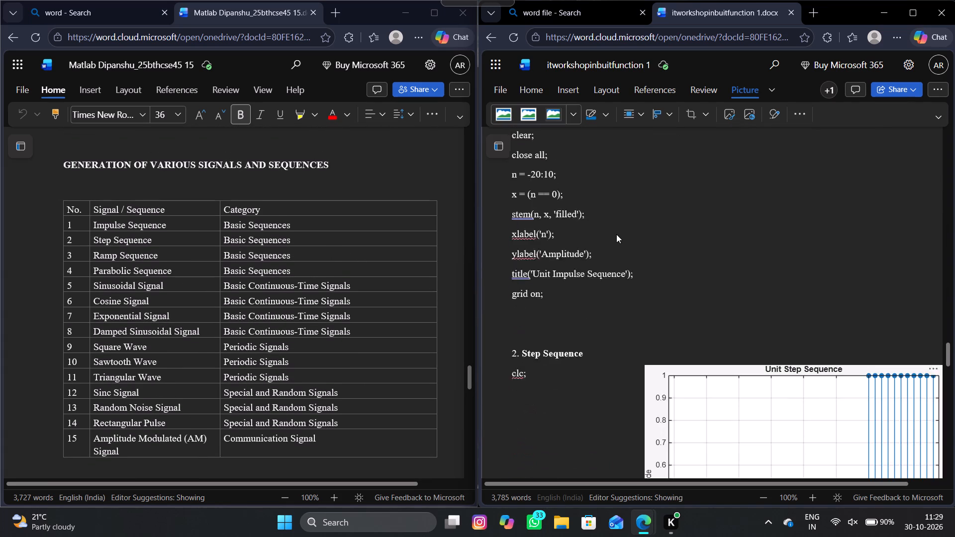
pyautogui.scroll(-4, 616, 234)
pyautogui.scroll(2, 616, 234)
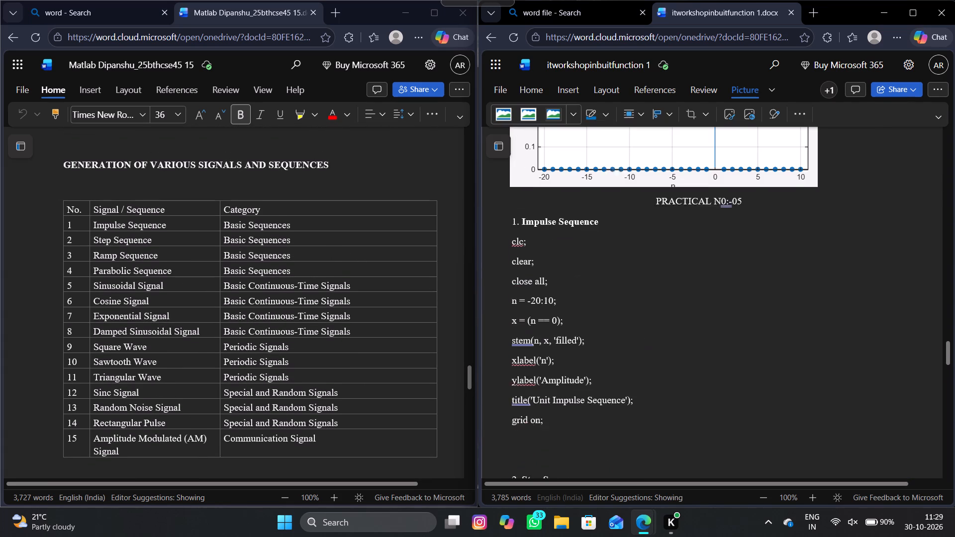
pyautogui.scroll(2, 616, 234)
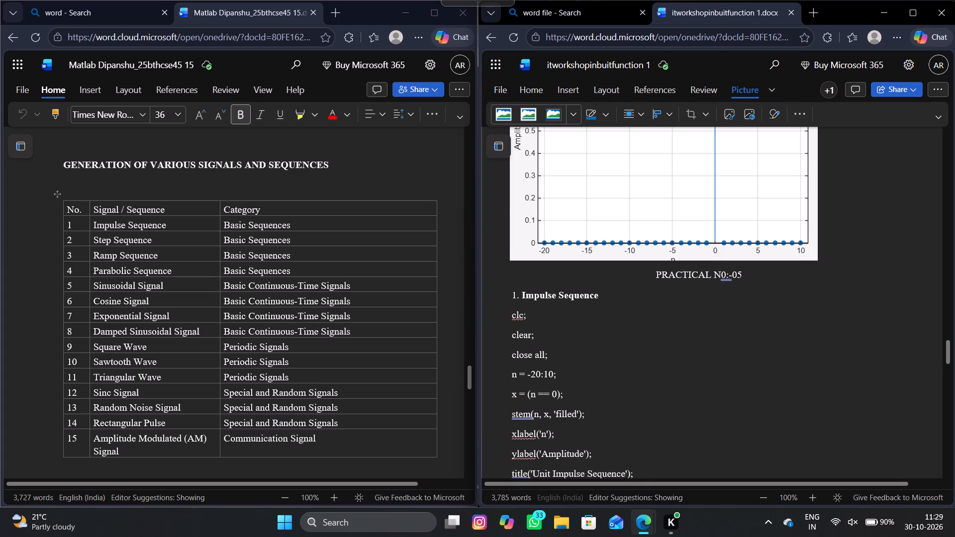
pyautogui.scroll(-1, 351, 239)
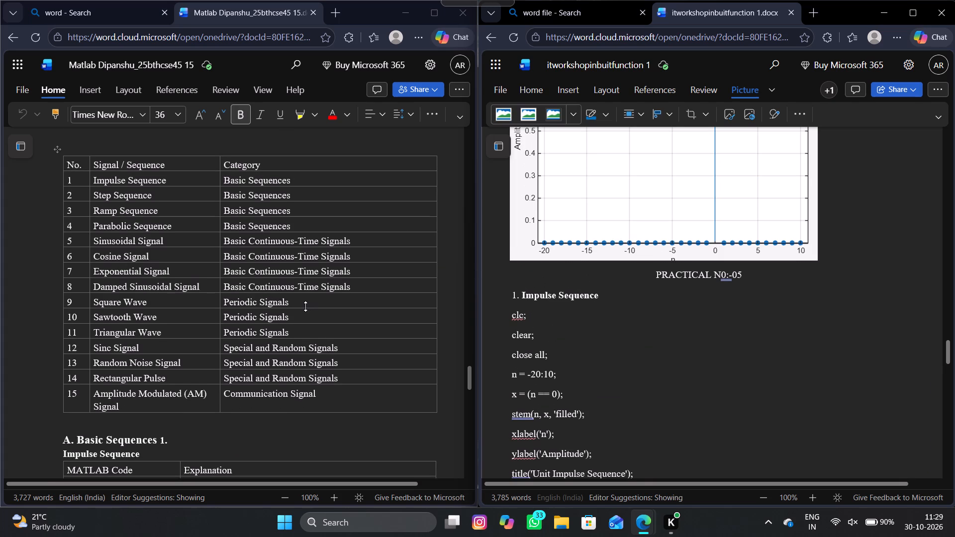
# Look through the Impulse, Step and Ramp Sequence code and plots in "itworkshopinbuitfunction 1" up to Parabolic Sequence.
pyautogui.scroll(-3, 305, 306)
pyautogui.scroll(-5, 580, 348)
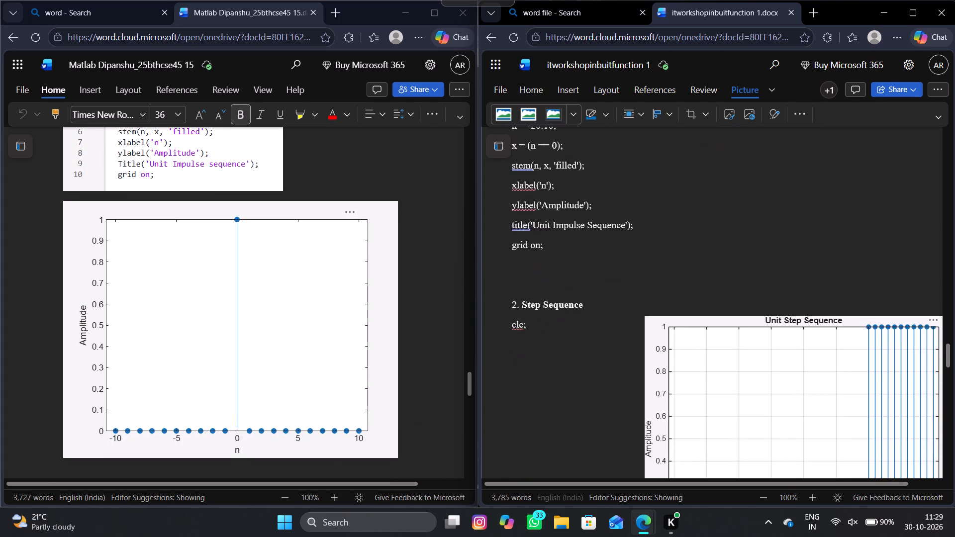
pyautogui.scroll(-8, 580, 348)
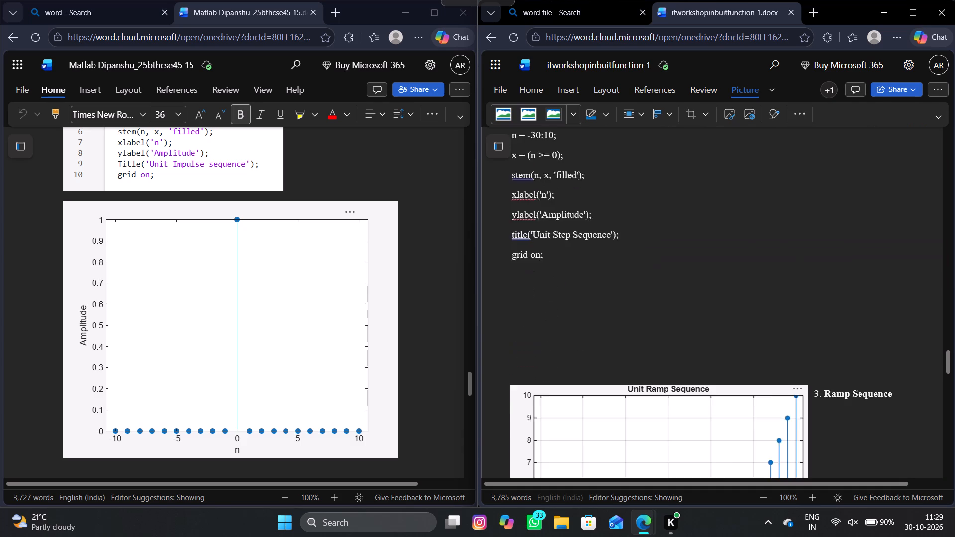
pyautogui.scroll(-5, 595, 331)
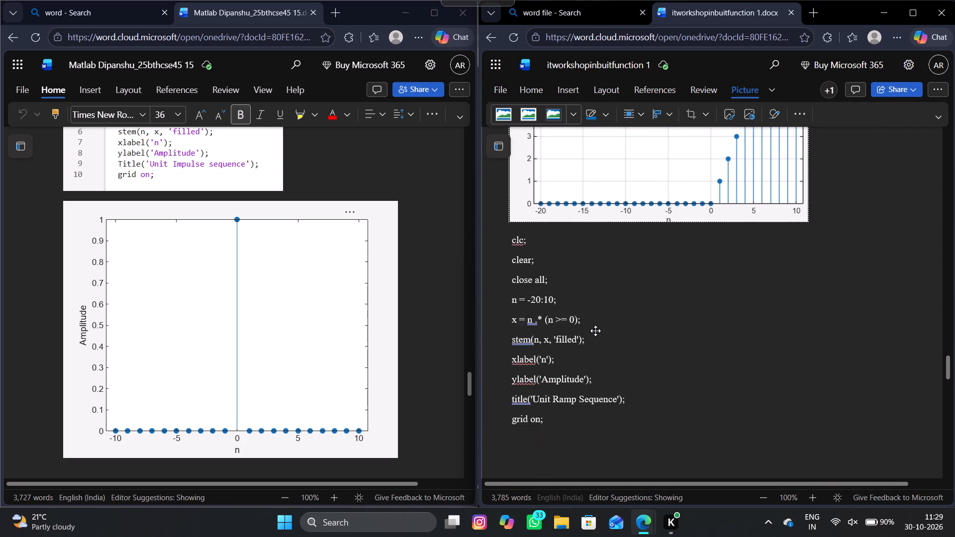
pyautogui.scroll(-1, 595, 331)
# Examine the other document's Step and Ramp Sequence tables, code screenshots and plots up to its Parabolic Sequence section.
pyautogui.scroll(-4, 263, 407)
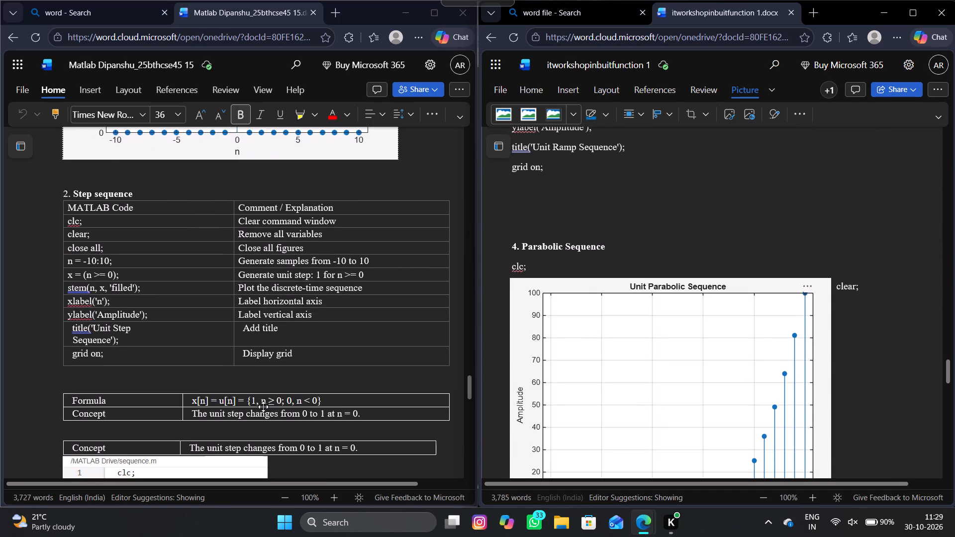
pyautogui.scroll(-5, 263, 407)
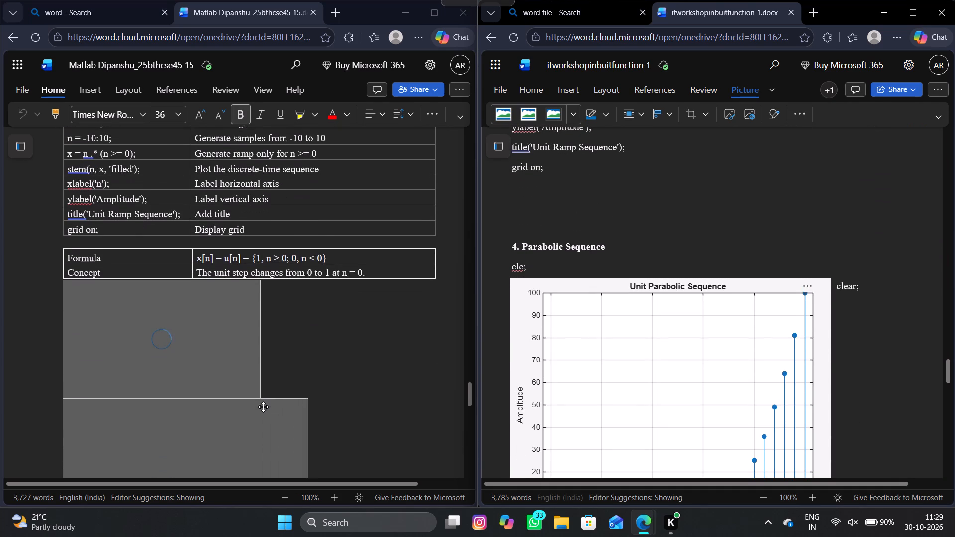
pyautogui.scroll(-2, 263, 407)
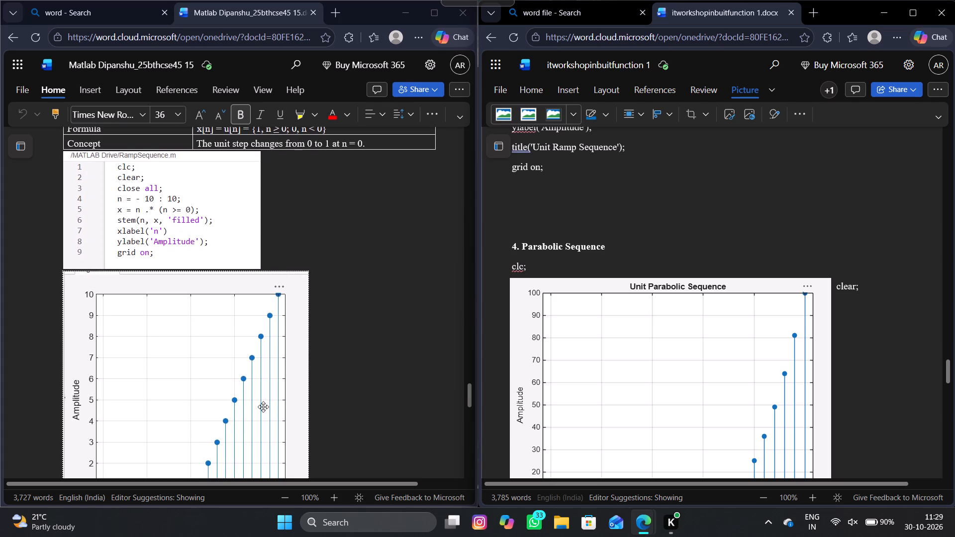
pyautogui.scroll(-6, 263, 407)
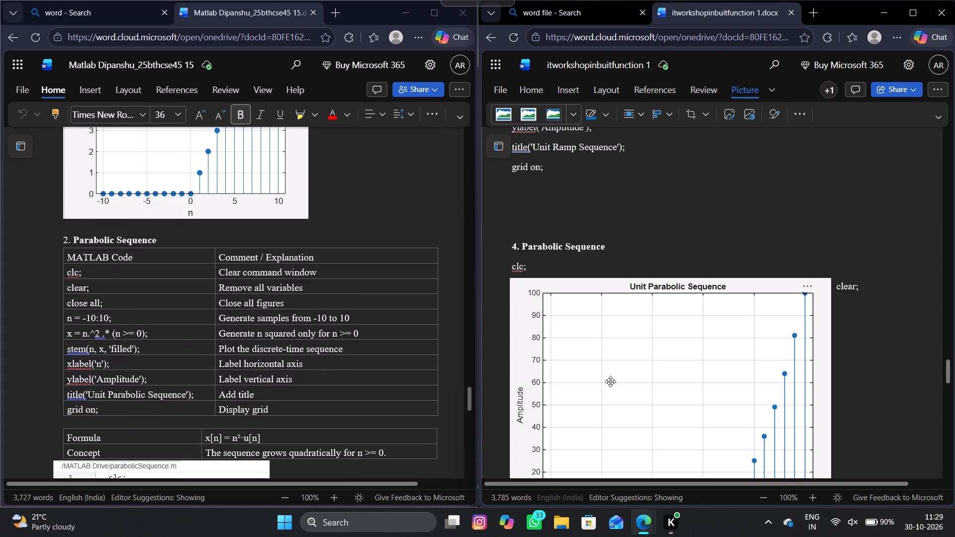
# Look through Parabolic Sequence and Sinusoidal Signal in "itworkshopinbuitfunction 1" up to the Cosine Signal plot.
pyautogui.scroll(-5, 684, 383)
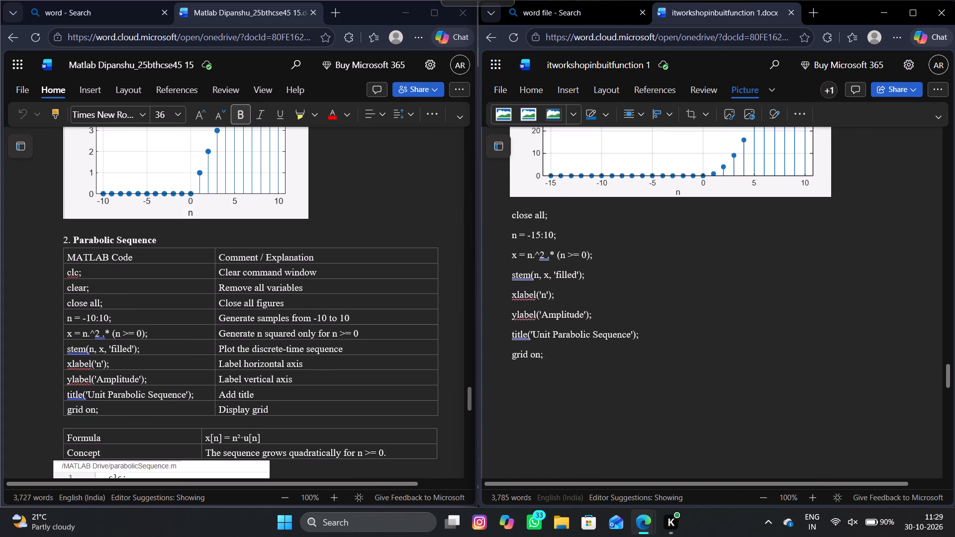
pyautogui.scroll(-5, 684, 383)
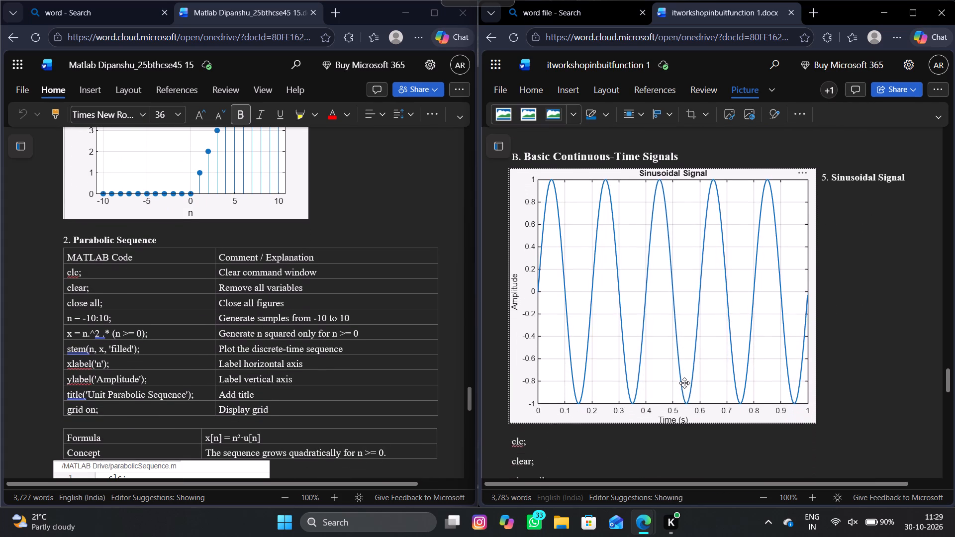
pyautogui.scroll(-3, 684, 383)
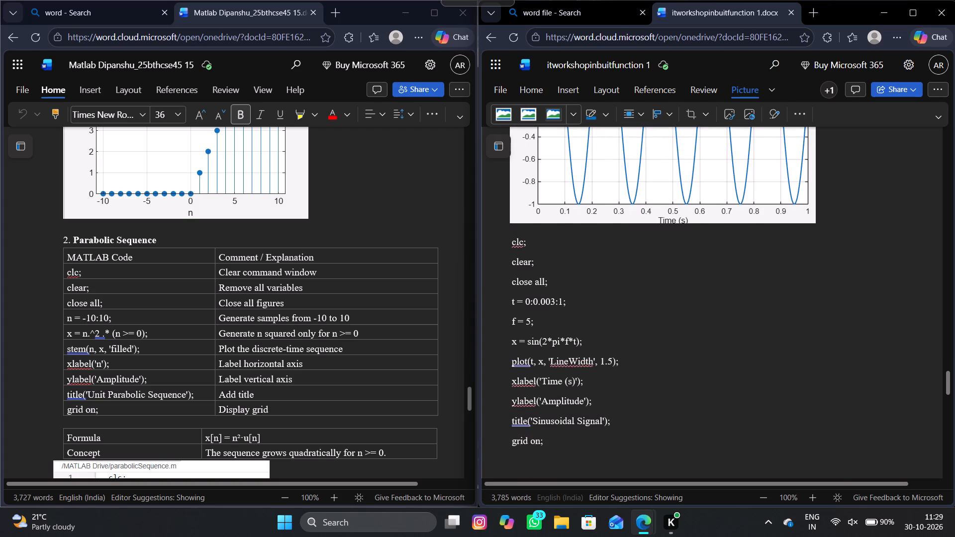
pyautogui.scroll(-4, 684, 383)
# Examine the other document's Parabolic, Sinusoidal and Cosine sections through to the Exponential Signal code and plot.
pyautogui.scroll(-1, 348, 417)
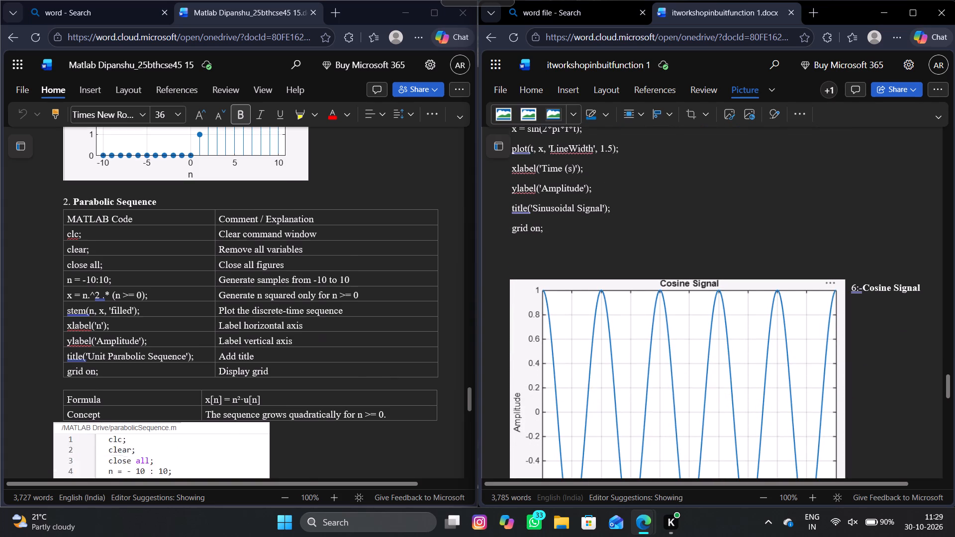
pyautogui.scroll(-7, 348, 417)
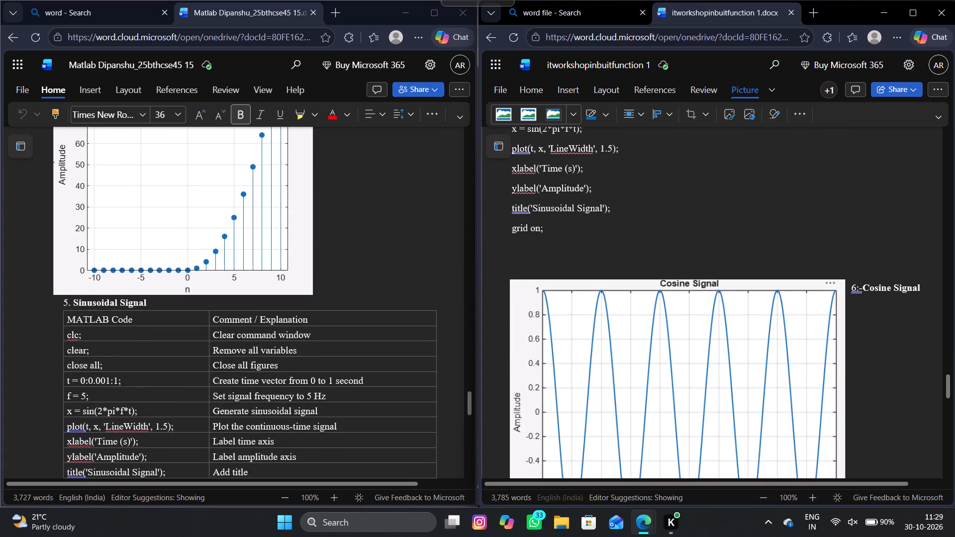
pyautogui.scroll(-5, 348, 417)
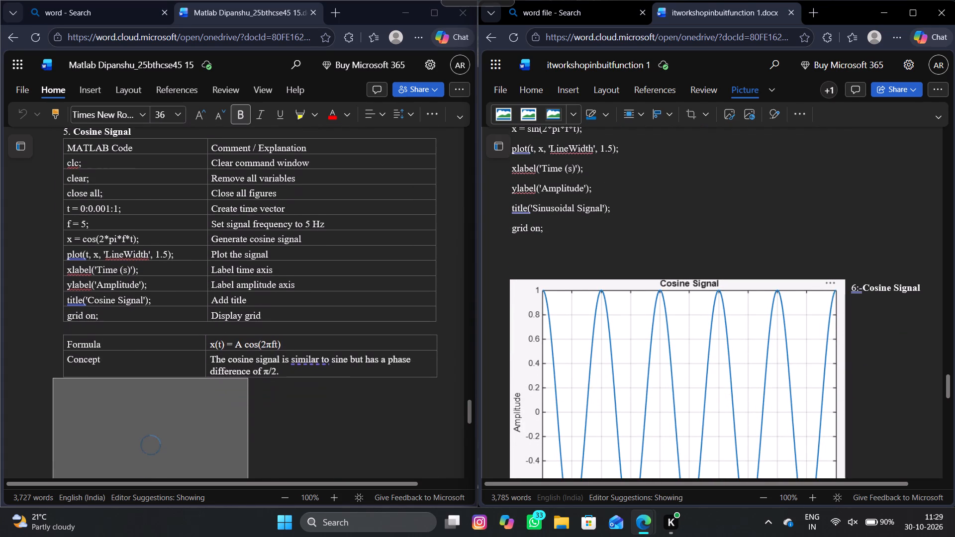
pyautogui.scroll(-5, 348, 417)
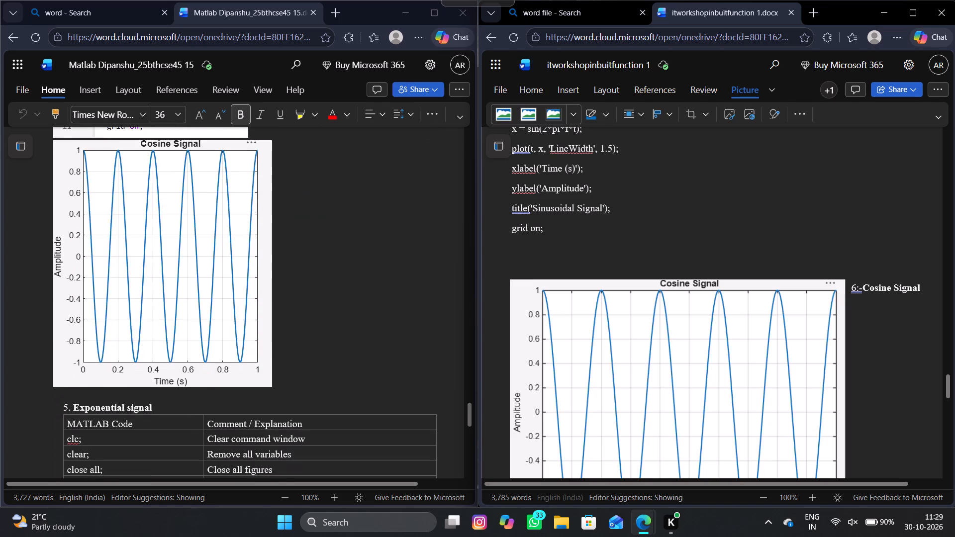
pyautogui.scroll(-3, 348, 417)
pyautogui.scroll(1, 325, 375)
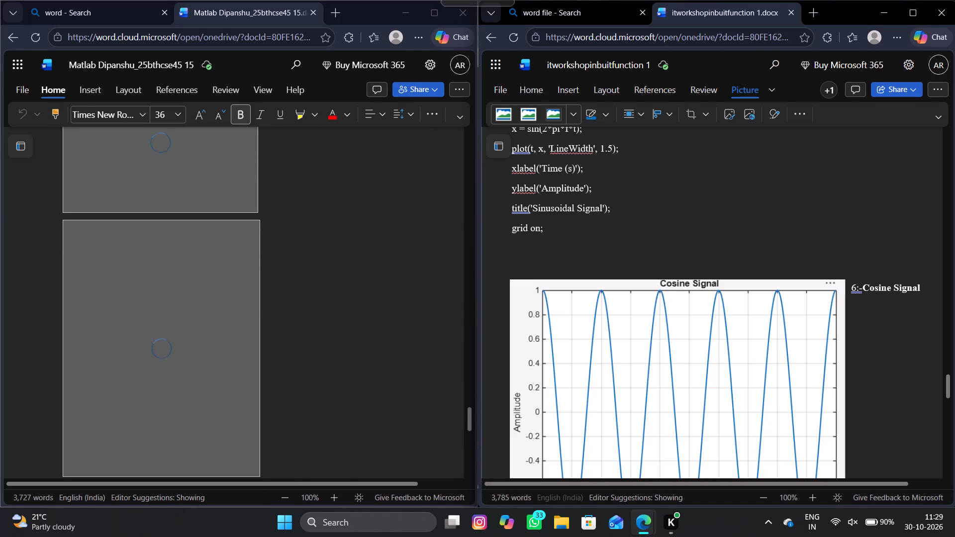
pyautogui.scroll(1, 325, 375)
# Compare the Exponential and Damped Sinusoidal Signal code and plots in both documents, up to Periodic Signals in "itworkshopinbuitfunction 1".
pyautogui.scroll(-4, 648, 398)
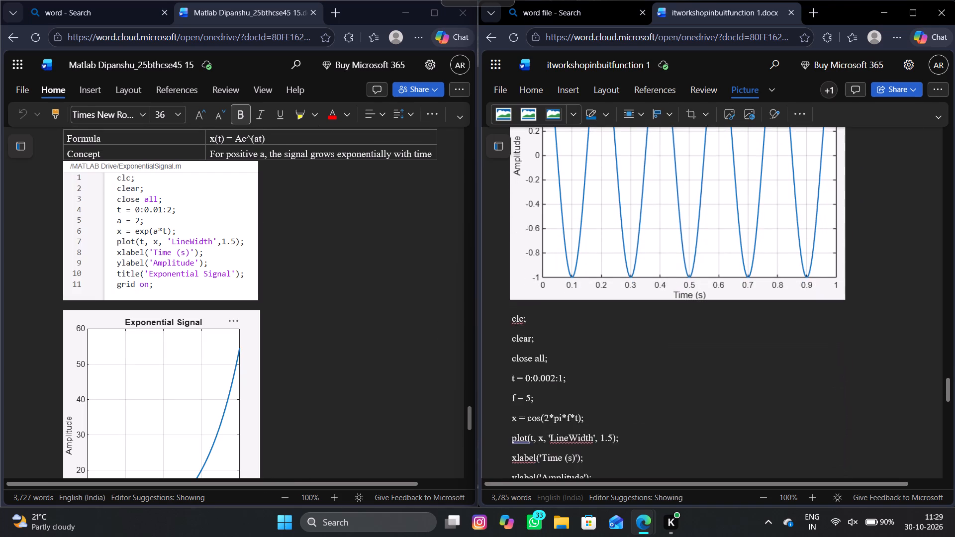
pyautogui.scroll(-7, 648, 398)
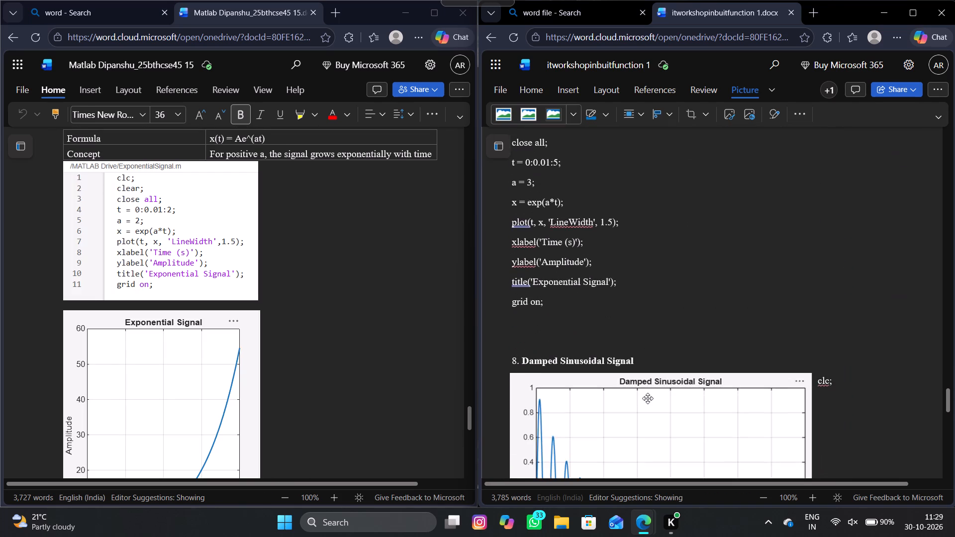
pyautogui.scroll(-1, 648, 398)
pyautogui.scroll(-5, 365, 373)
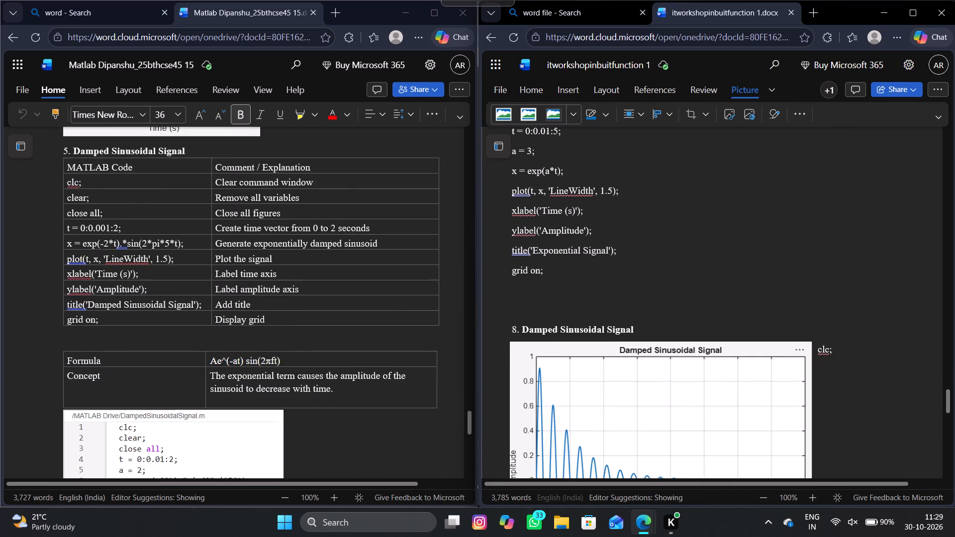
pyautogui.scroll(-1, 365, 373)
pyautogui.scroll(-5, 625, 372)
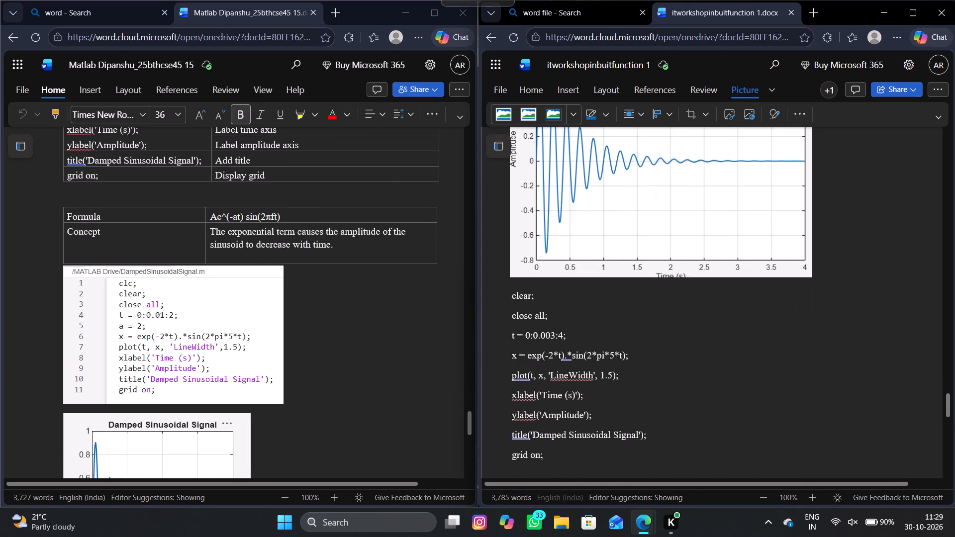
pyautogui.scroll(-2, 625, 372)
pyautogui.scroll(-4, 436, 370)
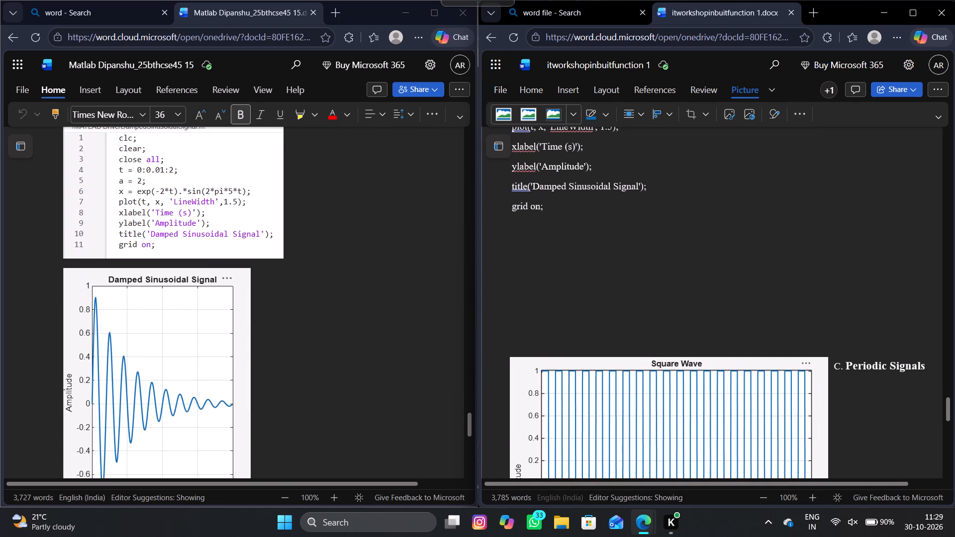
# Compare the Square Wave code and output plots in the two documents.
pyautogui.scroll(-5, 436, 370)
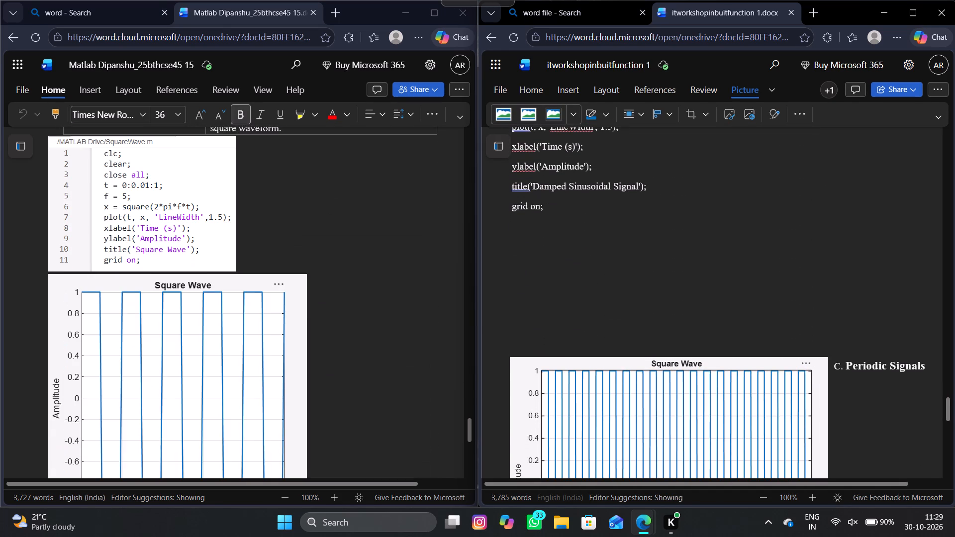
pyautogui.scroll(-2, 436, 370)
pyautogui.scroll(-2, 706, 376)
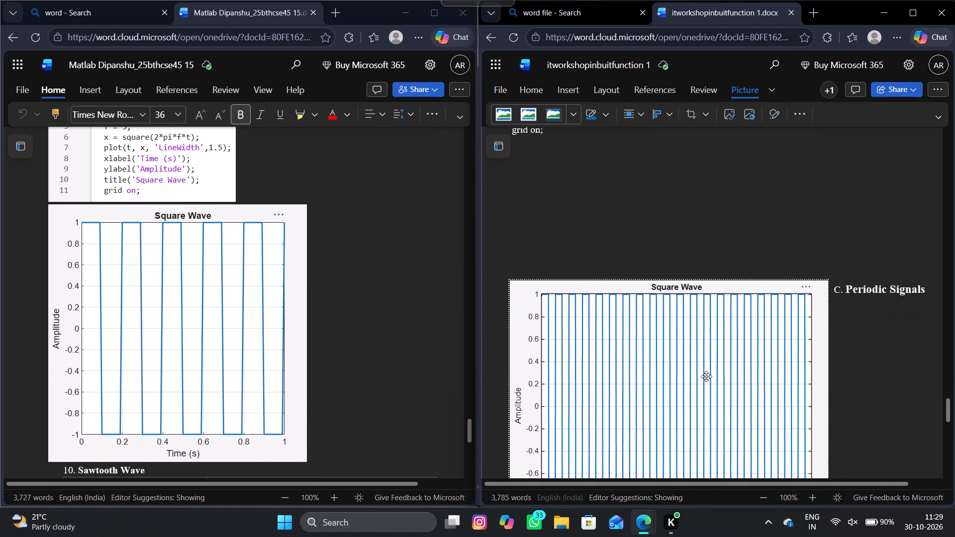
pyautogui.scroll(-6, 706, 376)
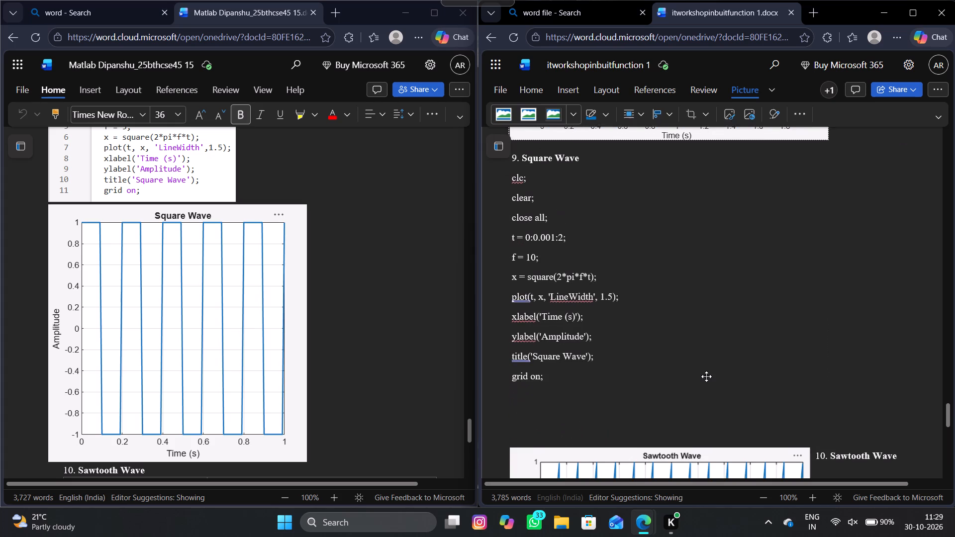
# Examine the other document's Sawtooth Wave section and compare the Triangular Wave code and plots in both documents.
pyautogui.scroll(-1, 706, 376)
pyautogui.scroll(-6, 307, 391)
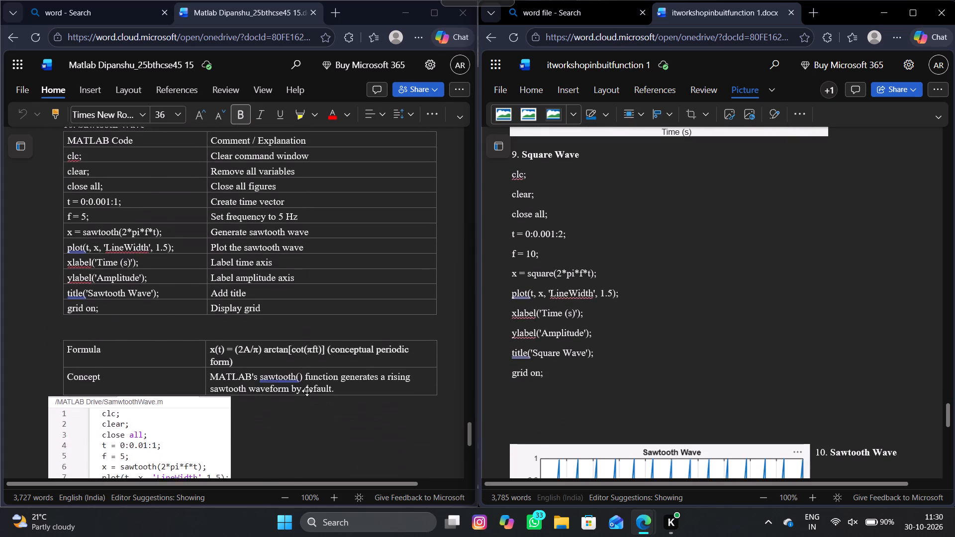
pyautogui.scroll(-8, 307, 391)
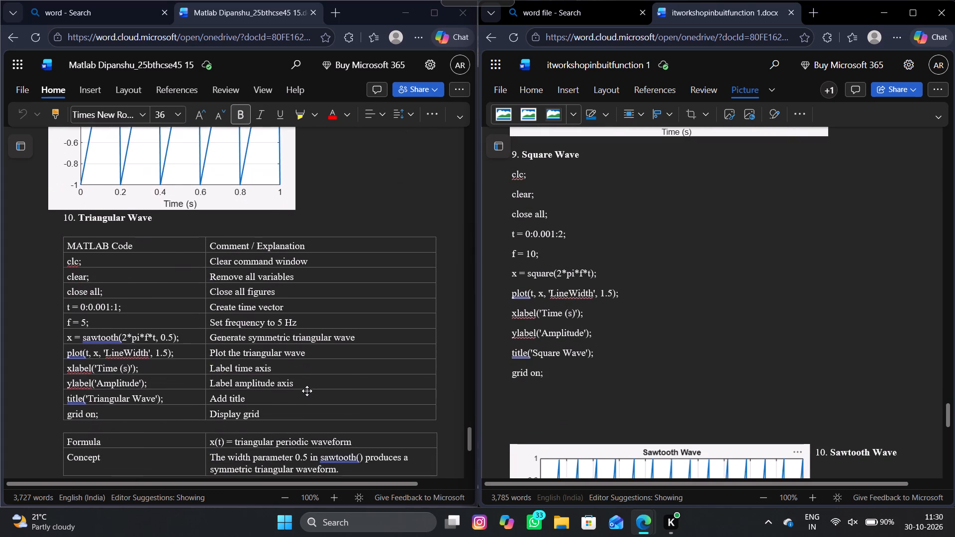
pyautogui.scroll(-8, 742, 418)
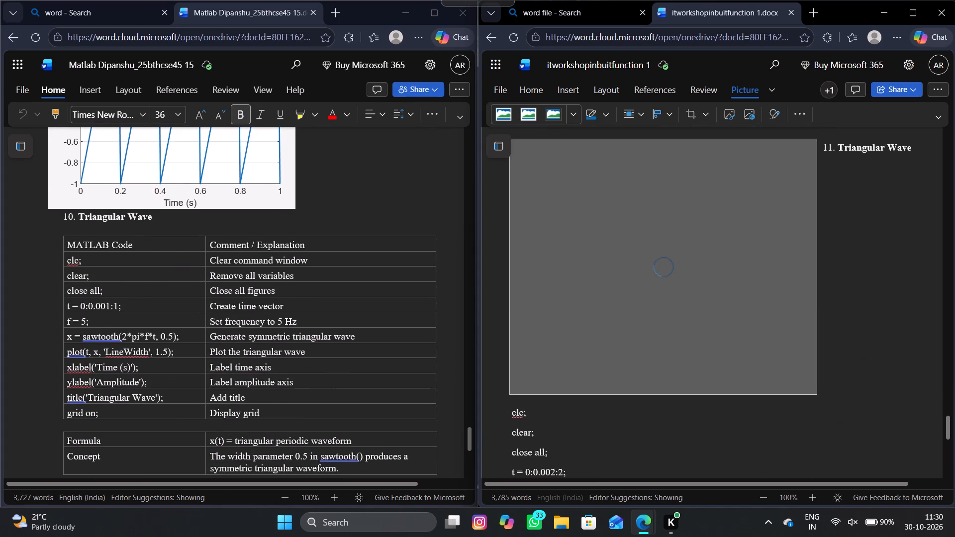
pyautogui.scroll(-1, 742, 418)
pyautogui.scroll(-4, 414, 321)
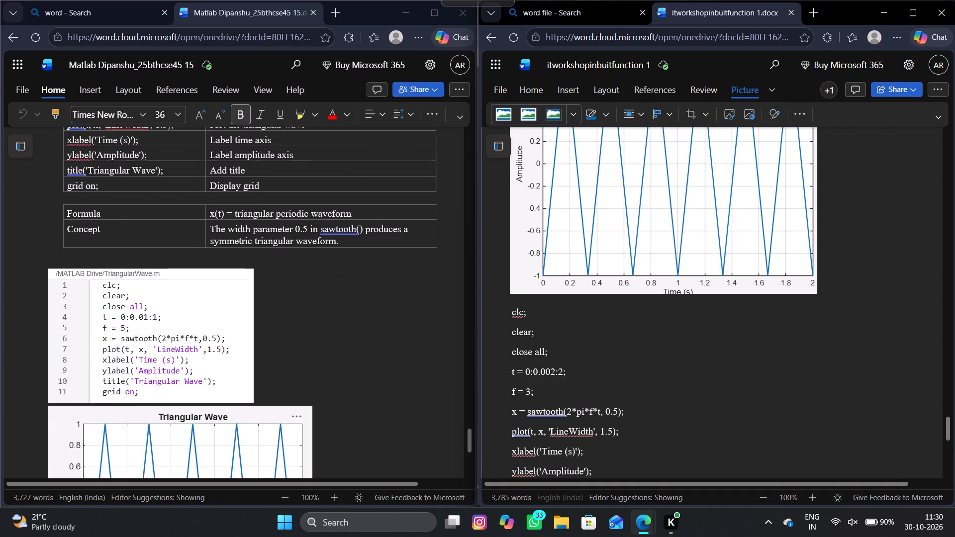
# Compare the Sinc Signal code and plots in both documents, continuing to Random Noise Signal in "itworkshopinbuitfunction 1".
pyautogui.scroll(-6, 414, 321)
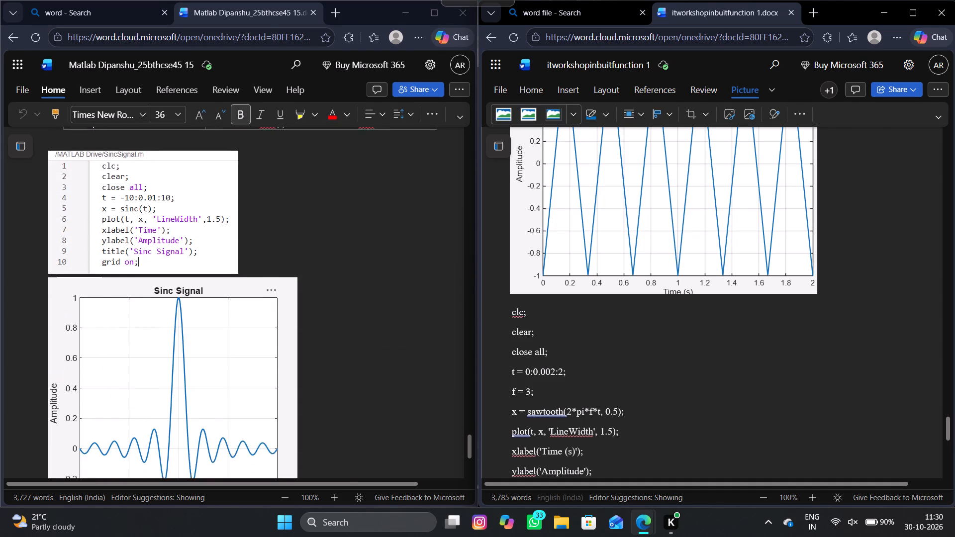
pyautogui.scroll(-1, 414, 321)
pyautogui.scroll(-4, 634, 319)
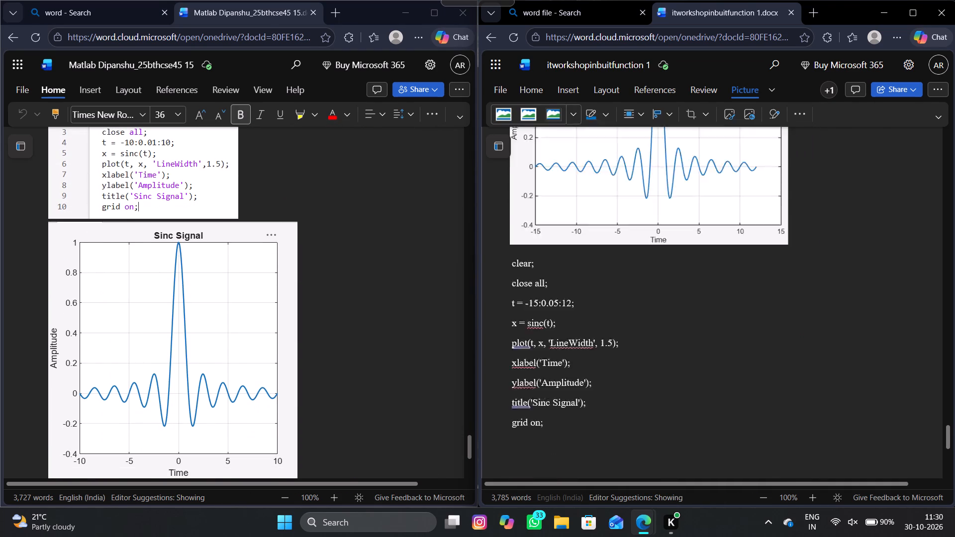
pyautogui.scroll(-1, 634, 319)
pyautogui.scroll(-2, 358, 331)
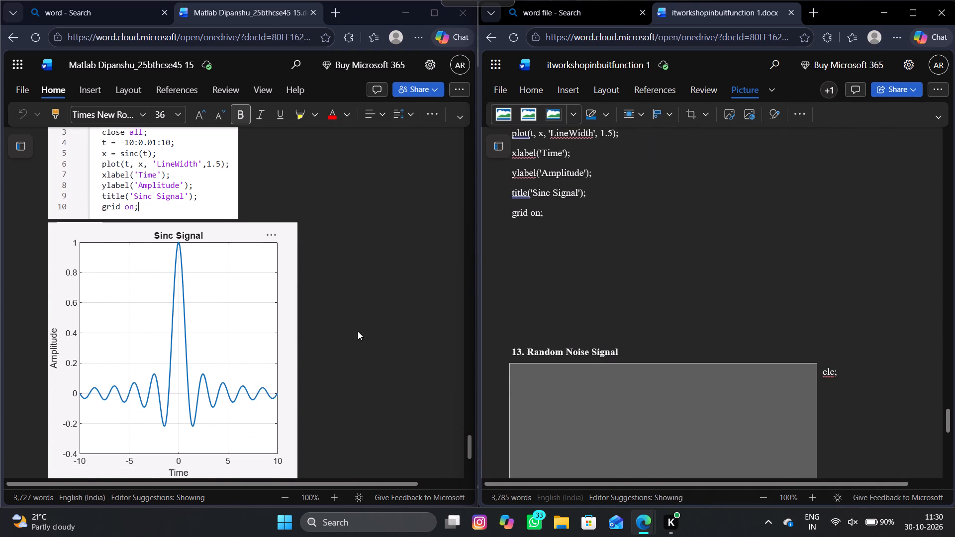
# Check the other document's Random Noise, Rectangular Pulse and Amplitude Modulated (AM) Signal sections for code and output pictures, returning to Sinc Signal.
pyautogui.scroll(-5, 358, 331)
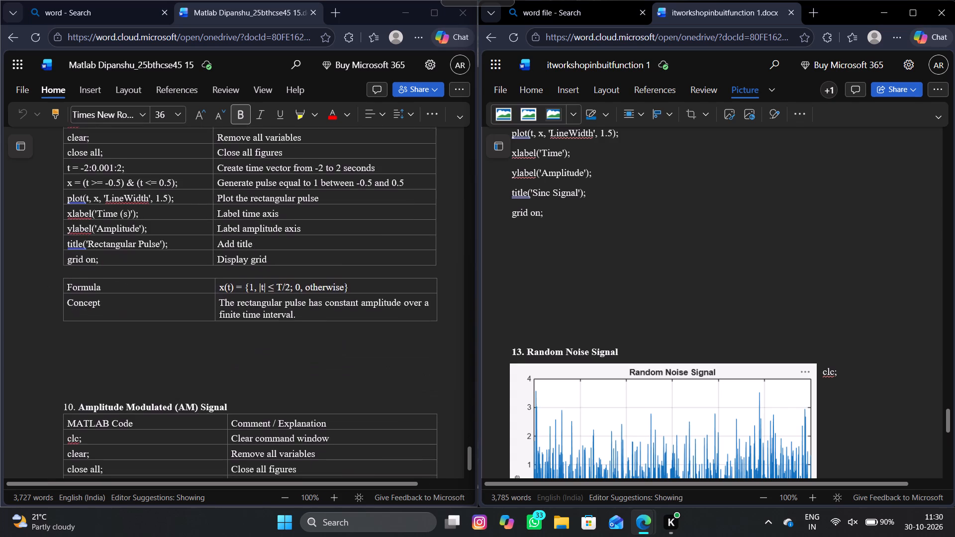
pyautogui.scroll(-4, 358, 331)
pyautogui.scroll(2, 358, 331)
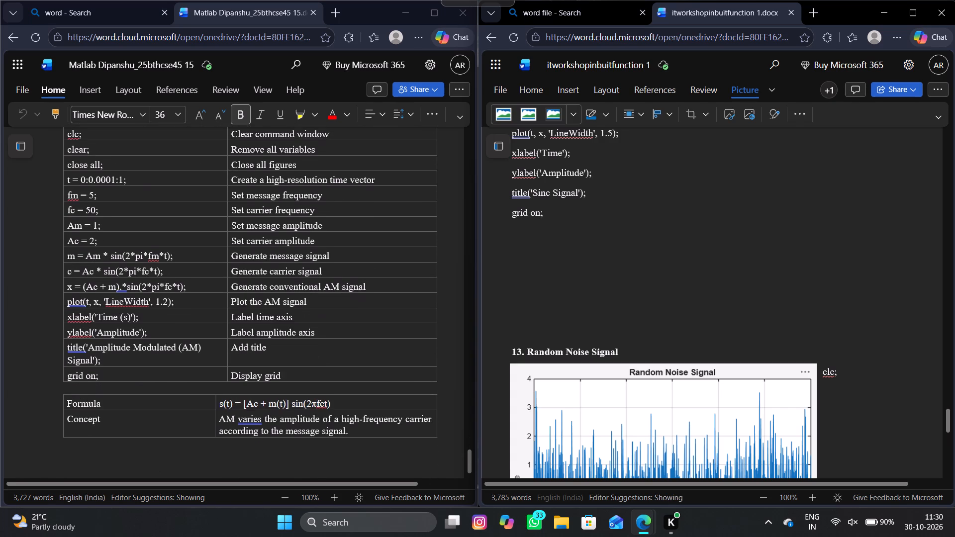
pyautogui.scroll(5, 358, 331)
pyautogui.scroll(-1, 358, 331)
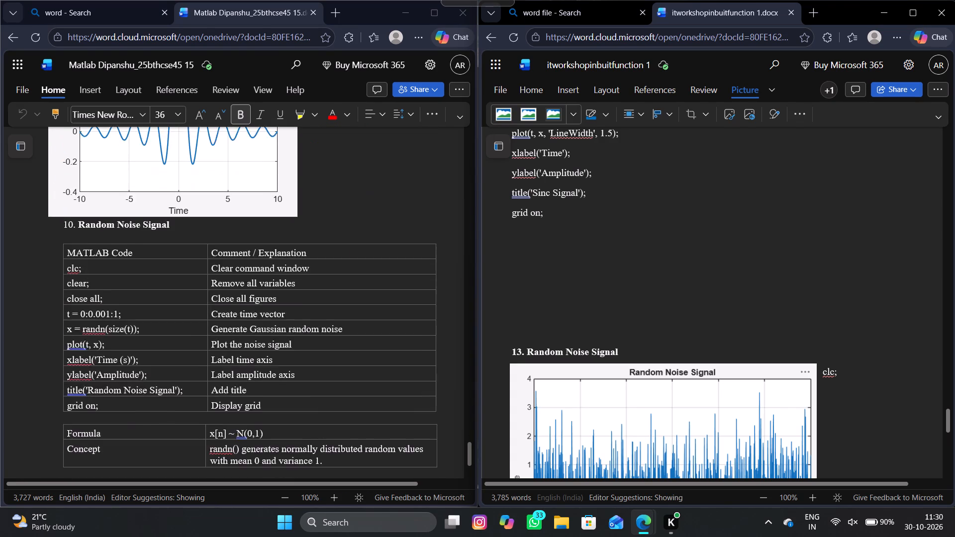
pyautogui.scroll(-1, 358, 331)
pyautogui.scroll(7, 358, 331)
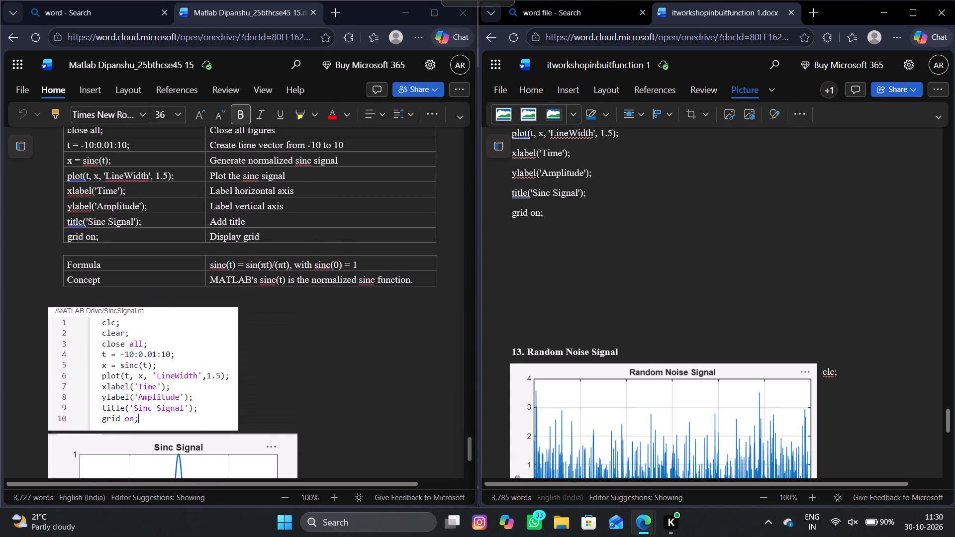
pyautogui.scroll(5, 358, 331)
pyautogui.scroll(-3, 358, 331)
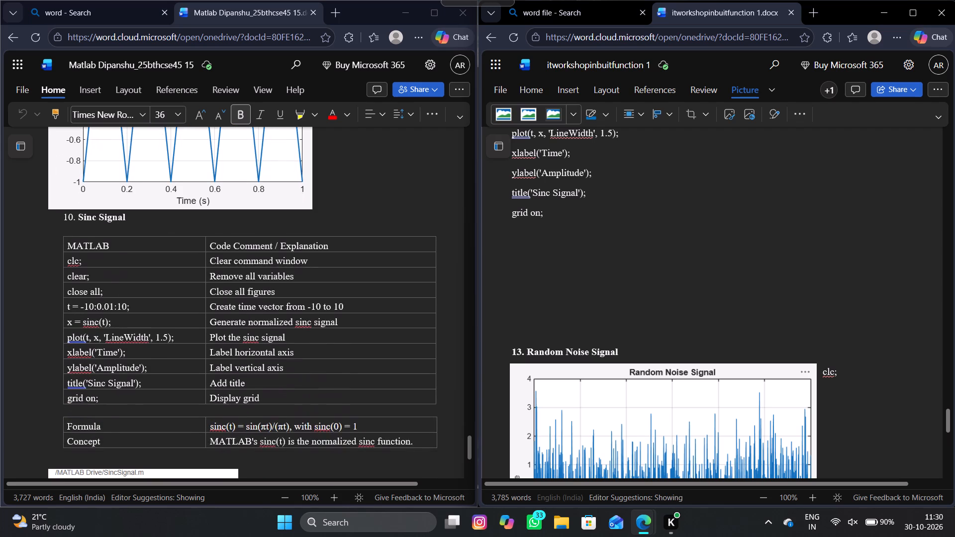
# Compare the Sinc Signal code in both documents, checking "itworkshopinbuitfunction 1" from Random Noise Signal back to Triangular Wave.
pyautogui.scroll(-1, 358, 331)
pyautogui.scroll(-2, 655, 317)
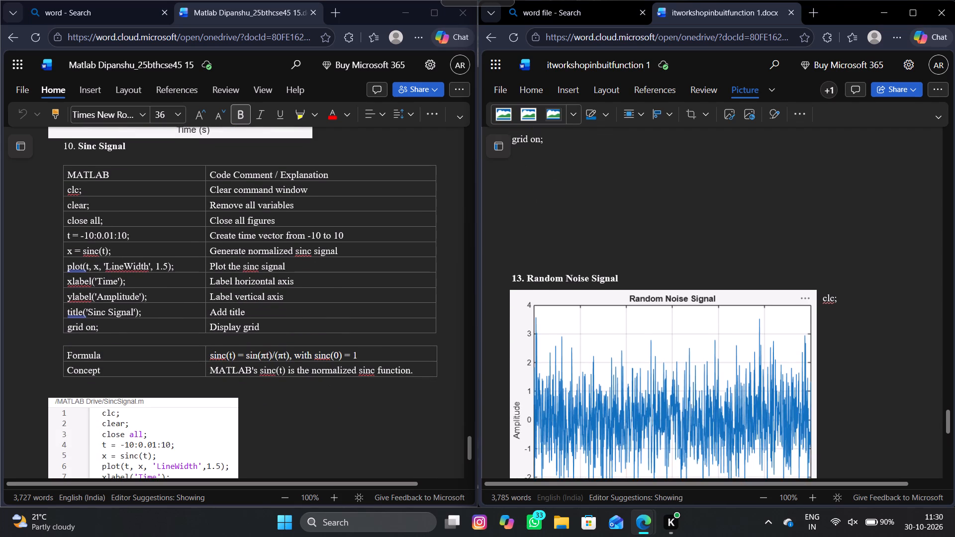
pyautogui.scroll(-1, 655, 317)
pyautogui.scroll(3, 655, 317)
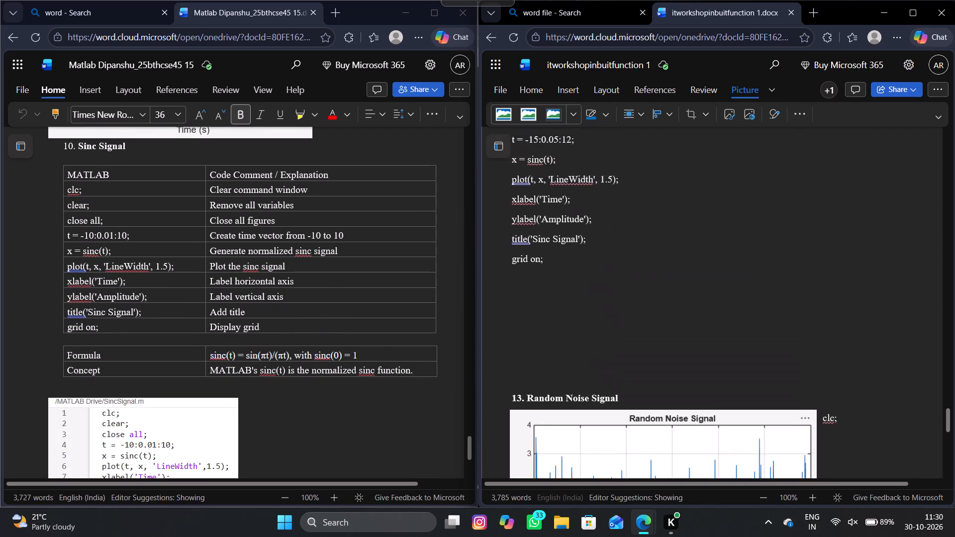
pyautogui.scroll(3, 655, 317)
pyautogui.scroll(-1, 655, 317)
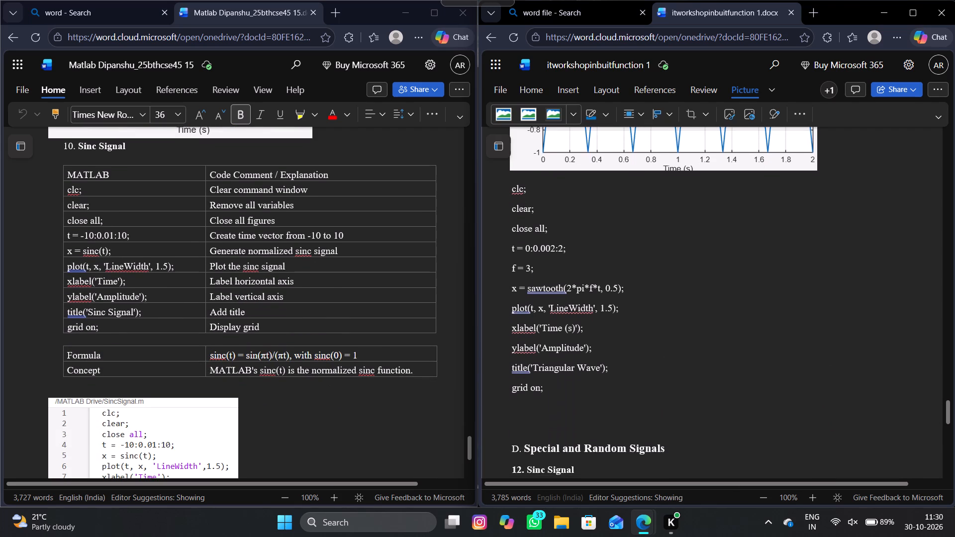
pyautogui.scroll(-1, 655, 317)
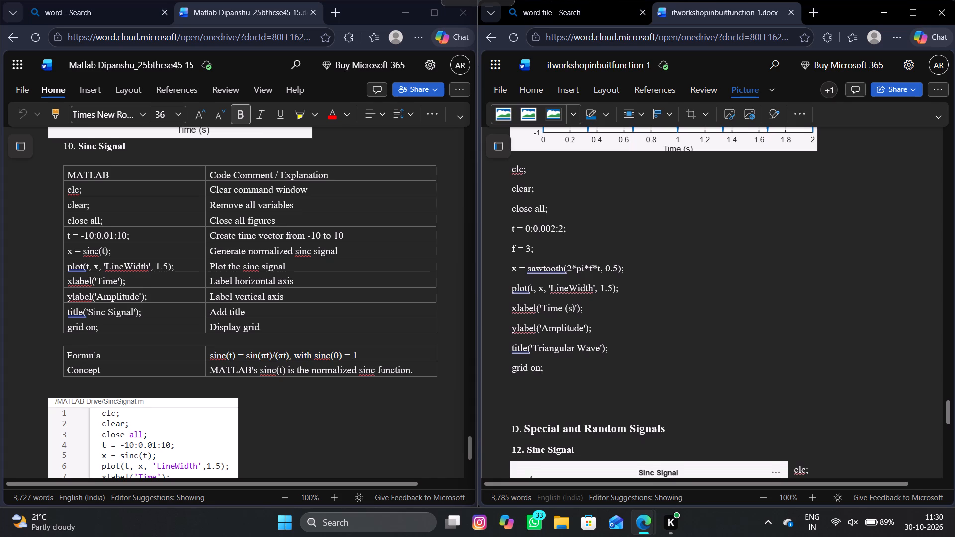
# Review the other document's section headings and pictures backward from Triangular Wave to the start of "GENERATION OF VARIOUS SIGNALS AND SEQUENCES".
pyautogui.scroll(7, 325, 419)
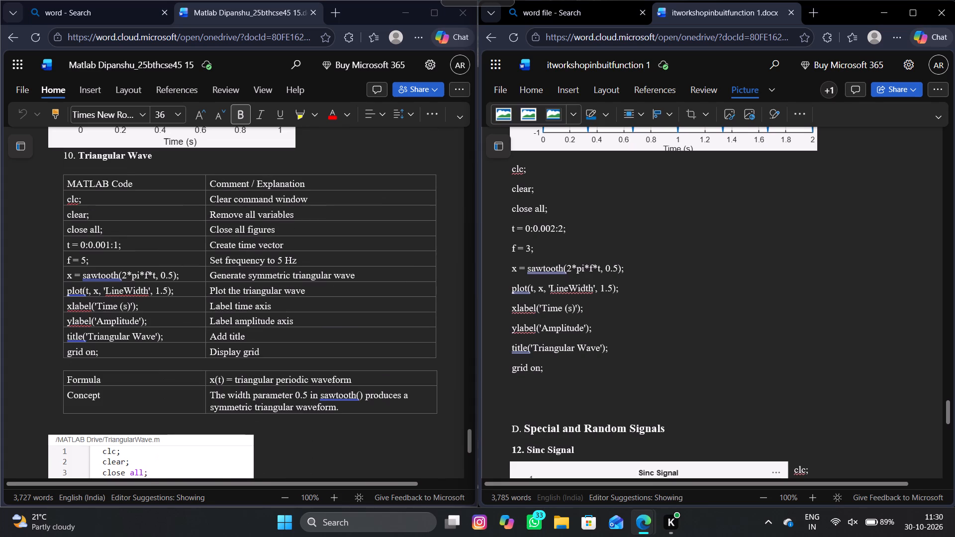
pyautogui.scroll(7, 325, 419)
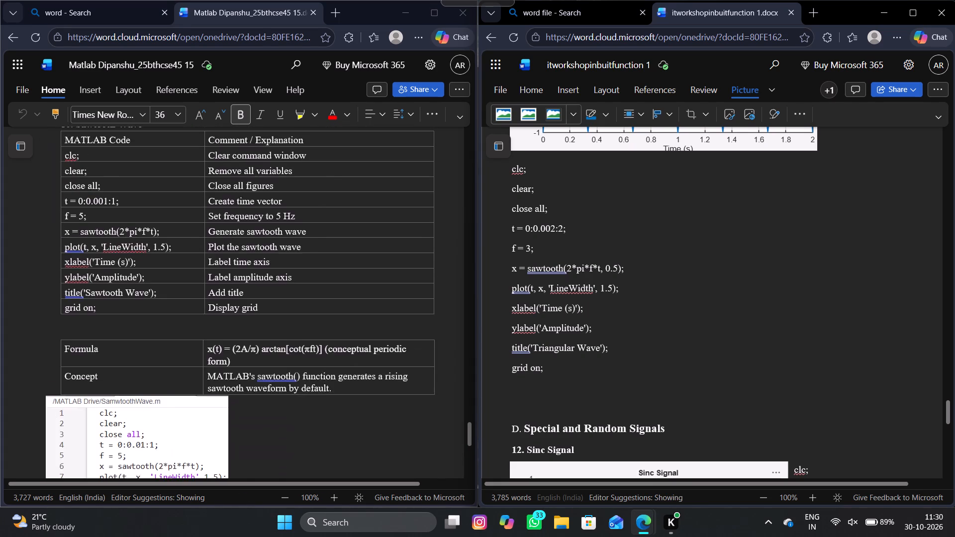
pyautogui.scroll(5, 325, 419)
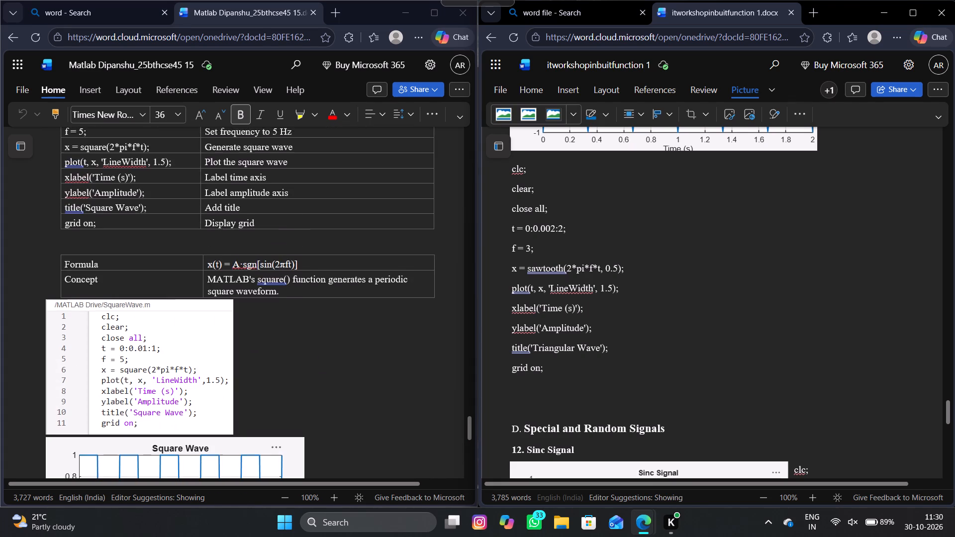
pyautogui.scroll(5, 325, 419)
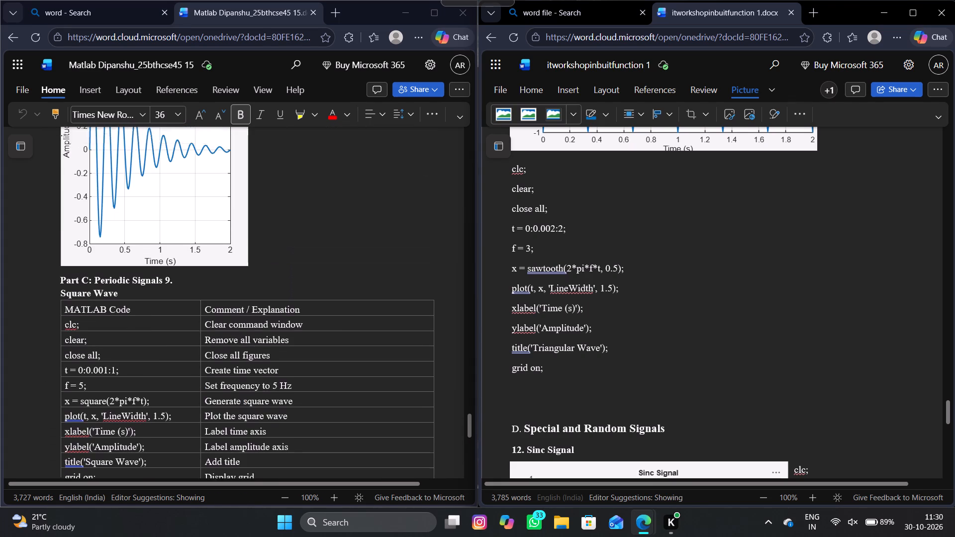
pyautogui.scroll(5, 325, 419)
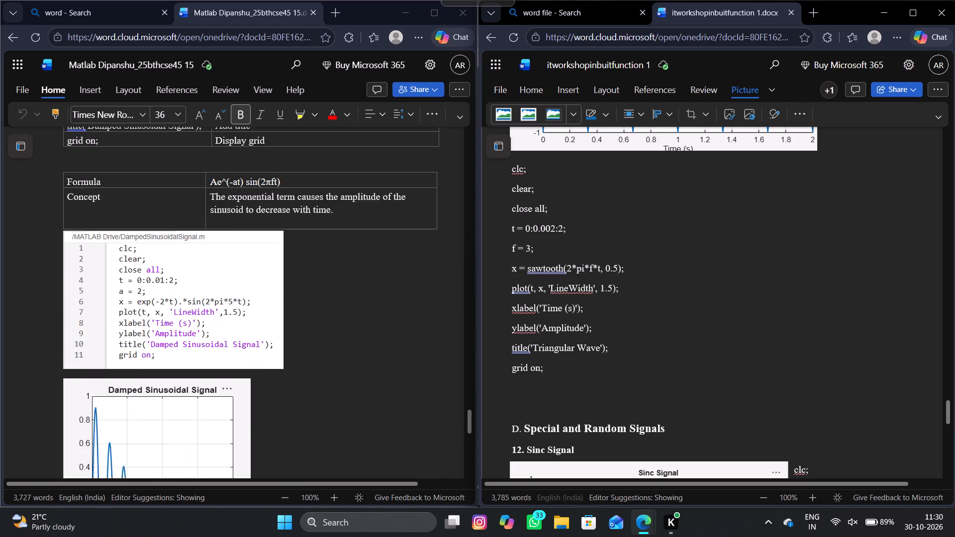
pyautogui.scroll(5, 325, 419)
pyautogui.scroll(-2, 325, 419)
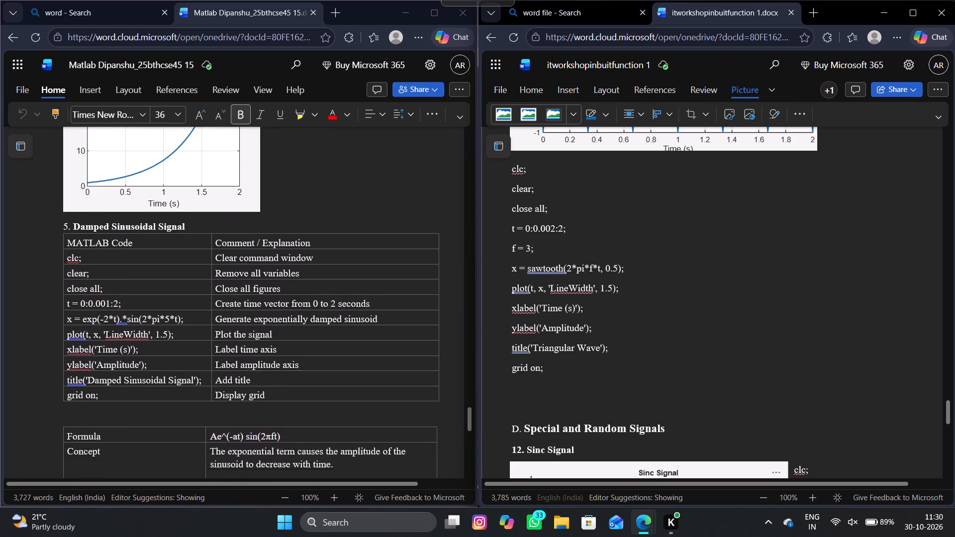
pyautogui.scroll(-5, 325, 419)
pyautogui.scroll(6, 325, 419)
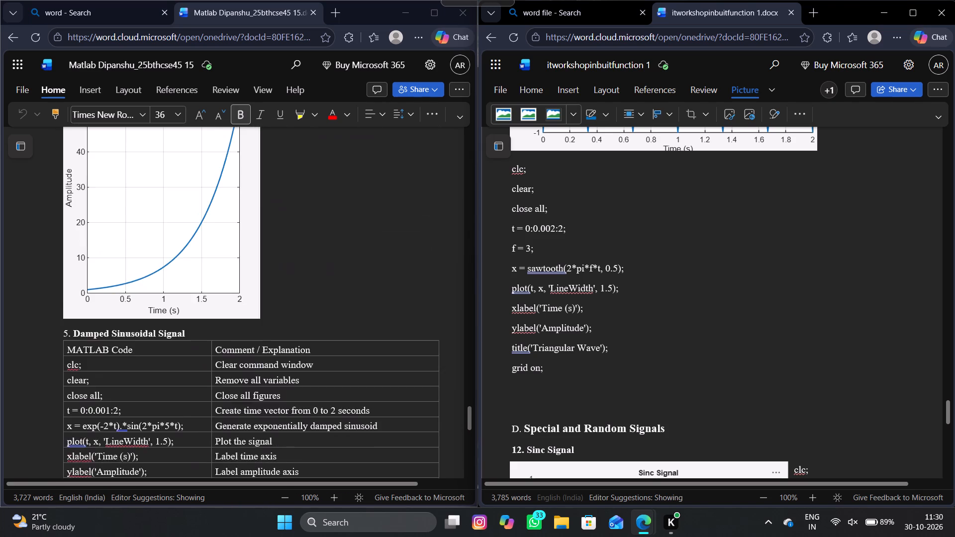
pyautogui.scroll(11, 325, 419)
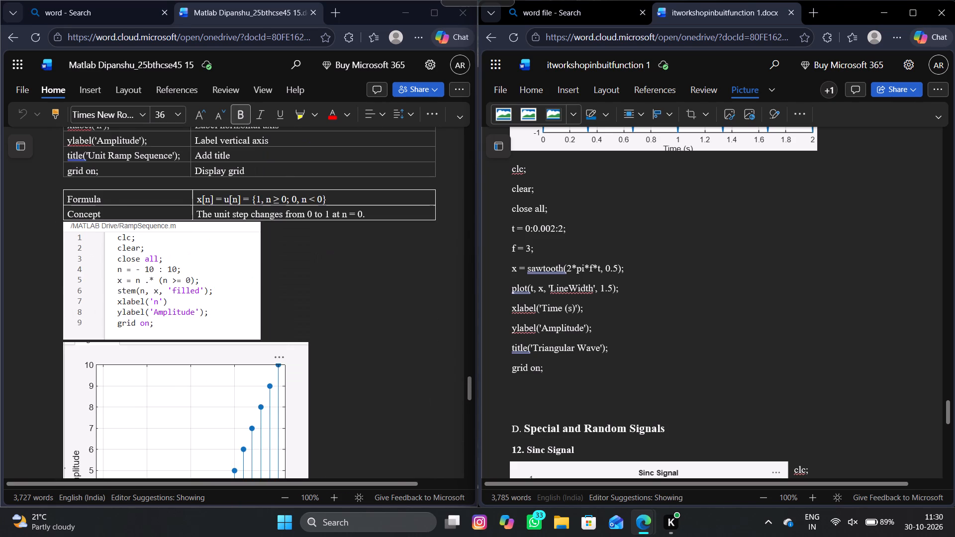
pyautogui.scroll(8, 325, 419)
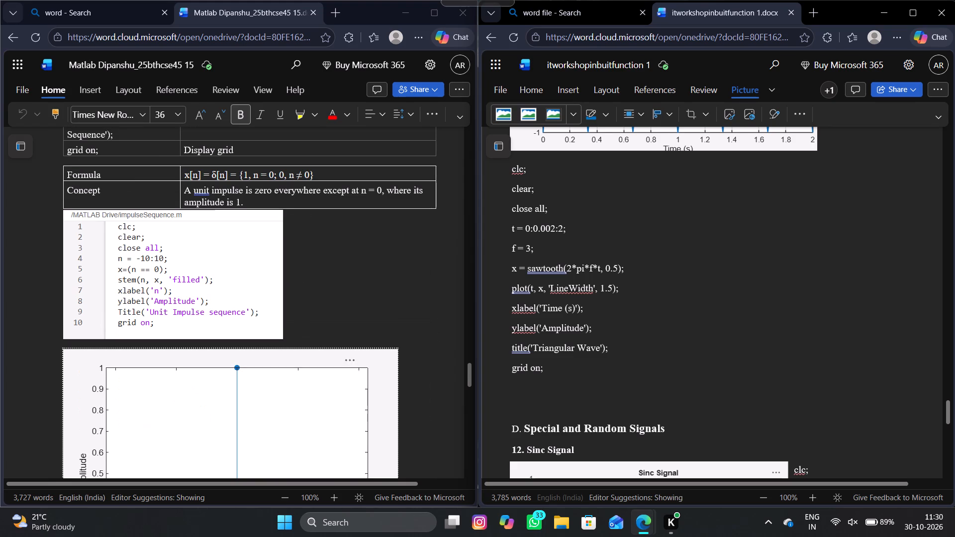
pyautogui.scroll(3, 324, 289)
# Split the "A. Basic Sequences 1." heading before the number so that "1. Impulse Sequence" stands on its own line.
pyautogui.scroll(-1, 324, 289)
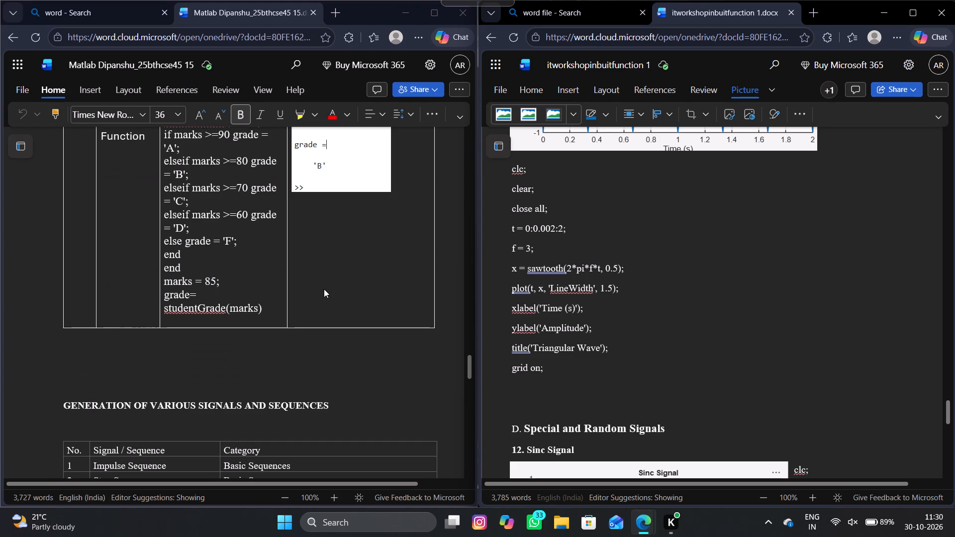
pyautogui.scroll(-1, 324, 289)
pyautogui.scroll(-3, 313, 349)
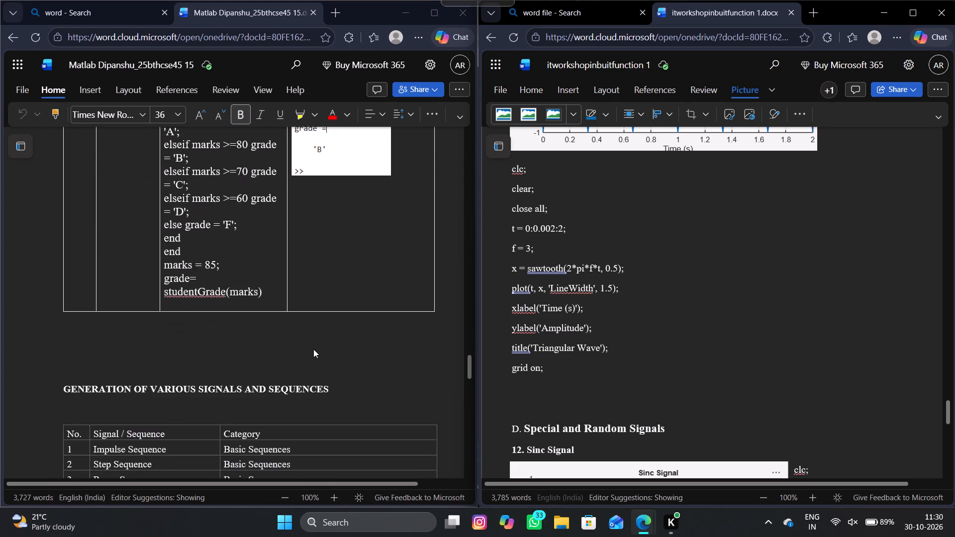
pyautogui.scroll(-2, 313, 349)
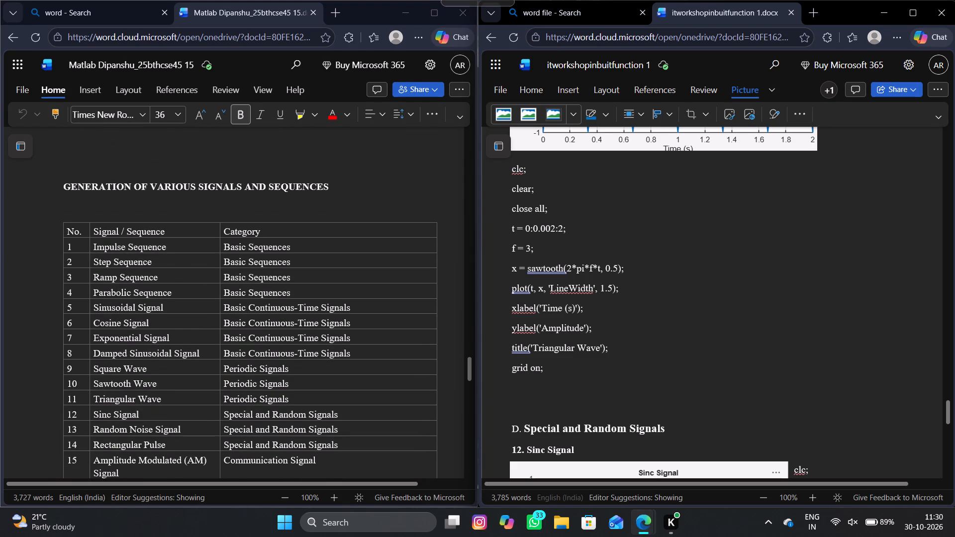
pyautogui.scroll(-3, 354, 282)
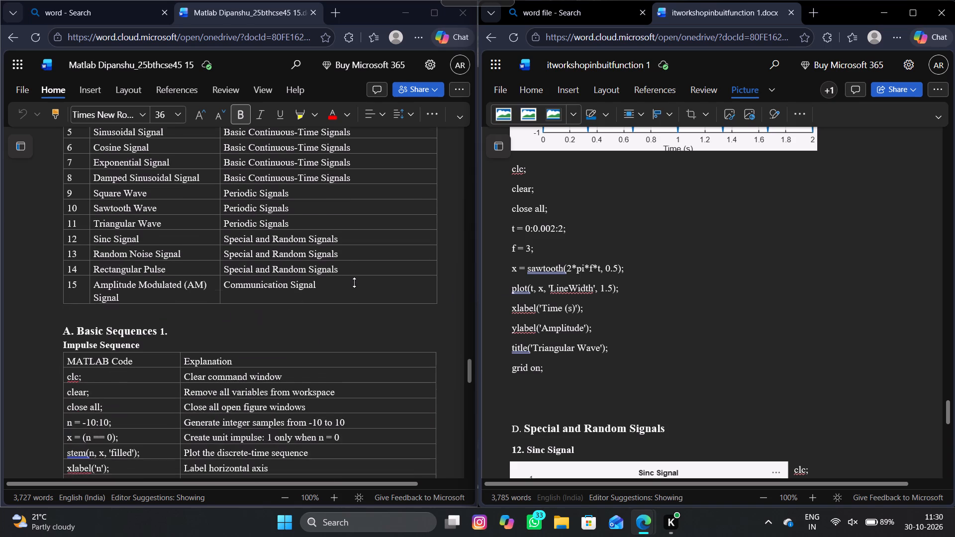
pyautogui.scroll(-2, 354, 282)
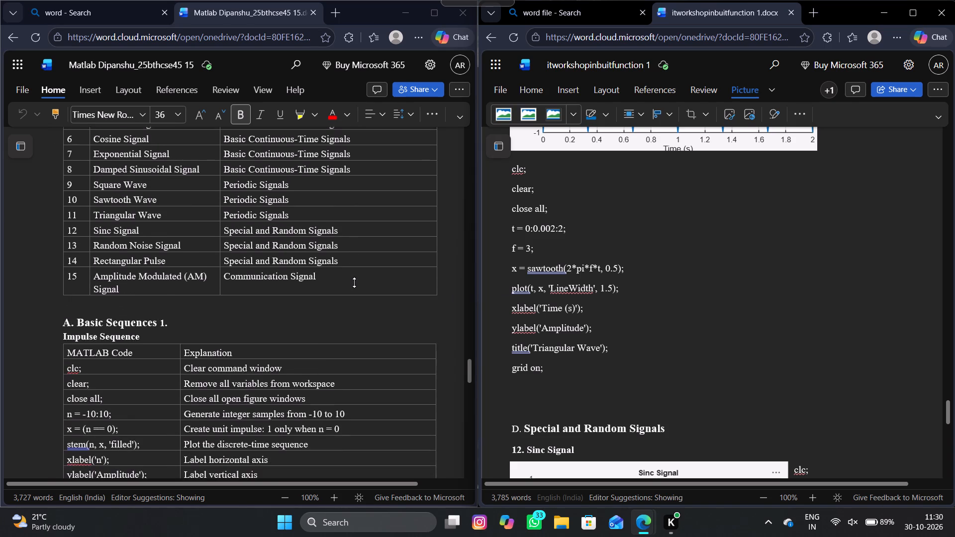
pyautogui.scroll(-1, 354, 282)
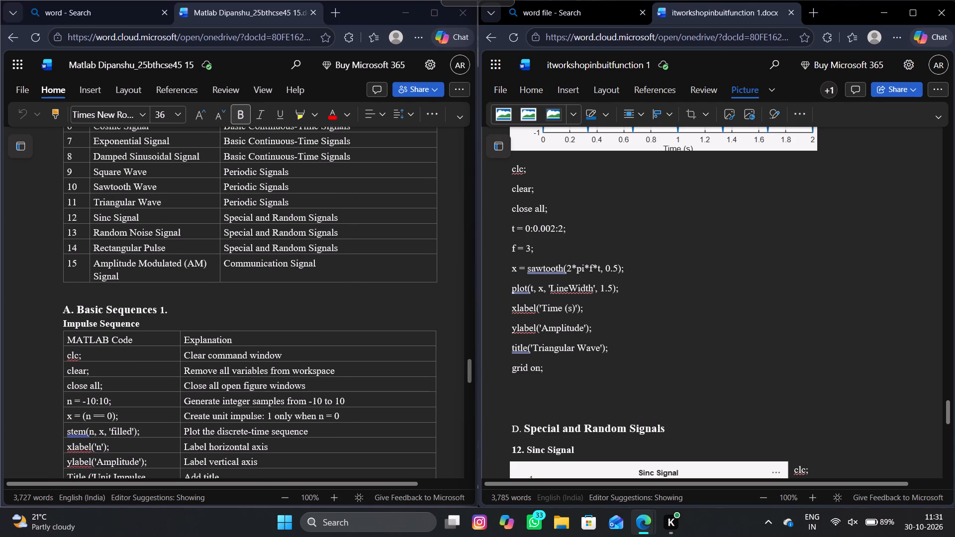
pyautogui.click(161, 312)
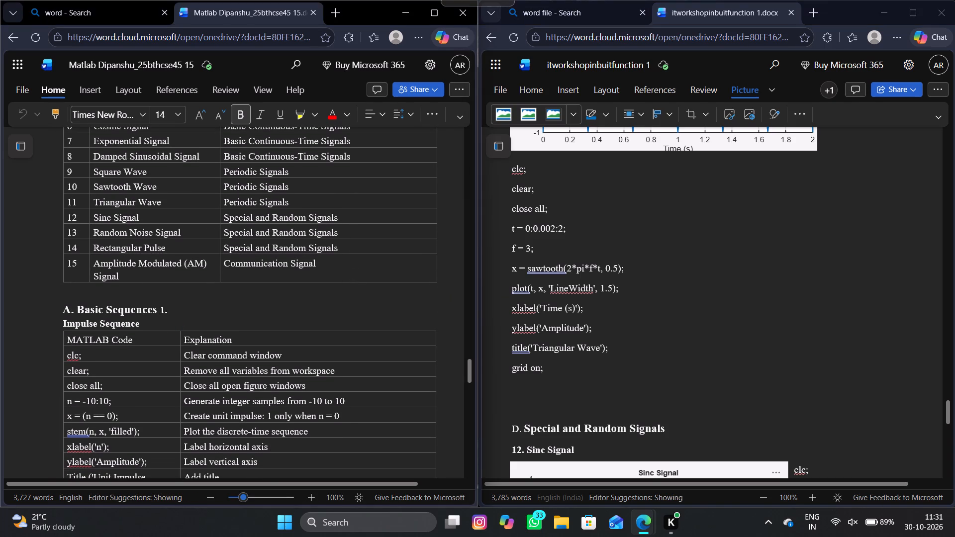
pyautogui.press('Return')
# Renumber the Parabolic Sequence heading as "4." in plain text, undoing the automatic list numbering.
pyautogui.scroll(-4, 161, 312)
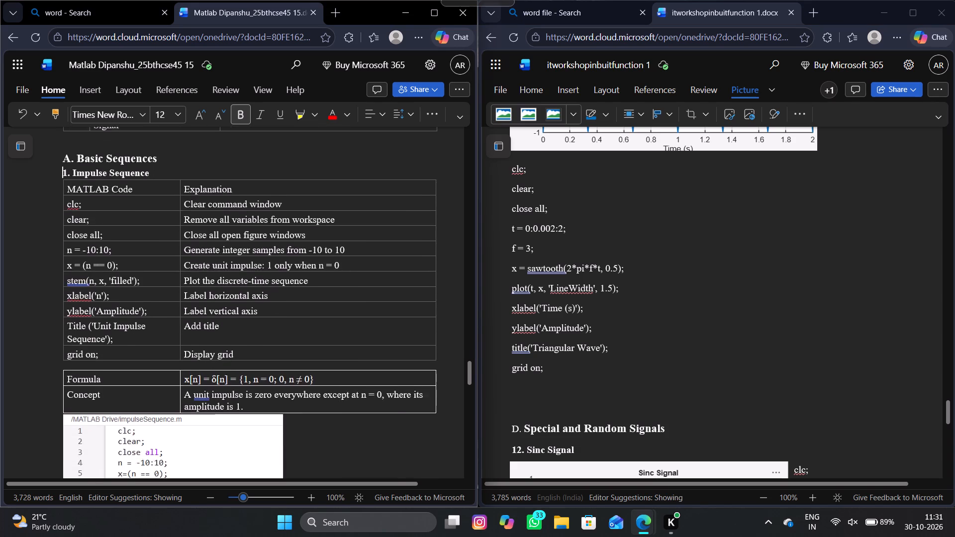
pyautogui.scroll(-5, 161, 312)
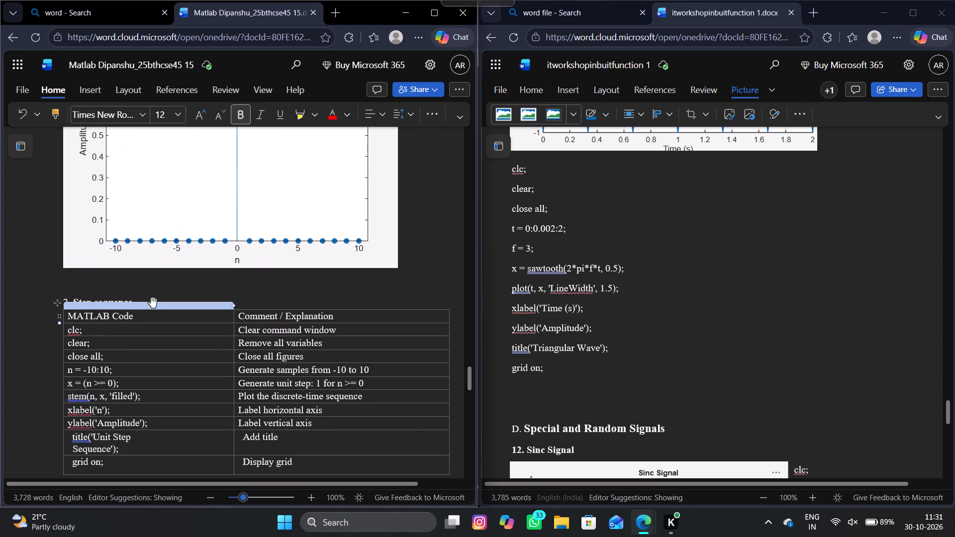
pyautogui.scroll(-7, 154, 303)
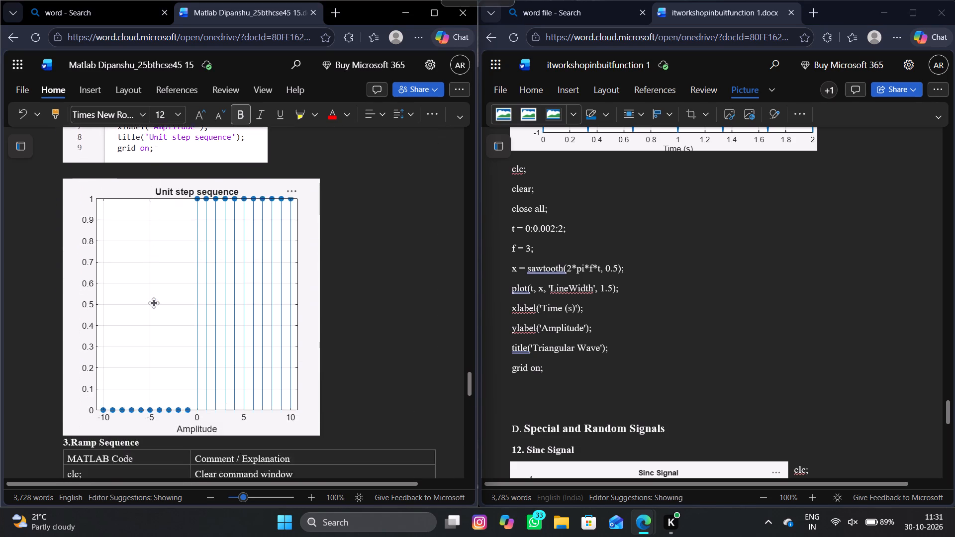
pyautogui.scroll(-5, 154, 303)
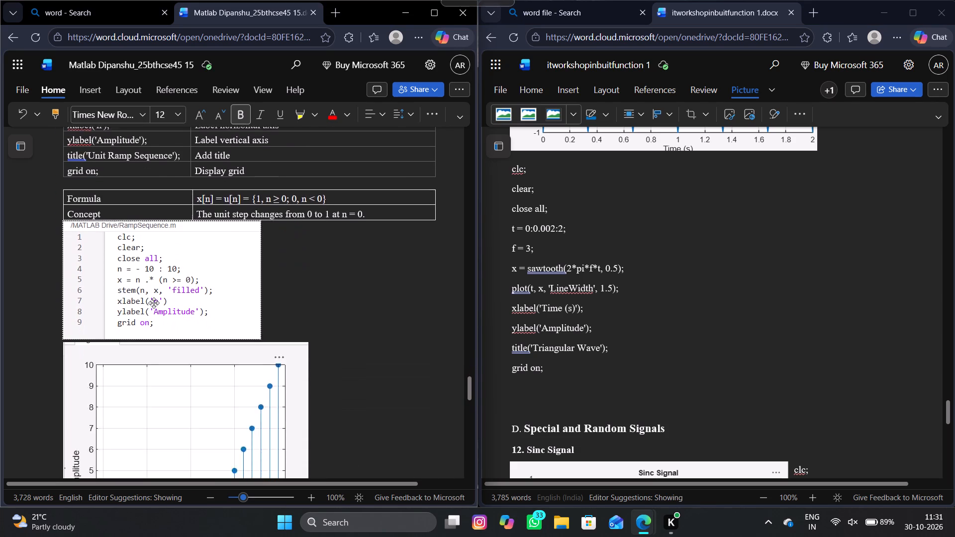
pyautogui.scroll(-3, 154, 303)
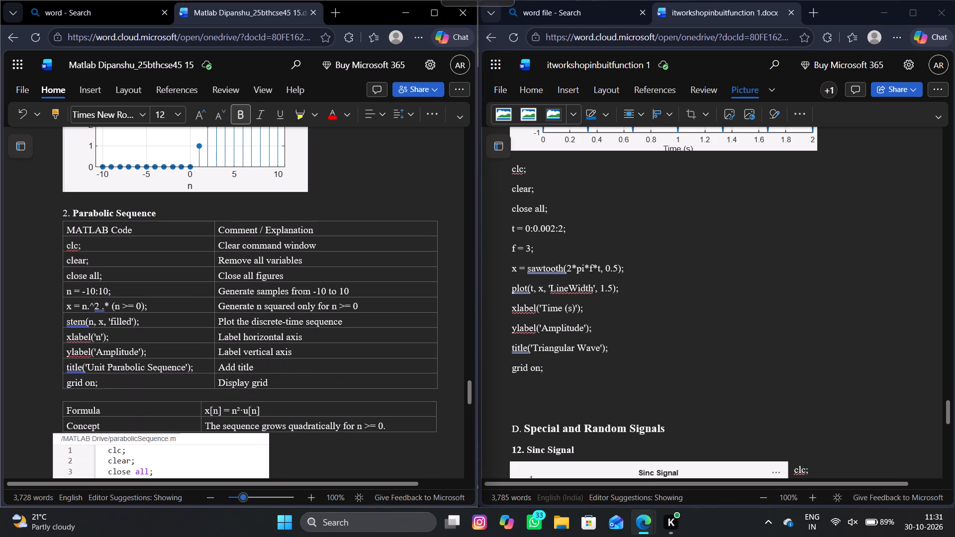
pyautogui.click(69, 212)
pyautogui.press('BackSpace')
pyautogui.press('4')
pyautogui.hotkey('shift', '>')
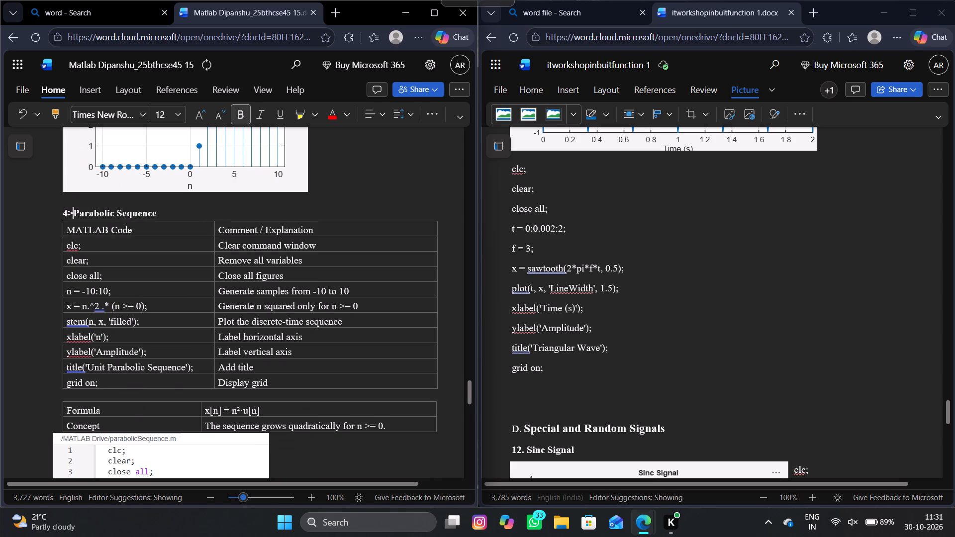
pyautogui.press('BackSpace')
pyautogui.write('.')
pyautogui.press('space')
pyautogui.hotkey('ctrl', 'z')
# Renumber the Exponential signal heading, which follows the Cosine Signal plot, as "6.".
pyautogui.scroll(4, 69, 212)
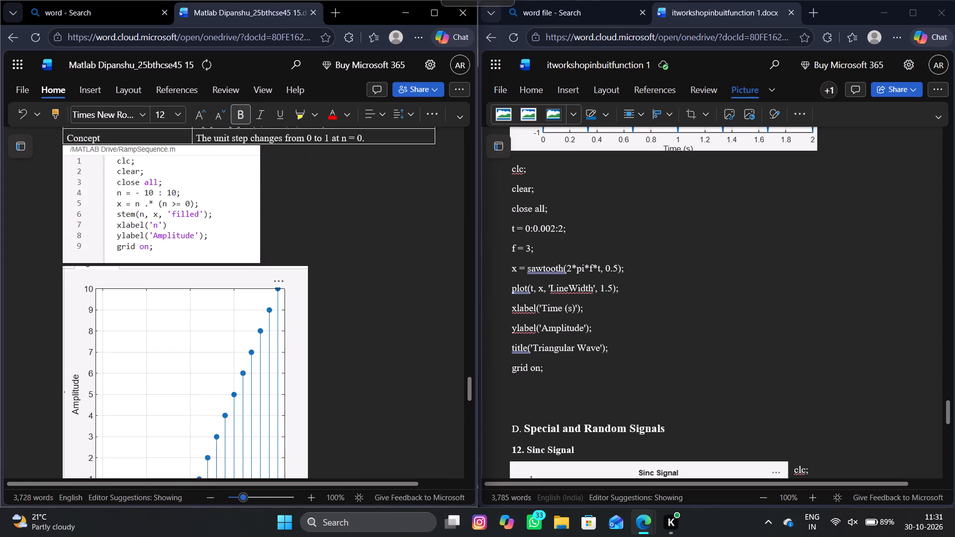
pyautogui.scroll(7, 69, 212)
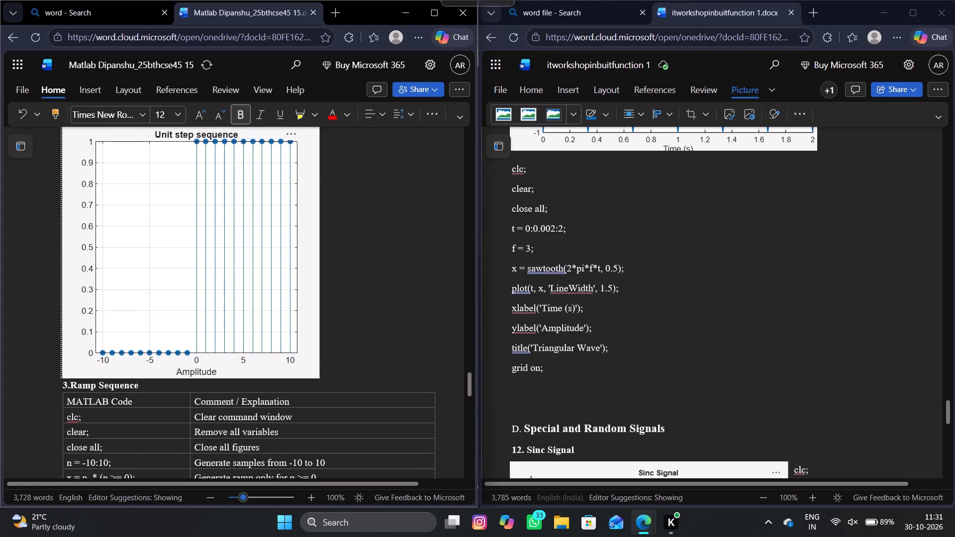
pyautogui.scroll(-10, 69, 212)
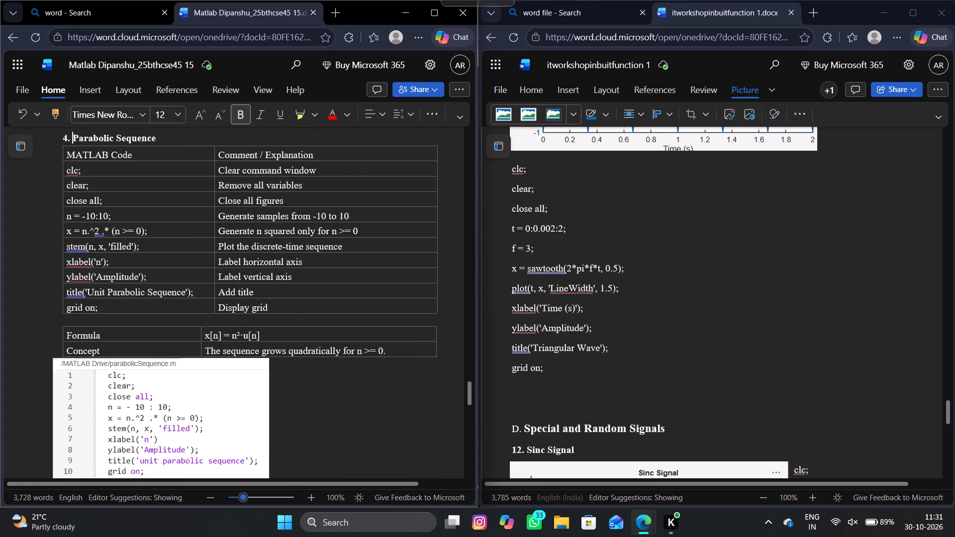
pyautogui.scroll(-4, 69, 212)
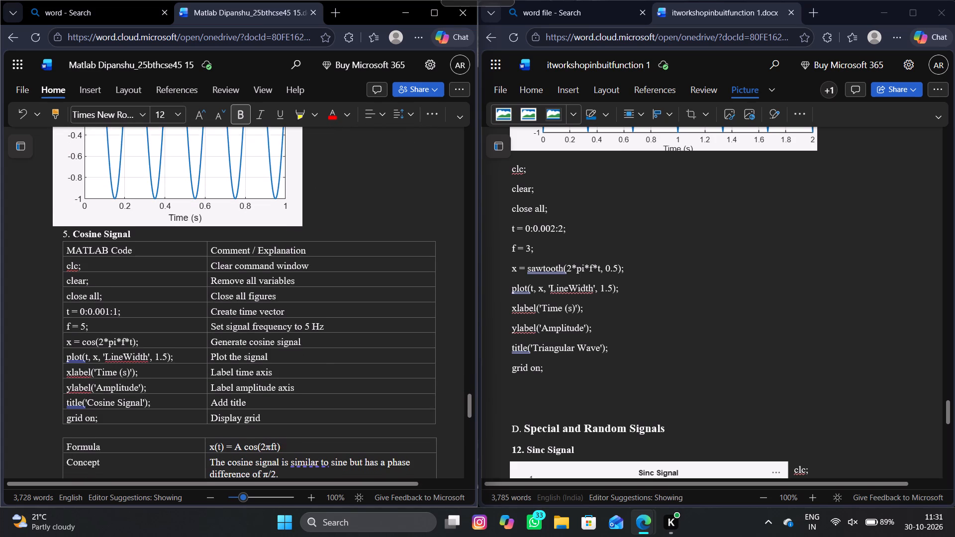
pyautogui.scroll(-3, 0, 117)
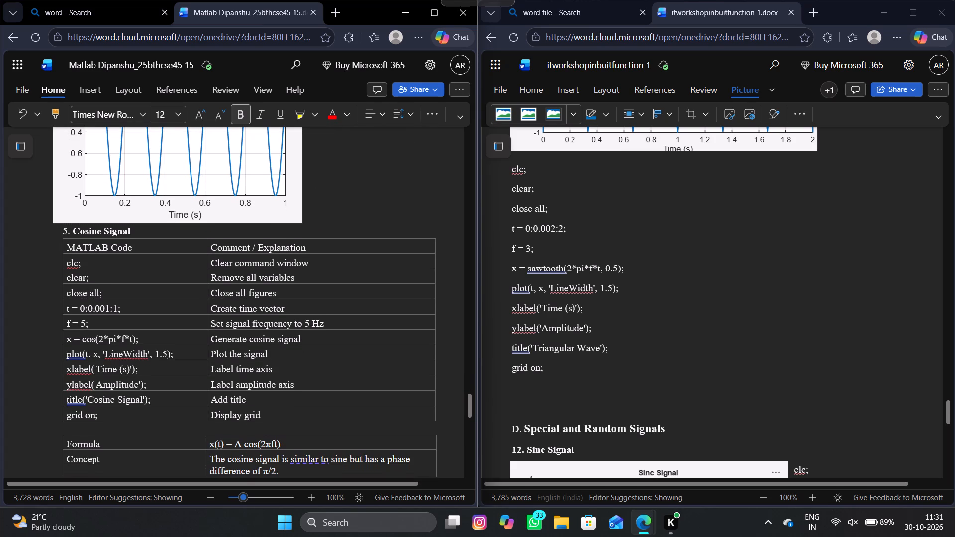
pyautogui.scroll(-7, 133, 249)
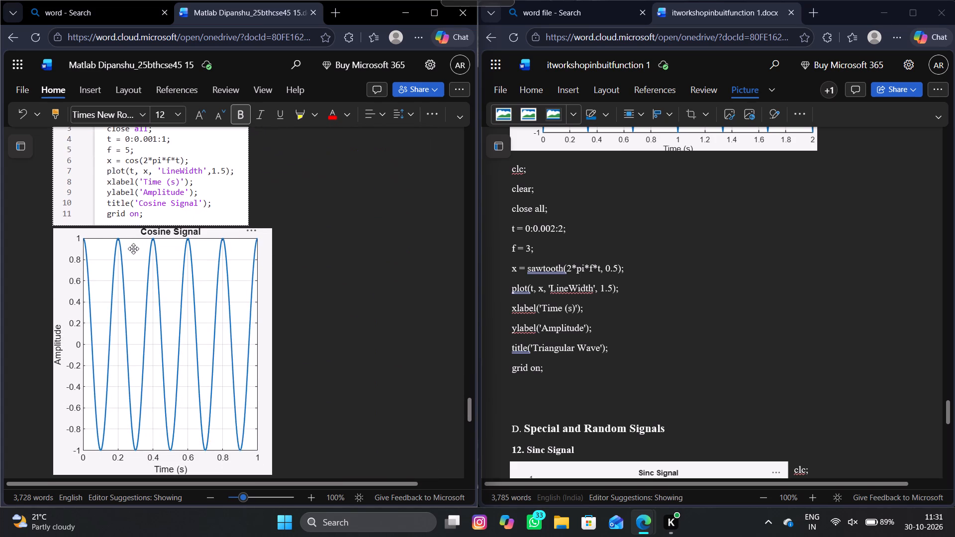
pyautogui.scroll(-1, 133, 249)
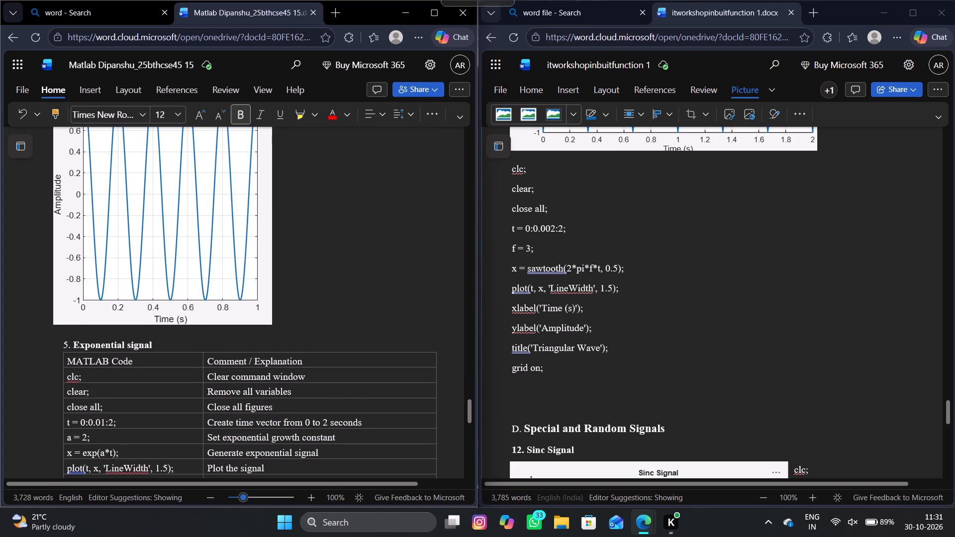
pyautogui.click(71, 344)
pyautogui.press('BackSpace')
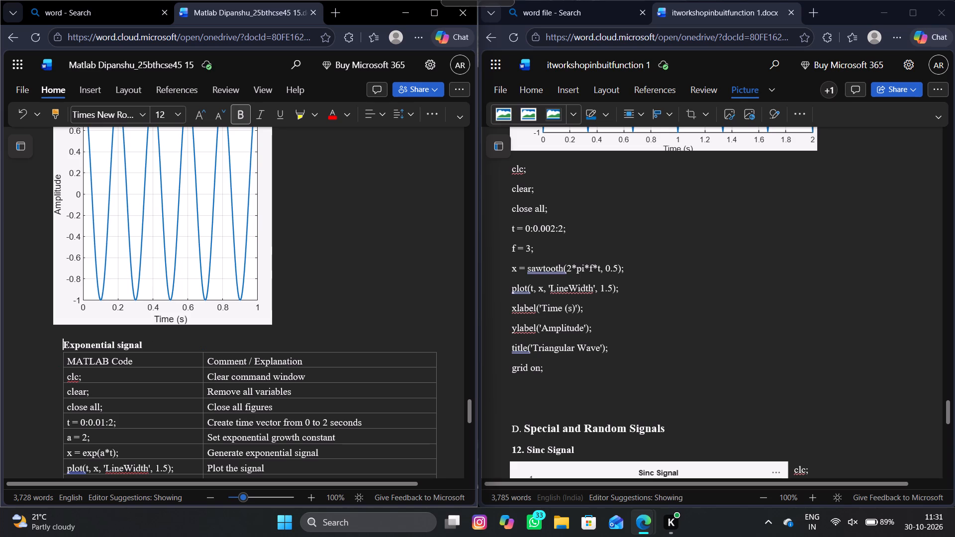
pyautogui.write('6')
pyautogui.press('space')
pyautogui.press('BackSpace')
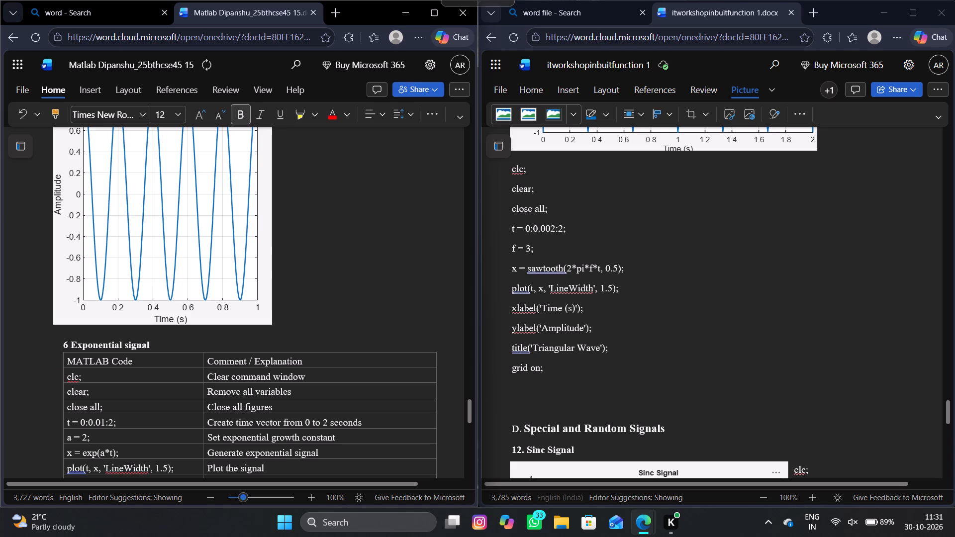
pyautogui.write('.')
pyautogui.press('space')
# Renumber the Damped Sinusoidal Signal heading as "7.".
pyautogui.scroll(-1, 71, 344)
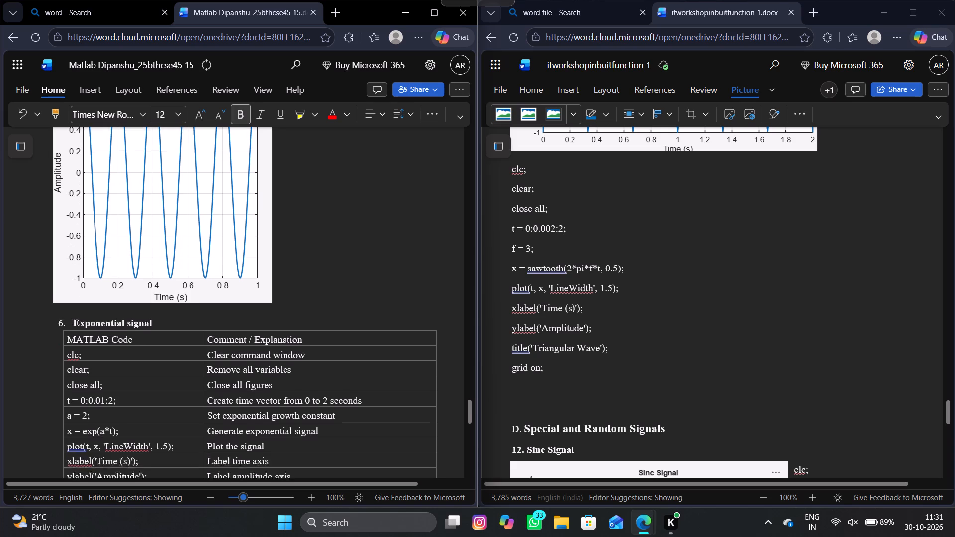
pyautogui.scroll(-7, 71, 344)
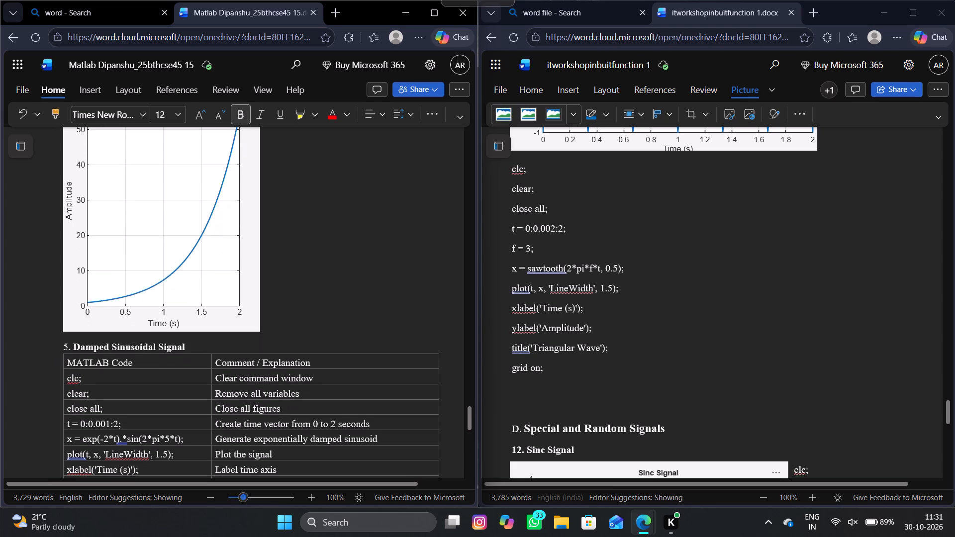
pyautogui.click(71, 347)
pyautogui.press('BackSpace')
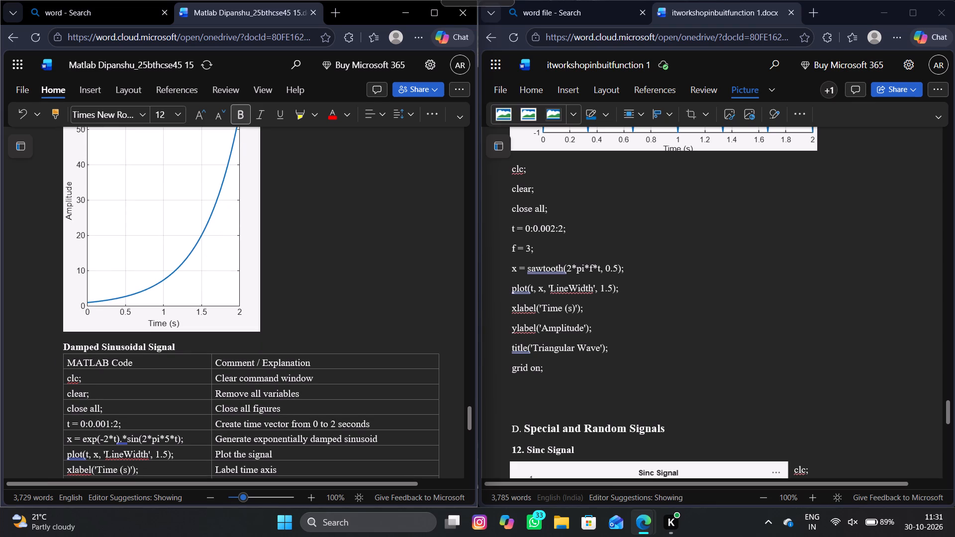
pyautogui.write('7.')
pyautogui.press('space')
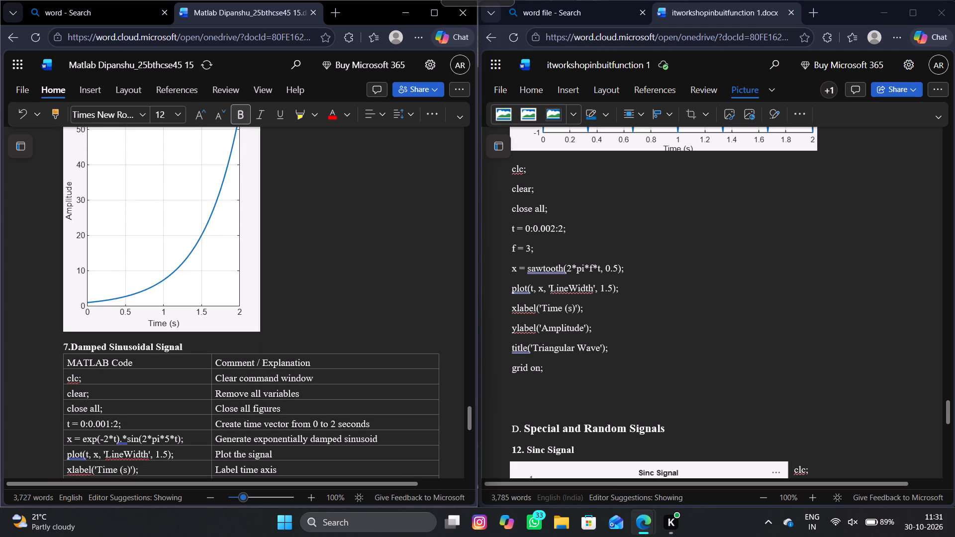
# Split the "Part C: Periodic Signals 9." heading before the number so that the number starts the Square Wave line.
pyautogui.scroll(-2, 71, 347)
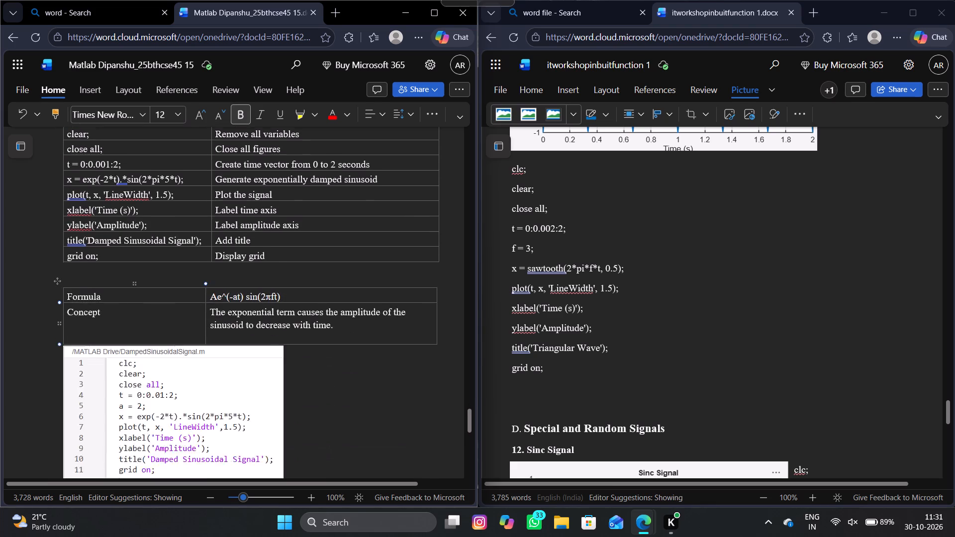
pyautogui.scroll(-3, 71, 347)
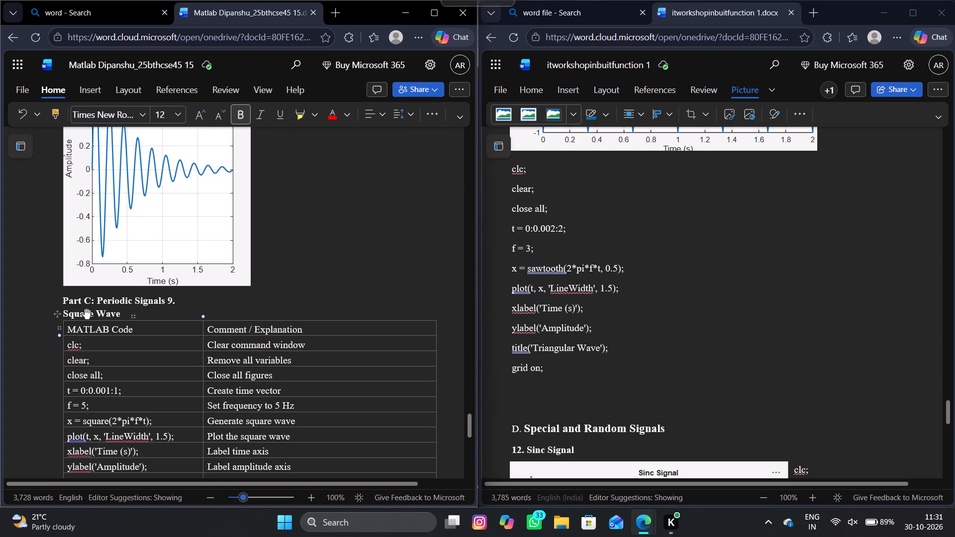
pyautogui.click(166, 300)
pyautogui.press('Return')
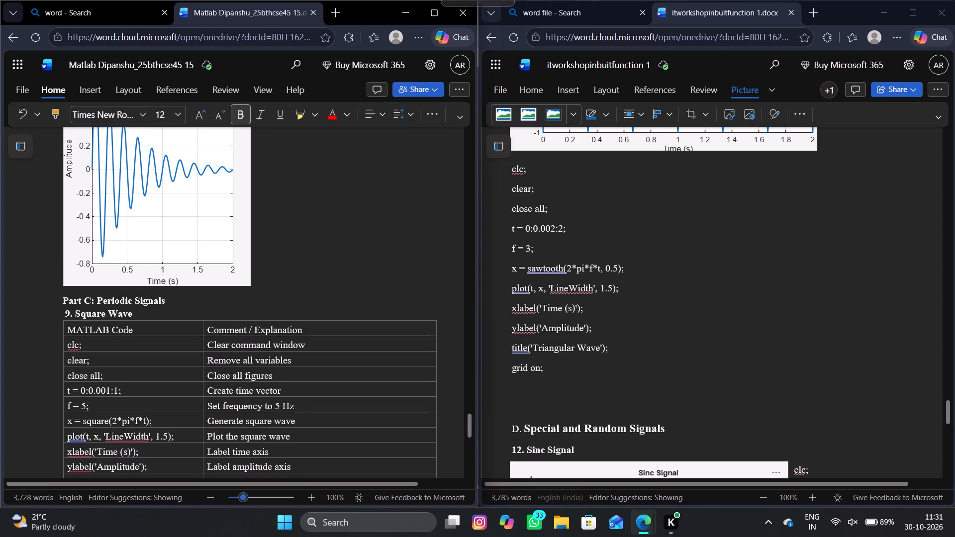
# Renumber the Square Wave heading under Part C as "8.".
pyautogui.click(74, 314)
pyautogui.press('BackSpace')
pyautogui.press('BackSpace')
pyautogui.press('BackSpace')
pyautogui.write('8.')
pyautogui.press('space')
# Renumber the Sawtooth Wave heading below the square wave plot as "9.".
pyautogui.scroll(-4, 74, 314)
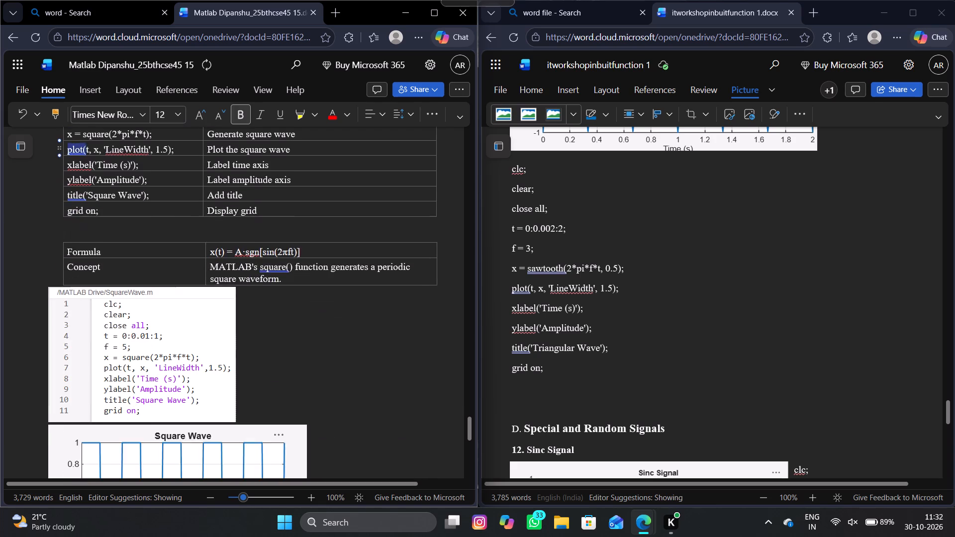
pyautogui.scroll(-6, 74, 314)
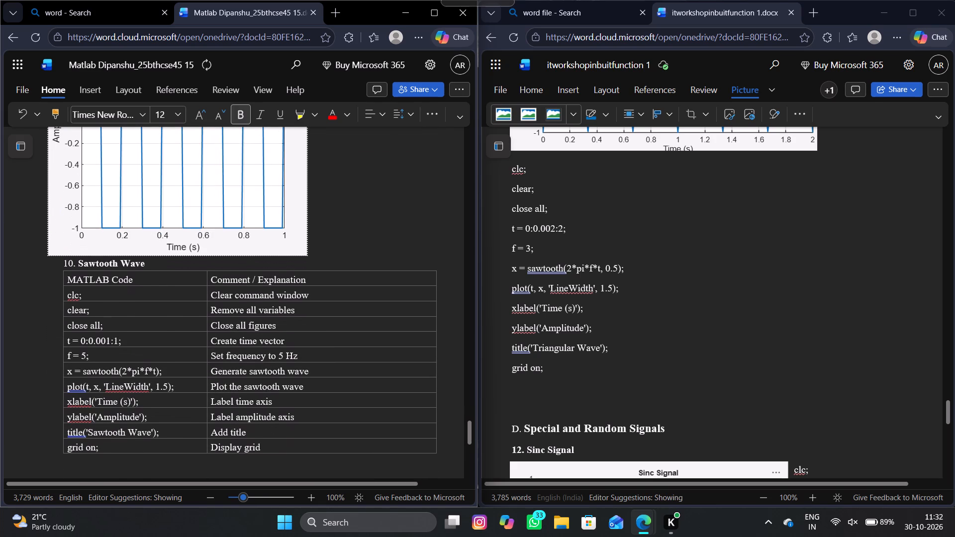
pyautogui.click(76, 263)
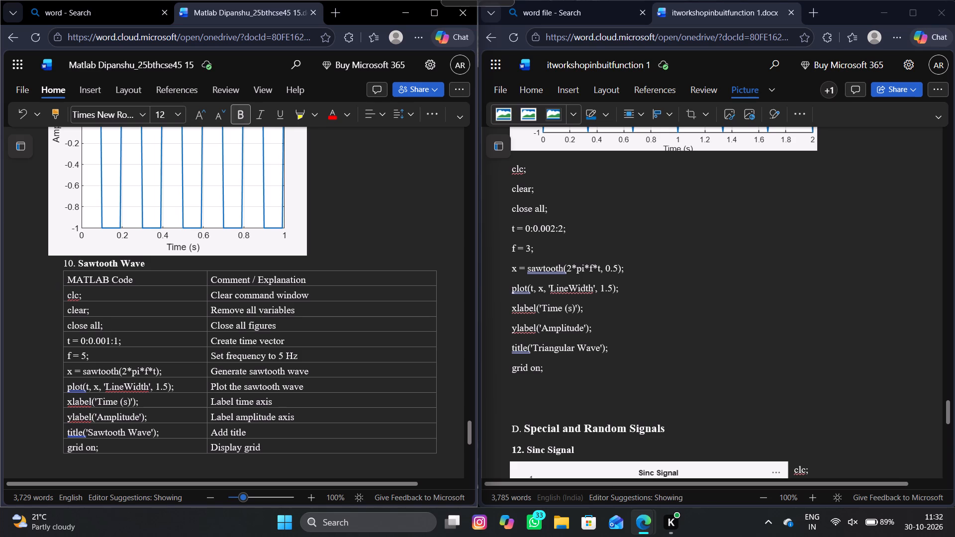
pyautogui.press('BackSpace')
pyautogui.write('9.')
pyautogui.press('space')
# Renumber the Sinc Signal heading below the triangular wave plot as "11.".
pyautogui.scroll(-3, 76, 263)
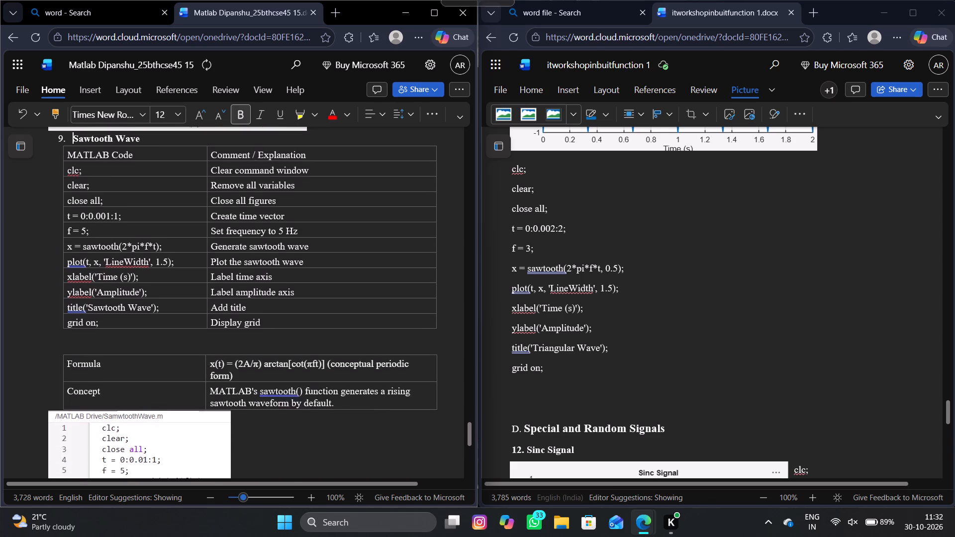
pyautogui.scroll(-4, 76, 263)
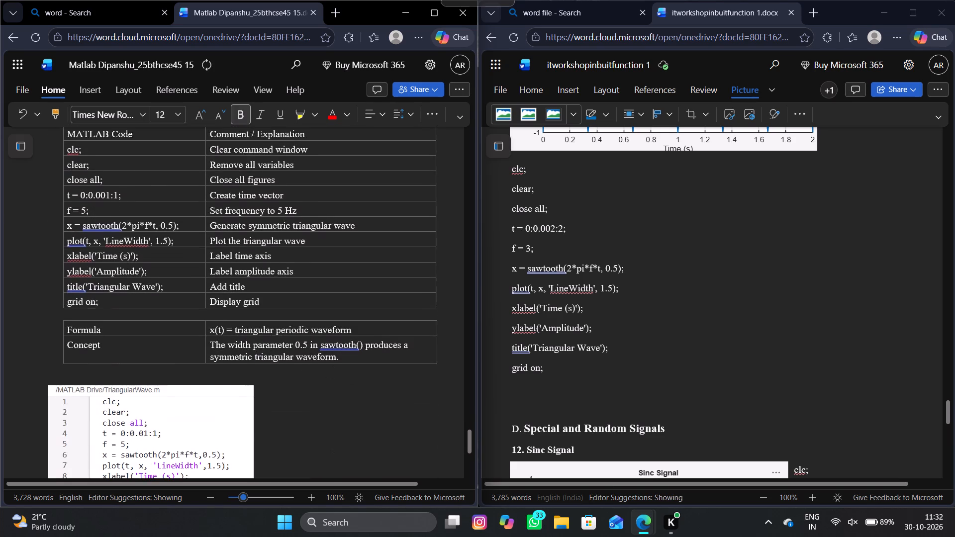
pyautogui.scroll(-4, 76, 263)
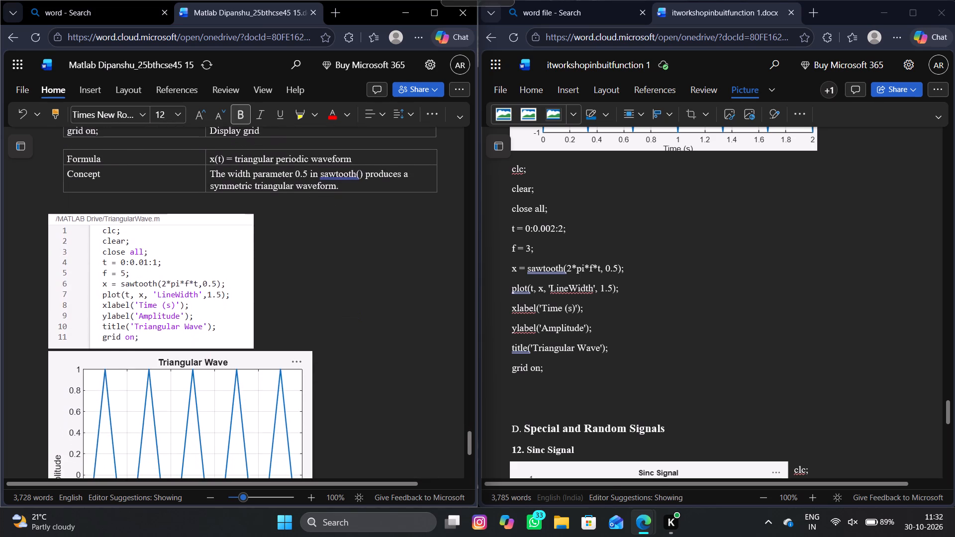
pyautogui.scroll(-3, 76, 263)
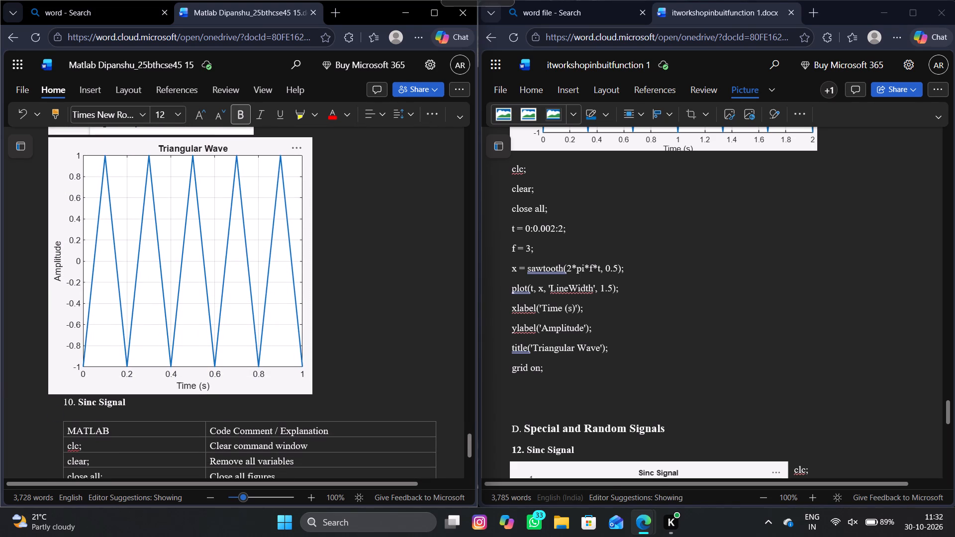
pyautogui.click(79, 404)
pyautogui.press('BackSpace')
pyautogui.write('11')
pyautogui.write('.')
pyautogui.press('space')
# Renumber the Random Noise Signal heading below the sinc plot as "12.".
pyautogui.scroll(-6, 79, 404)
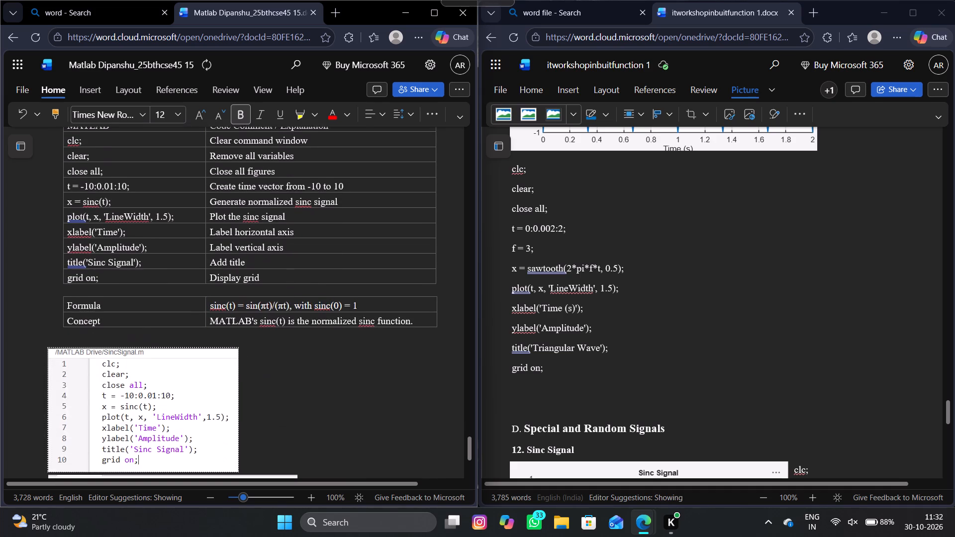
pyautogui.scroll(-3, 79, 404)
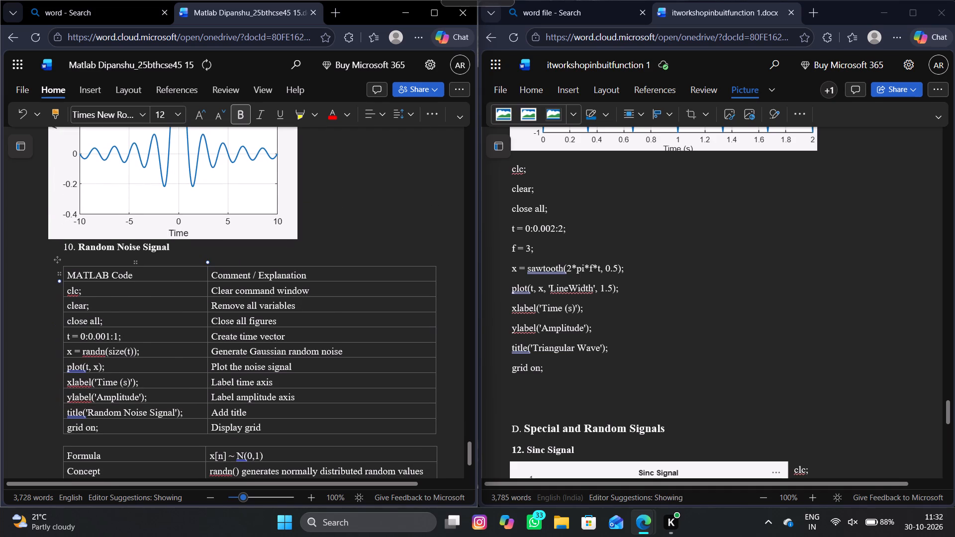
pyautogui.click(77, 249)
pyautogui.press('BackSpace')
pyautogui.write('12.')
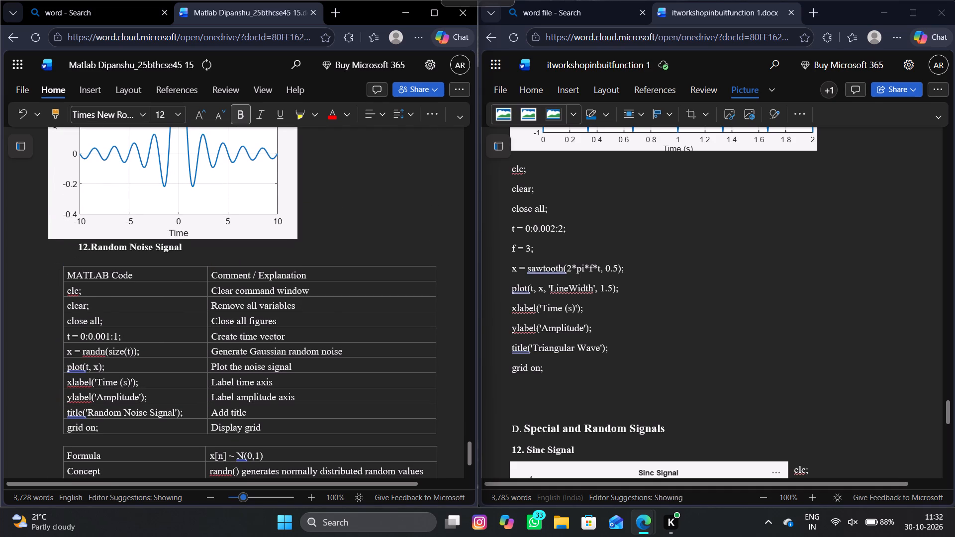
pyautogui.press('space')
# Renumber the Rectangular Pulse heading below the random noise tables as "13.".
pyautogui.scroll(-5, 77, 249)
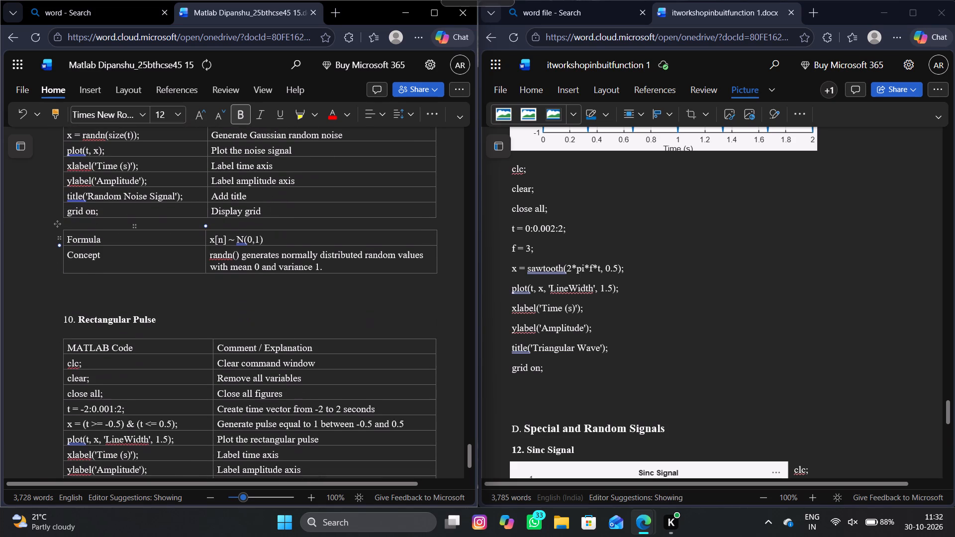
pyautogui.click(76, 320)
pyautogui.press('BackSpace')
pyautogui.write('13')
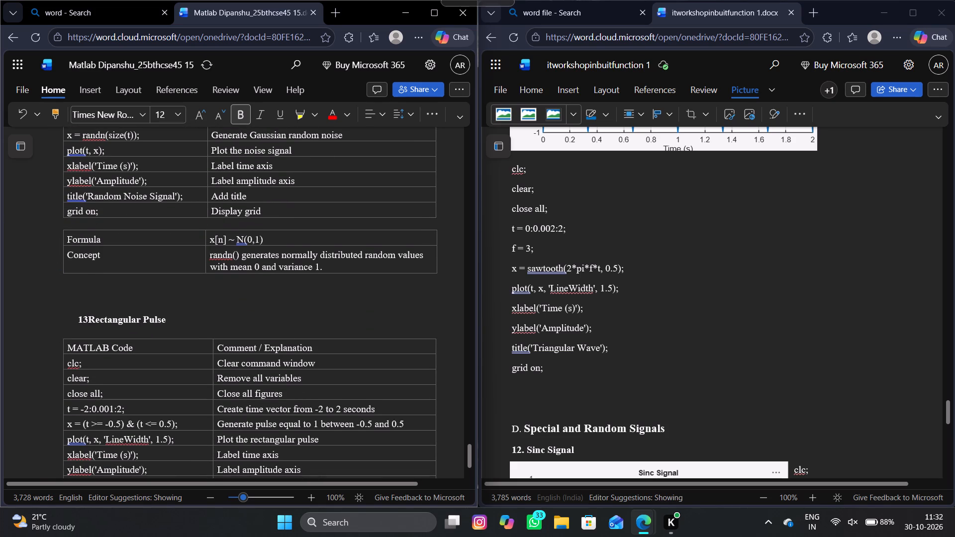
pyautogui.write('.')
pyautogui.press('space')
# Renumber the Amplitude Modulated (AM) Signal heading below the rectangular pulse tables as "14.".
pyautogui.scroll(-3, 76, 320)
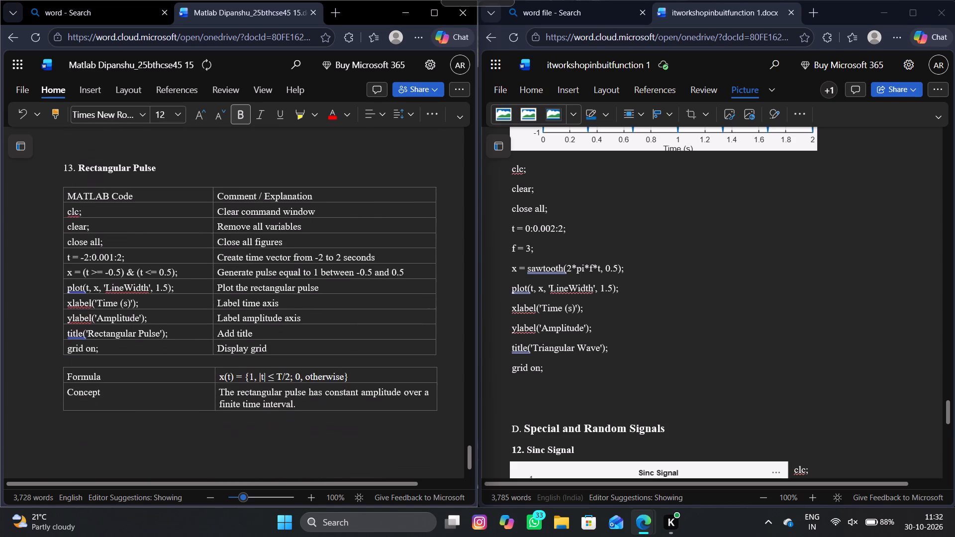
pyautogui.scroll(-4, 76, 320)
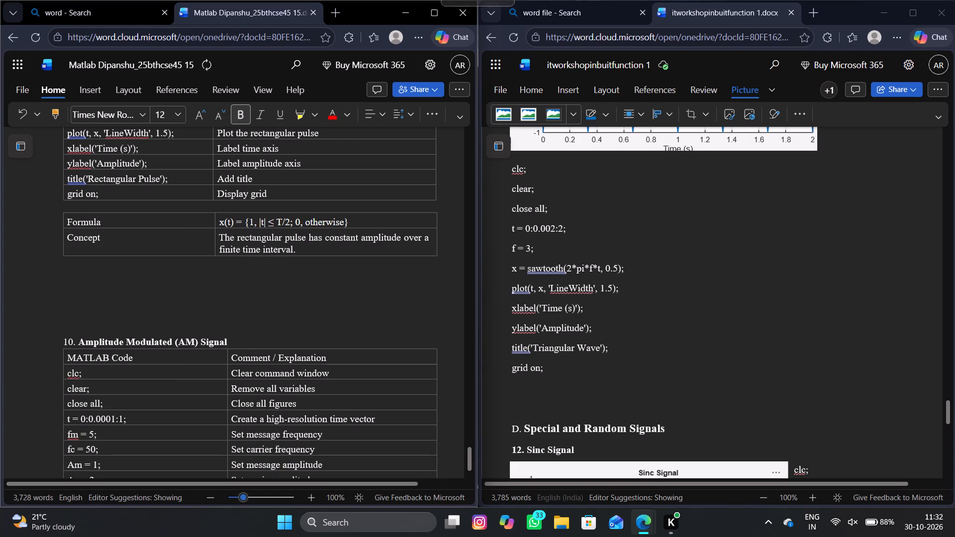
pyautogui.click(77, 343)
pyautogui.press('BackSpace')
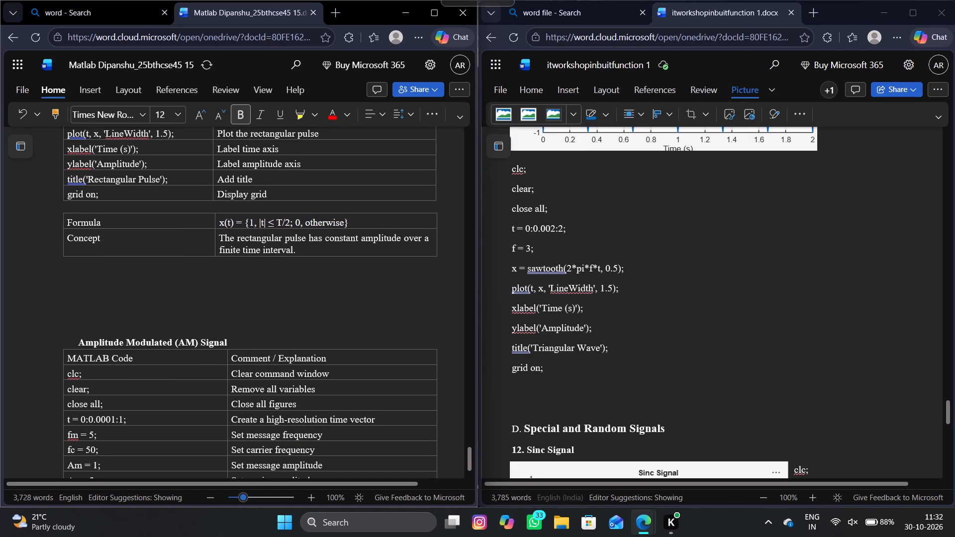
pyautogui.write('14.')
pyautogui.press('space')
# Check the end of the renumbered document, and review the itworkshopinbuitfunction 1 document from Sinc Signal to the start of Practical 06.
pyautogui.scroll(-8, 77, 343)
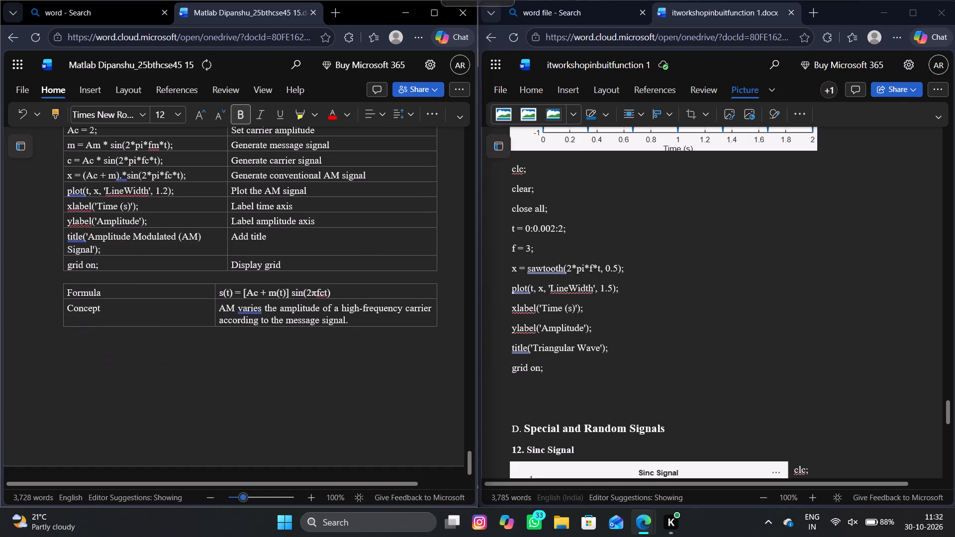
pyautogui.scroll(-5, 537, 337)
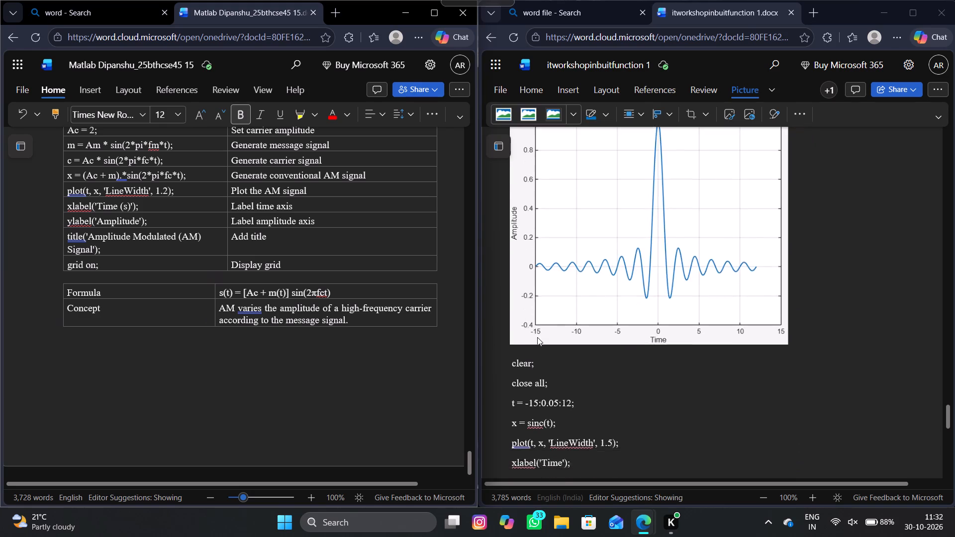
pyautogui.scroll(-6, 537, 337)
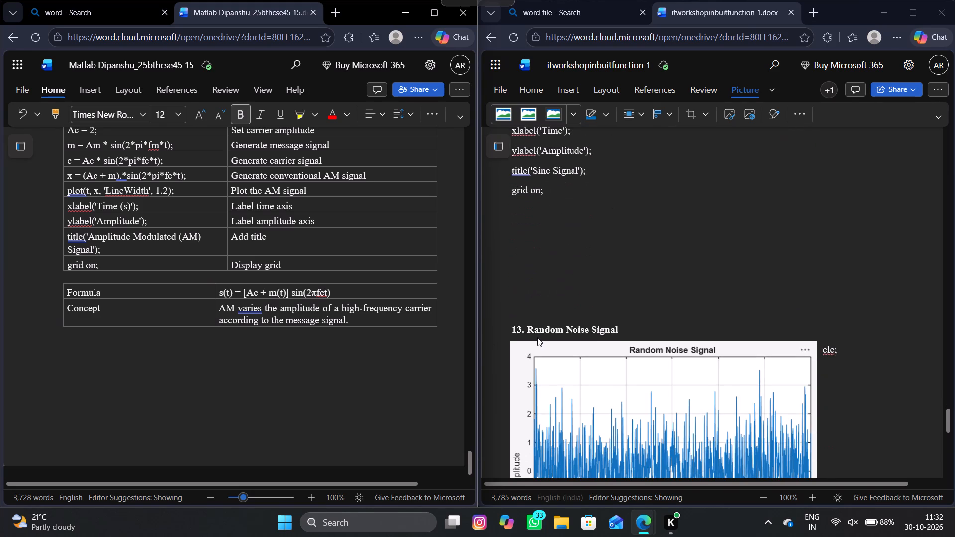
pyautogui.scroll(-1, 537, 337)
pyautogui.scroll(-5, 621, 340)
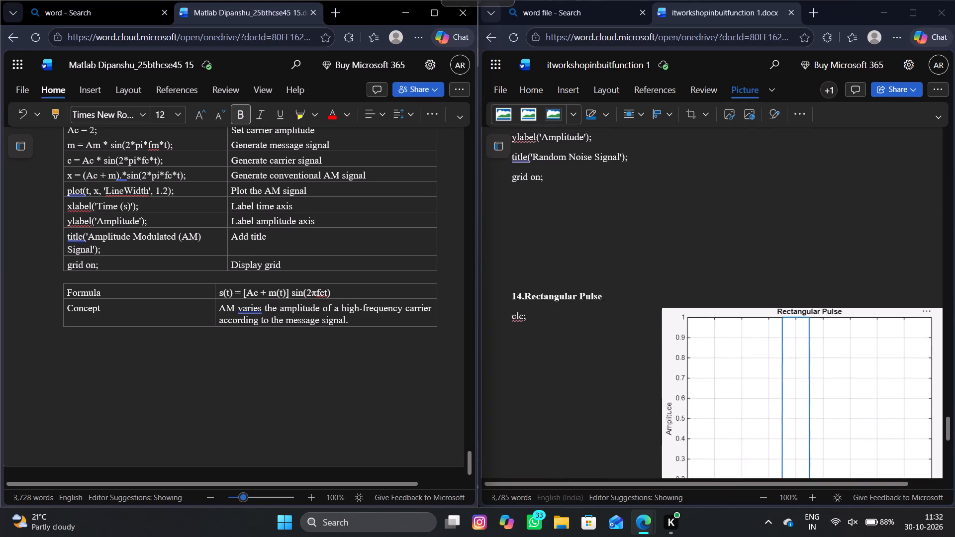
pyautogui.scroll(-2, 621, 340)
pyautogui.scroll(3, 621, 340)
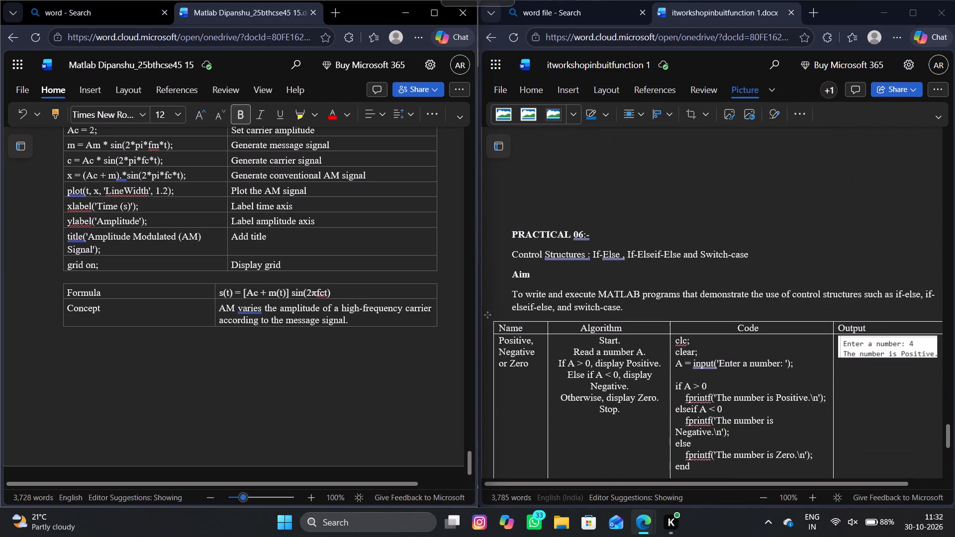
pyautogui.scroll(1, 621, 340)
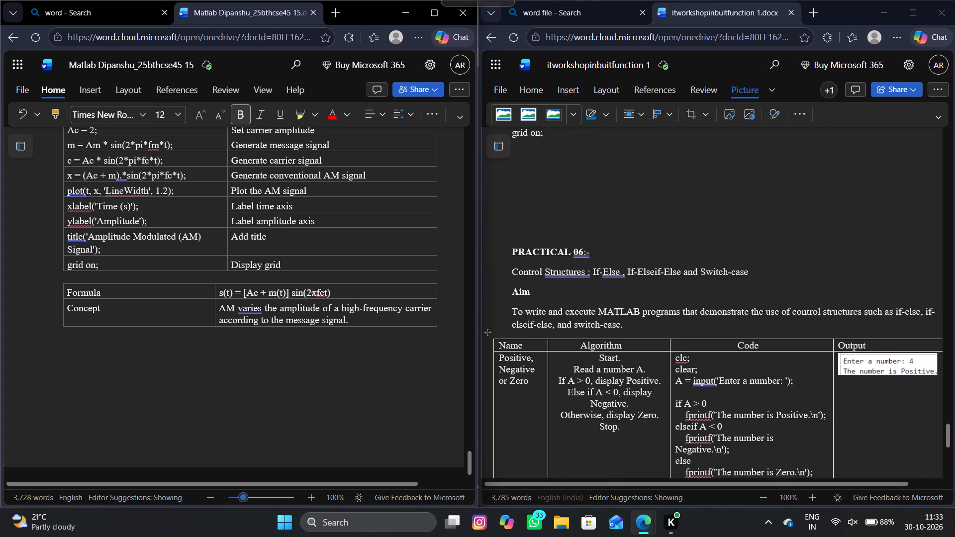
pyautogui.scroll(1, 621, 340)
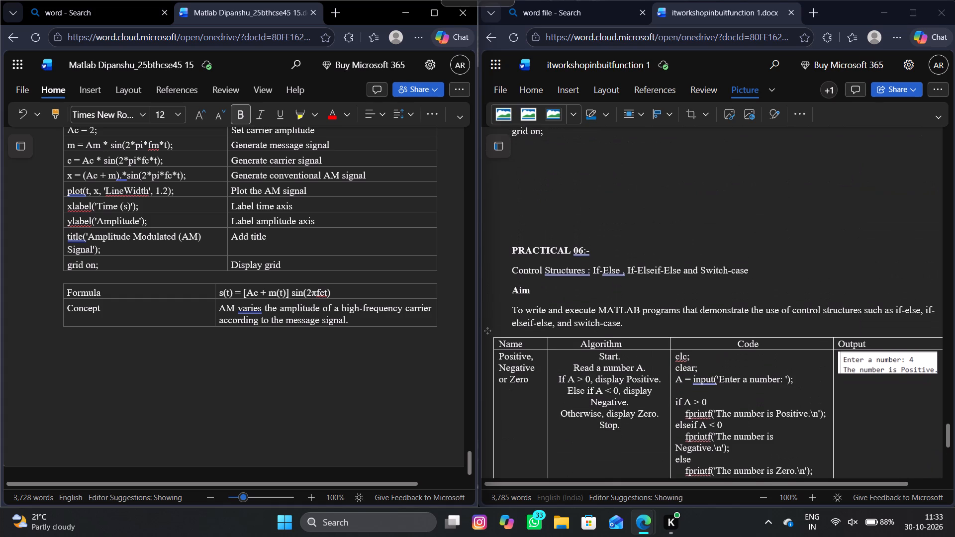
# Maximize the itworkshopinbuitfunction 1 window and review the Practical 06 control structures table down to the Day of the Week row.
pyautogui.click(919, 8)
pyautogui.scroll(-1, 419, 224)
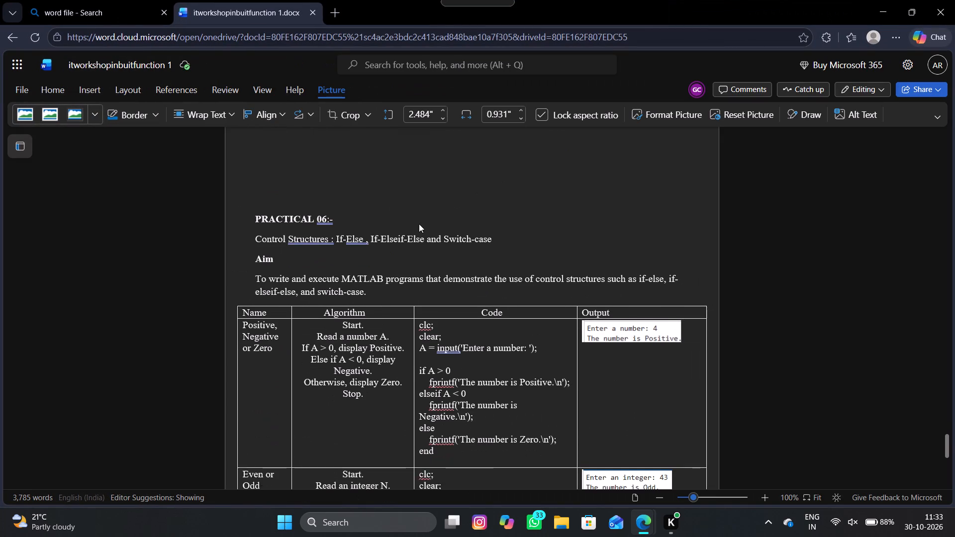
pyautogui.scroll(-1, 419, 224)
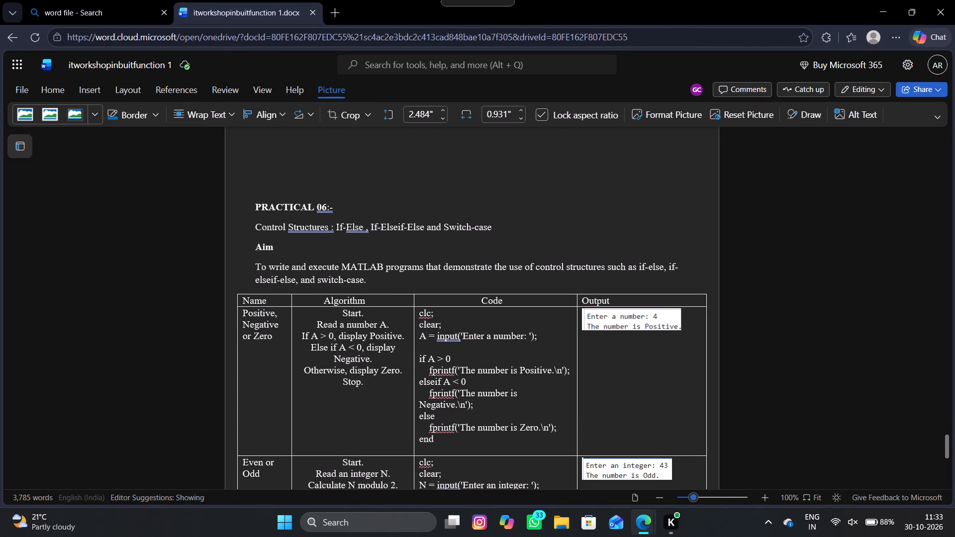
pyautogui.scroll(-1, 419, 224)
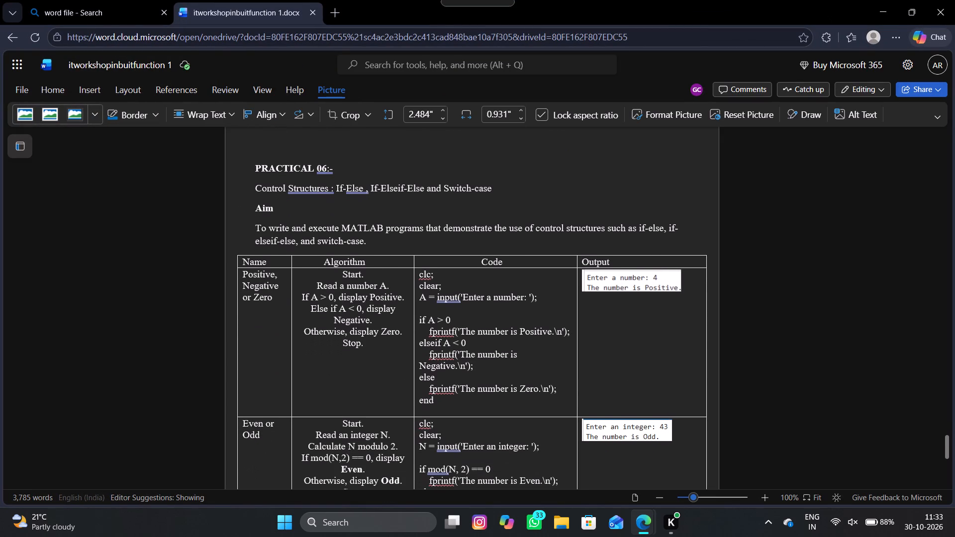
pyautogui.scroll(-3, 419, 224)
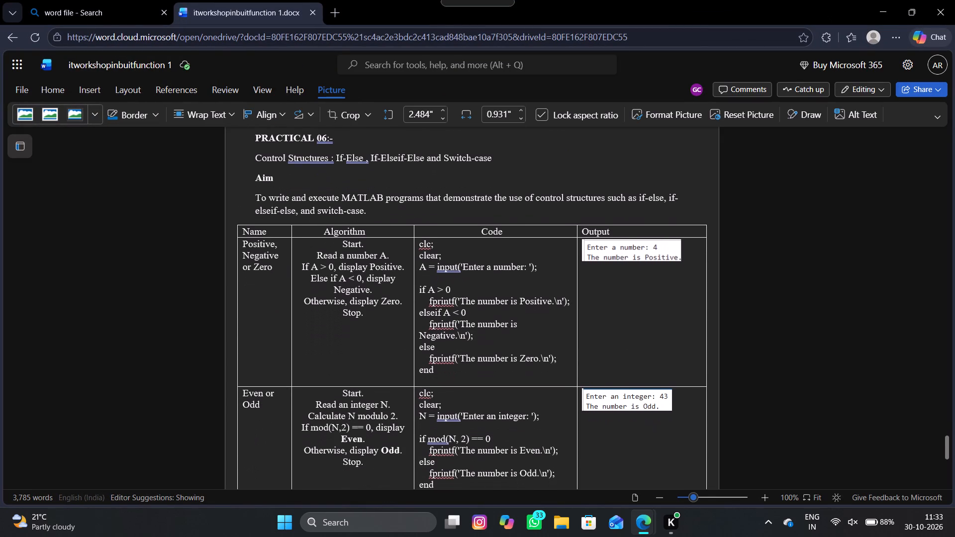
pyautogui.scroll(-4, 419, 224)
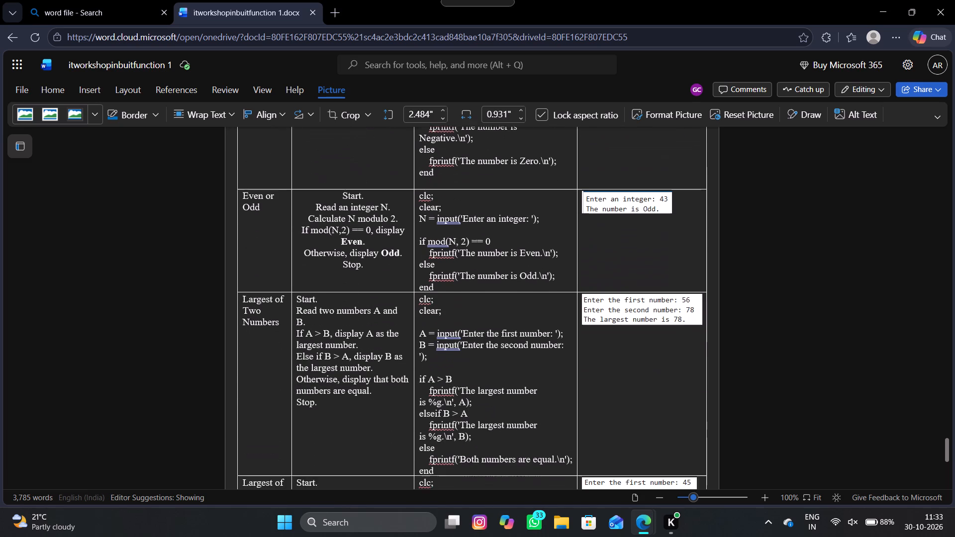
pyautogui.scroll(-2, 419, 224)
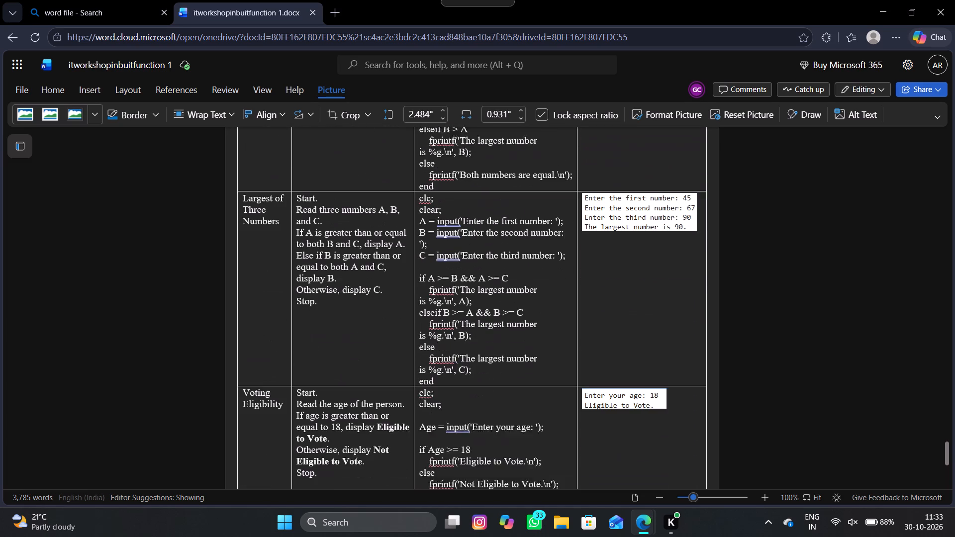
pyautogui.scroll(-6, 419, 224)
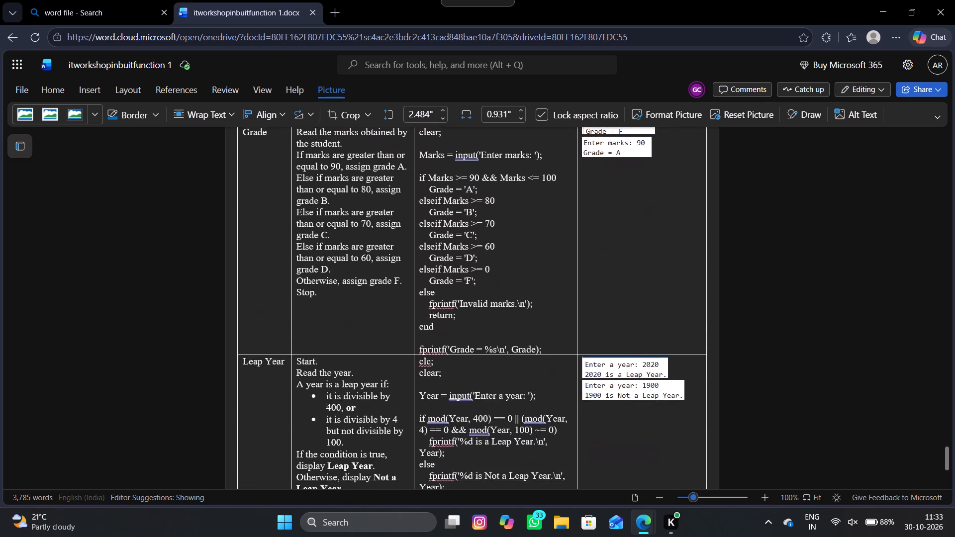
pyautogui.scroll(-4, 419, 224)
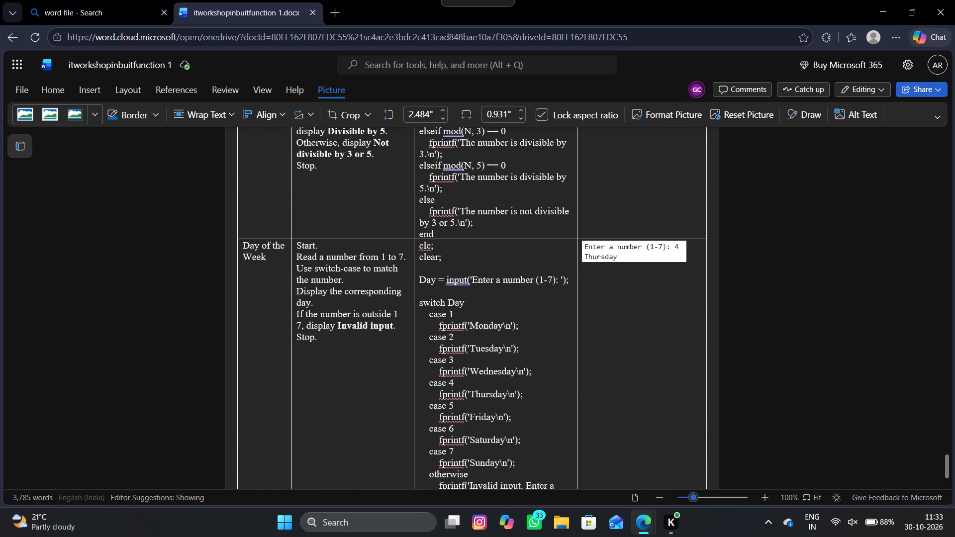
pyautogui.scroll(-1, 419, 224)
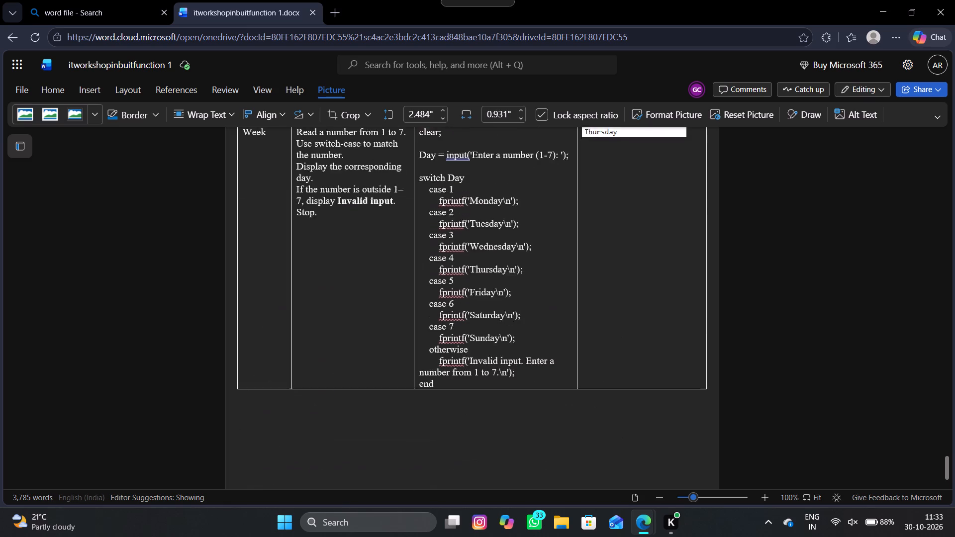
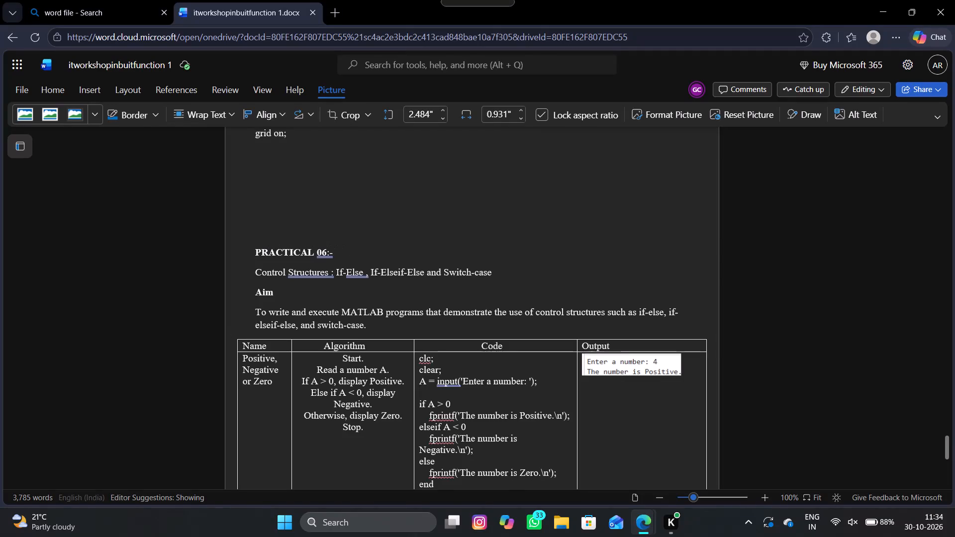
# Copy the whole Practical 06 section, from its heading through the Day of the Week row of the control structures table.
pyautogui.click(255, 251)
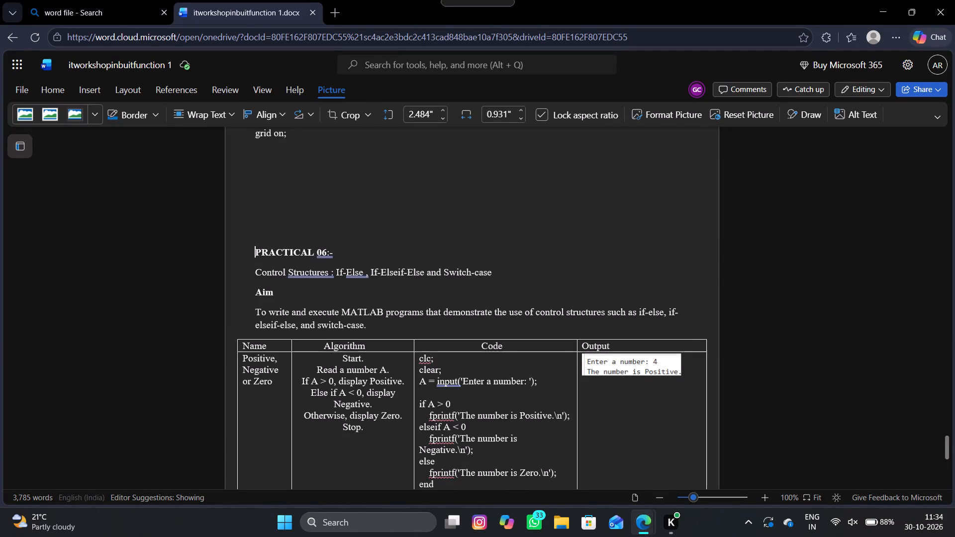
pyautogui.keyDown('shift'); pyautogui.click(255, 251); pyautogui.keyUp('shift')
pyautogui.hotkey('shift', 'Down')
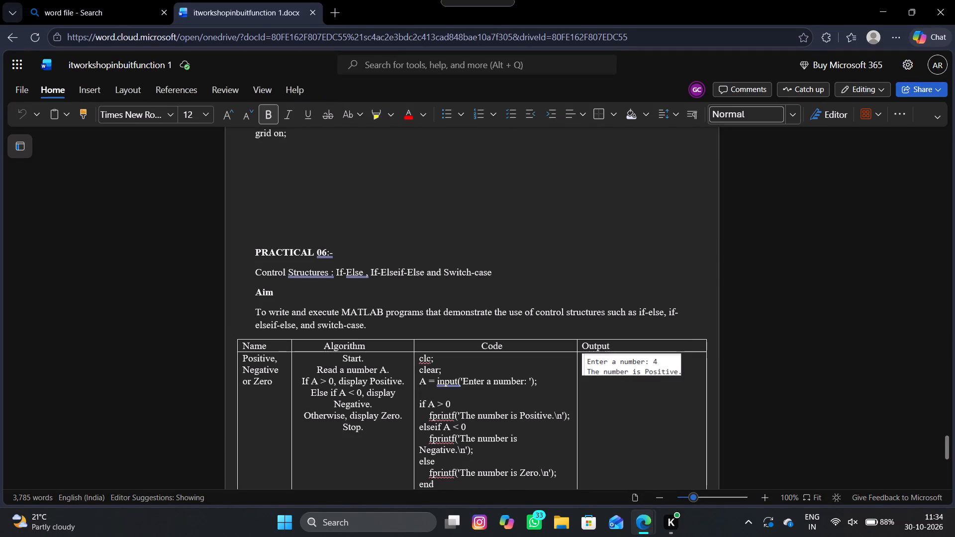
pyautogui.hotkey('shift', 'Down')
pyautogui.hotkey('shift', 'Down')
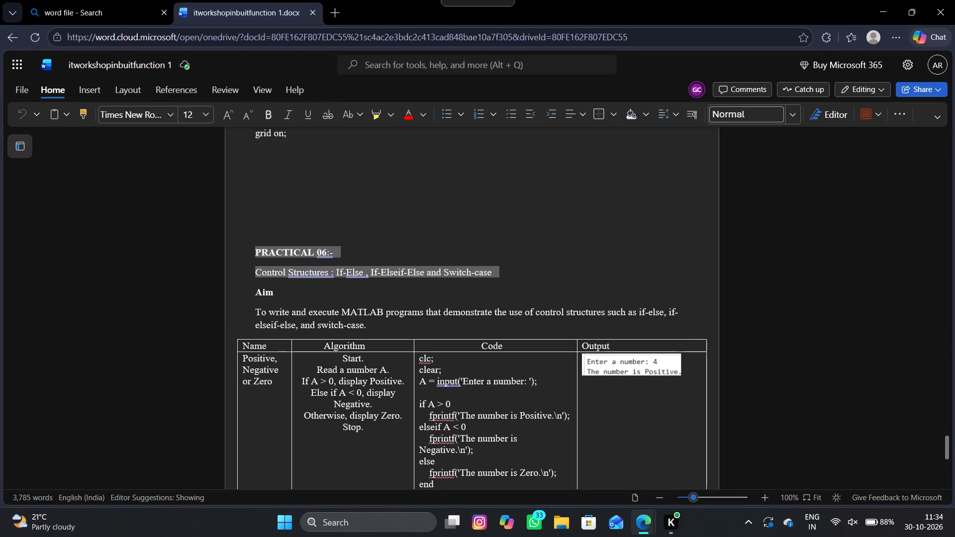
pyautogui.hotkey('shift', 'Down')
pyautogui.hotkey('shift', 'Down')
pyautogui.hotkey('shift', 'Down')
pyautogui.hotkey('shift', 'Down')
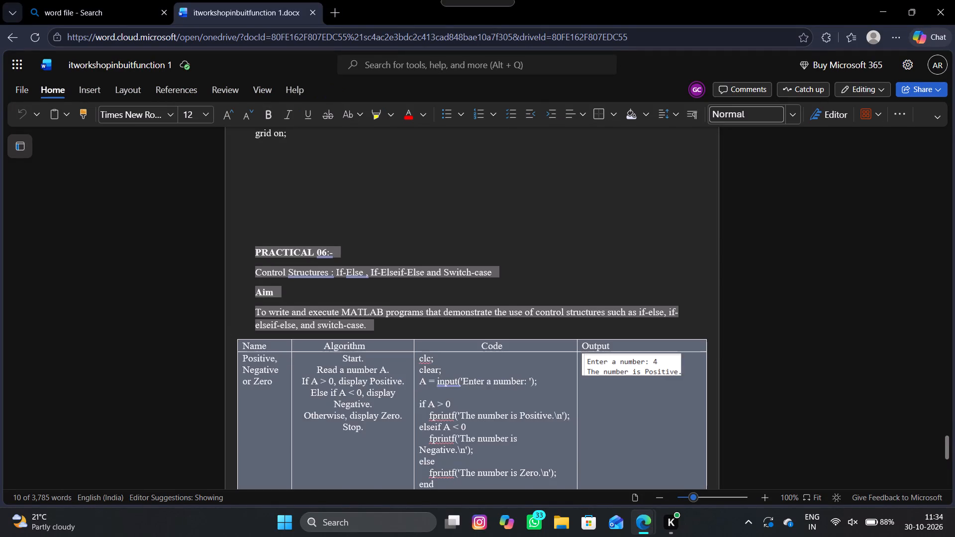
pyautogui.hotkey('shift', 'Down')
pyautogui.hotkey('shift', 'Down')
pyautogui.hotkey('shift', 'Down')
pyautogui.hotkey('shift', 'Down')
pyautogui.hotkey('shift', 'Down')
pyautogui.hotkey('shift', 'Down')
pyautogui.hotkey('shift', 'Down')
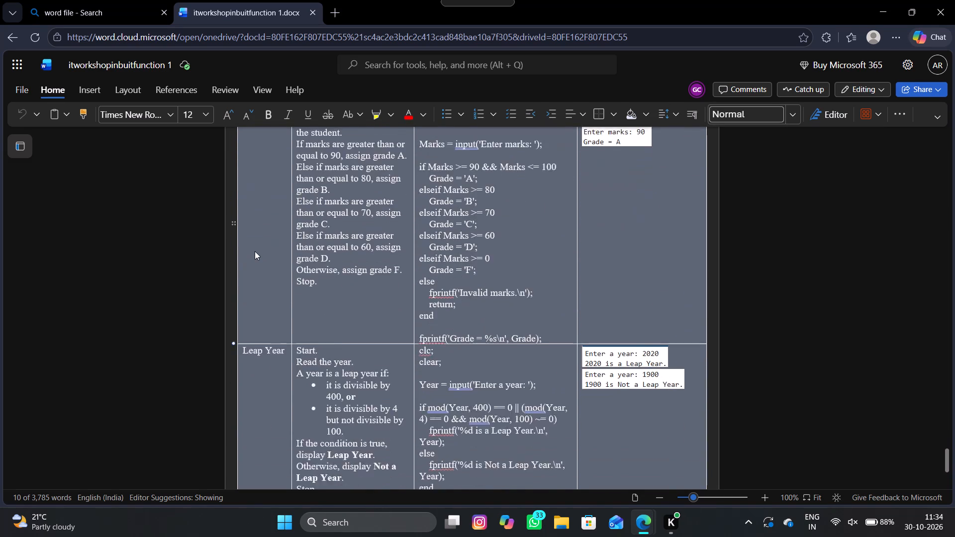
pyautogui.hotkey('shift', 'Down')
pyautogui.hotkey('shift', 'Down')
pyautogui.hotkey('shift', 'Down')
pyautogui.hotkey('shift', 'Down')
pyautogui.hotkey('shift', 'Down')
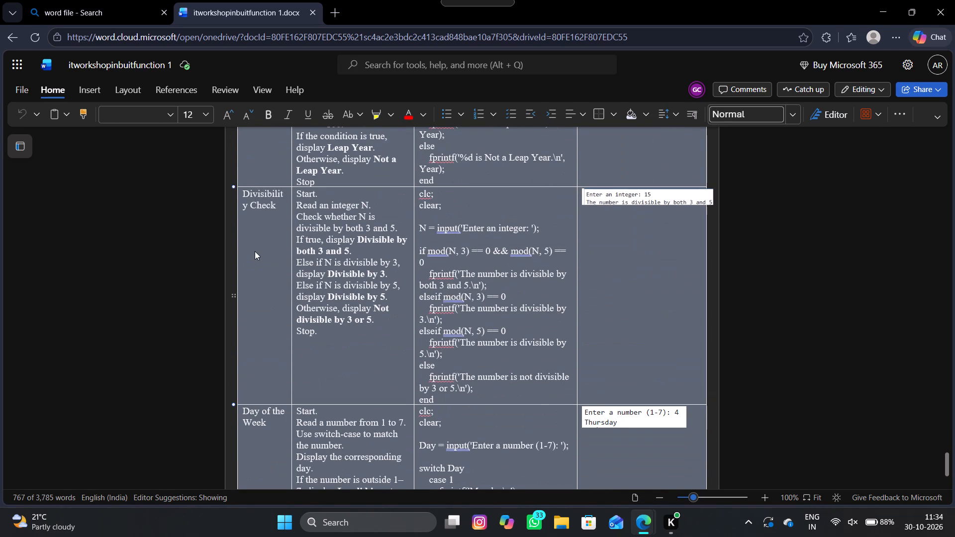
pyautogui.scroll(-6, 255, 251)
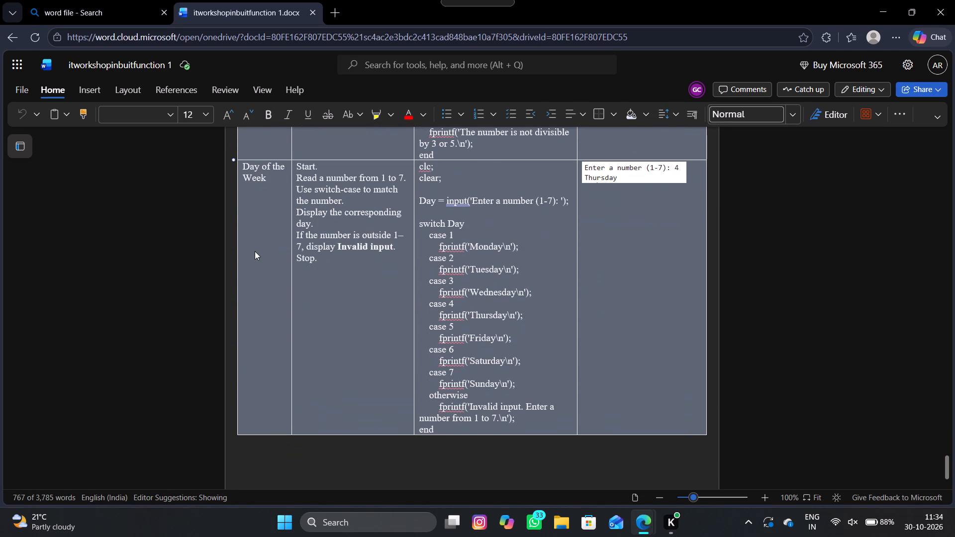
pyautogui.scroll(-4, 255, 251)
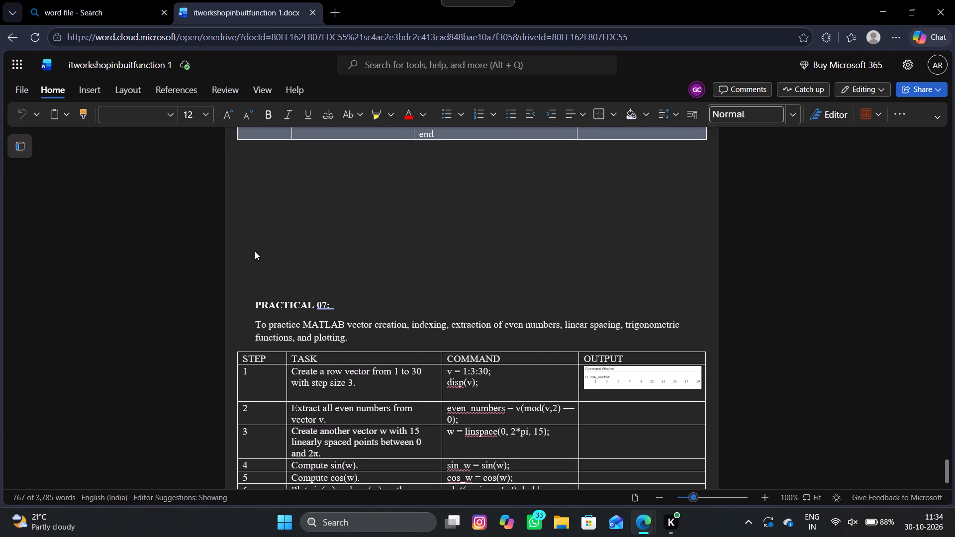
pyautogui.hotkey('ctrl', 'c')
pyautogui.hotkey('ctrl', 'c')
pyautogui.hotkey('ctrl', 'c')
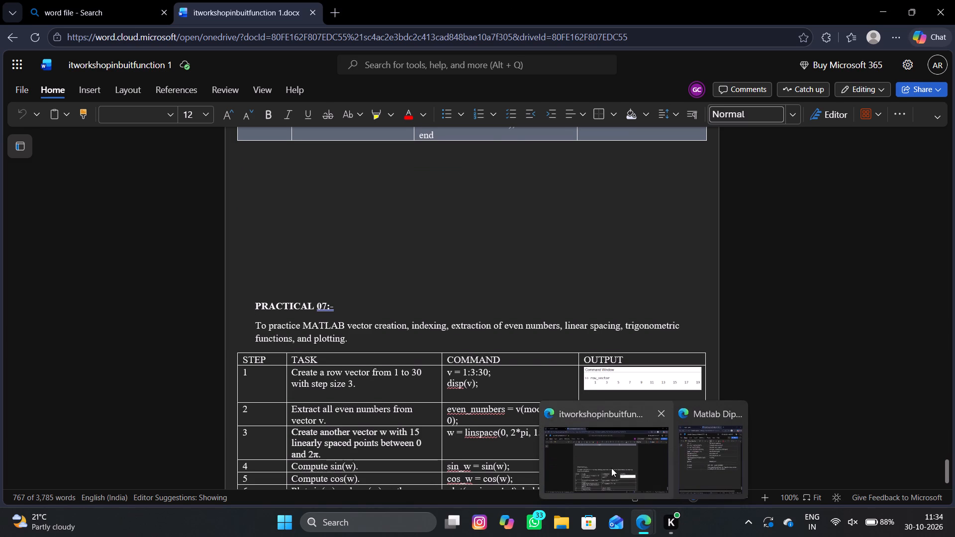
# Switch to the renumbered Matlab document and paste the Practical 06 section two blank lines below the AM signal's Formula and Concept table.
pyautogui.click(684, 460)
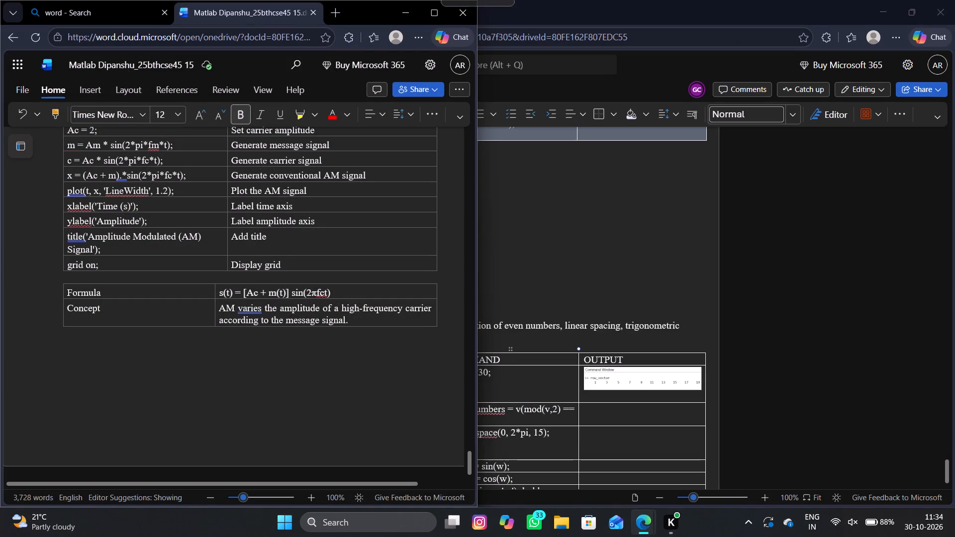
pyautogui.click(240, 349)
pyautogui.press('Return')
pyautogui.press('Return')
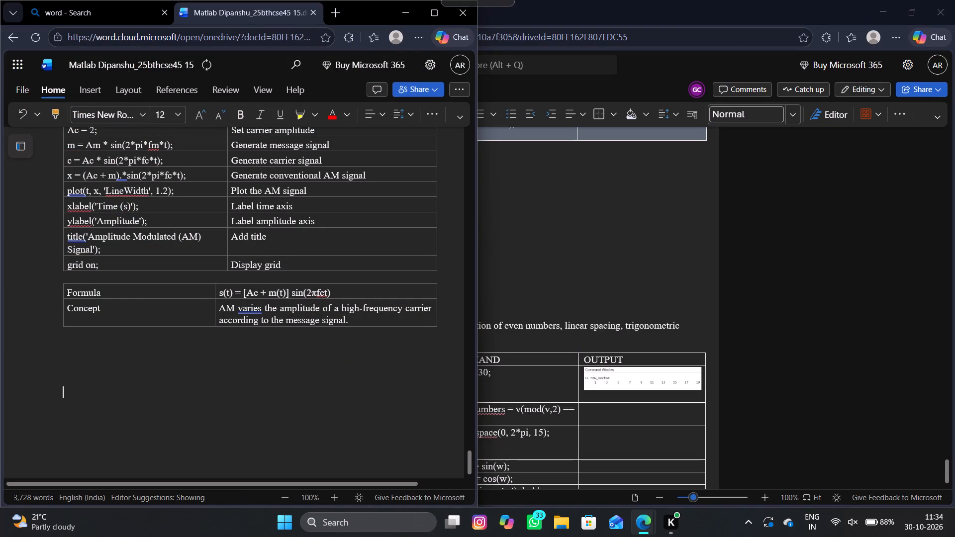
pyautogui.hotkey('ctrl', 'v')
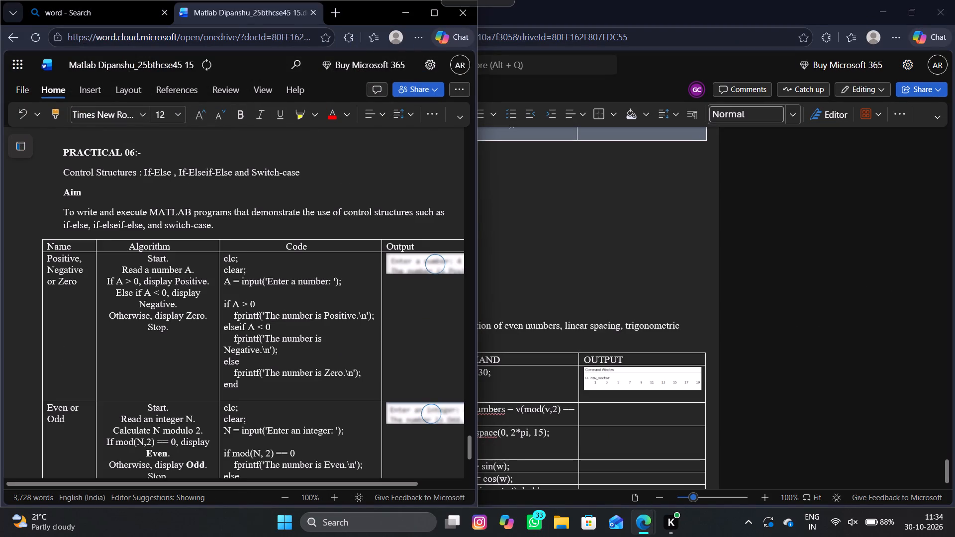
# Check the pasted Practical 06 table and its placement below section 14, Amplitude Modulated (AM) Signal.
pyautogui.scroll(1, 171, 349)
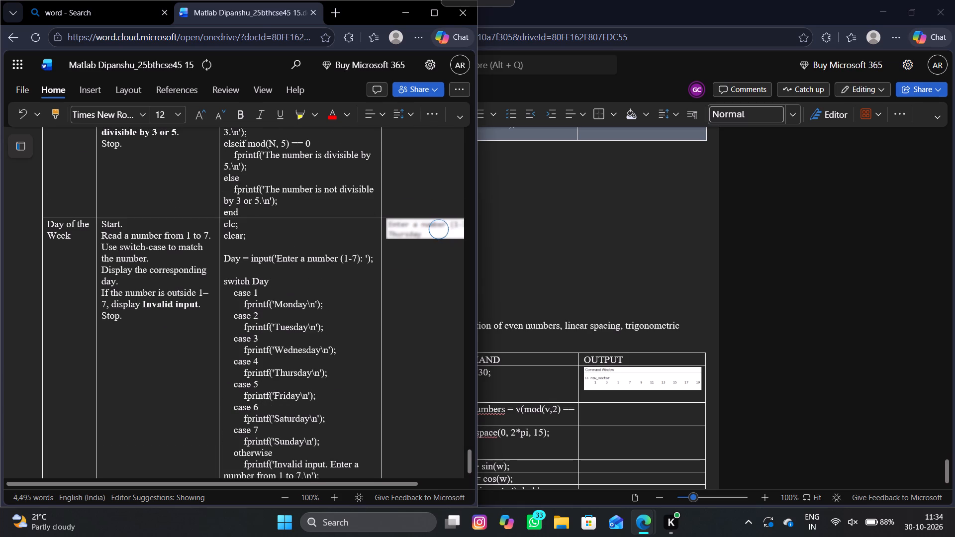
pyautogui.scroll(9, 206, 267)
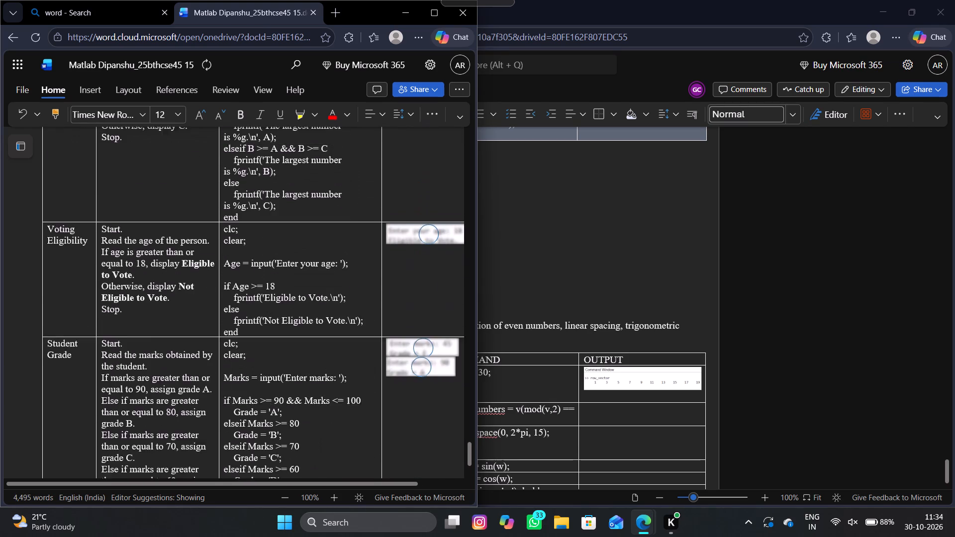
pyautogui.scroll(5, 206, 267)
pyautogui.hscroll(1, 206, 267)
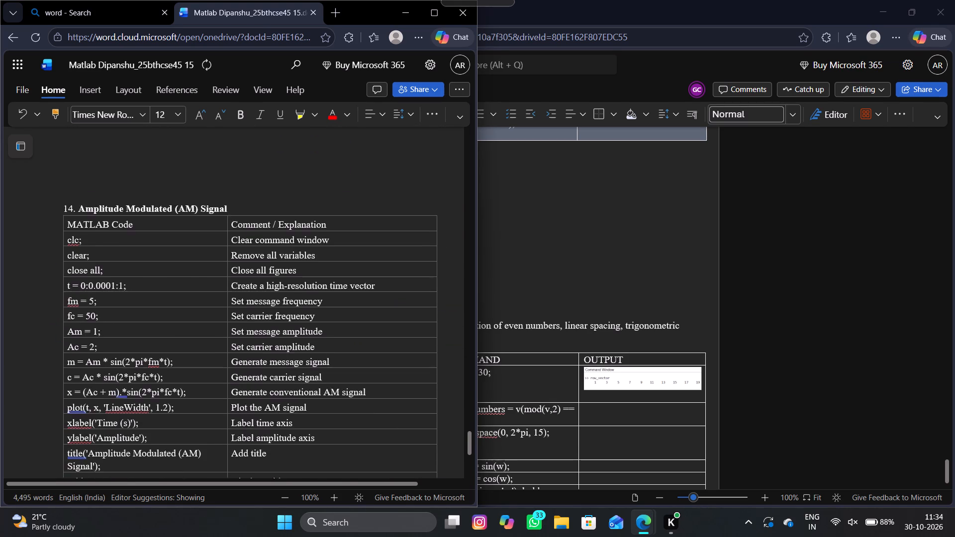
pyautogui.hscroll(1, 206, 267)
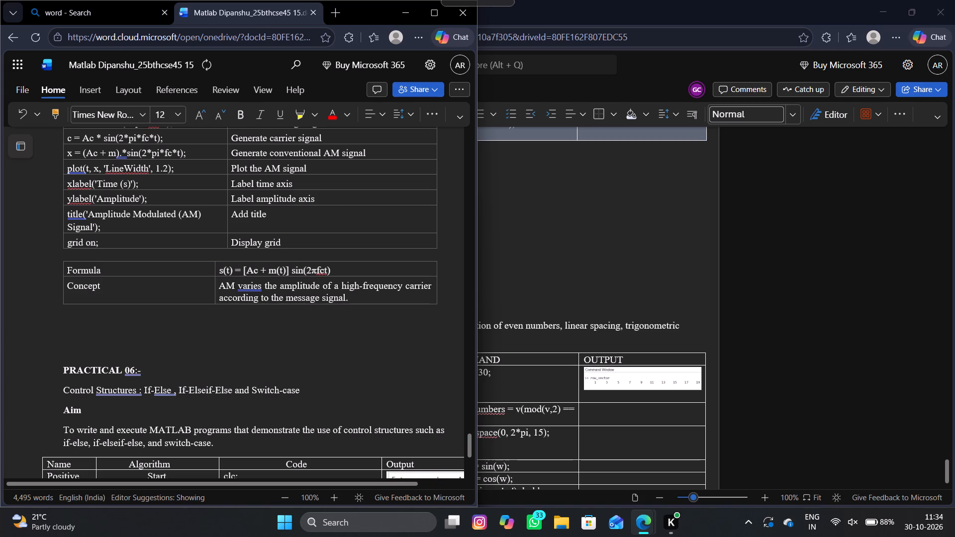
# Return to itworkshopinbuitfunction 1 and review the Practical 06 rows and the Practical 07 table through the document's end.
pyautogui.click(569, 324)
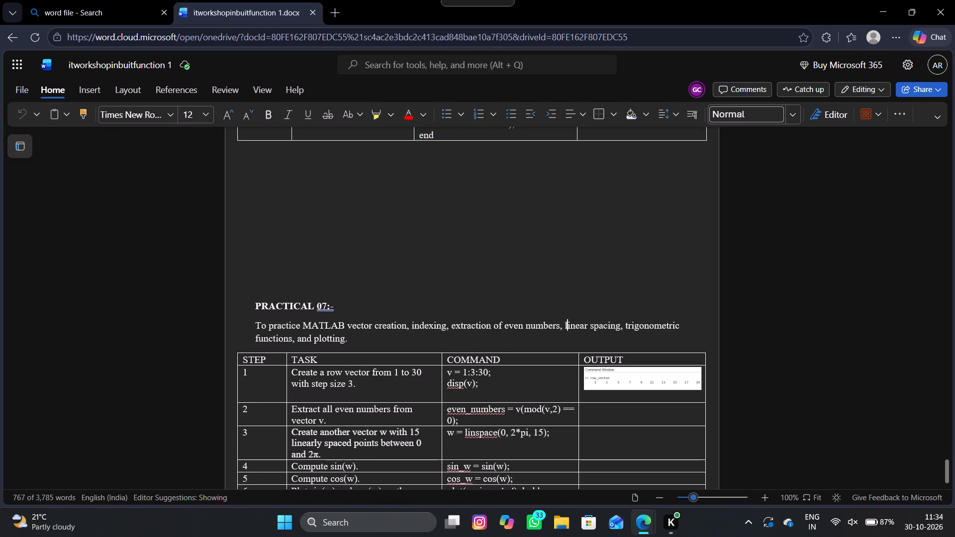
pyautogui.scroll(-2, 569, 324)
pyautogui.scroll(2, 569, 324)
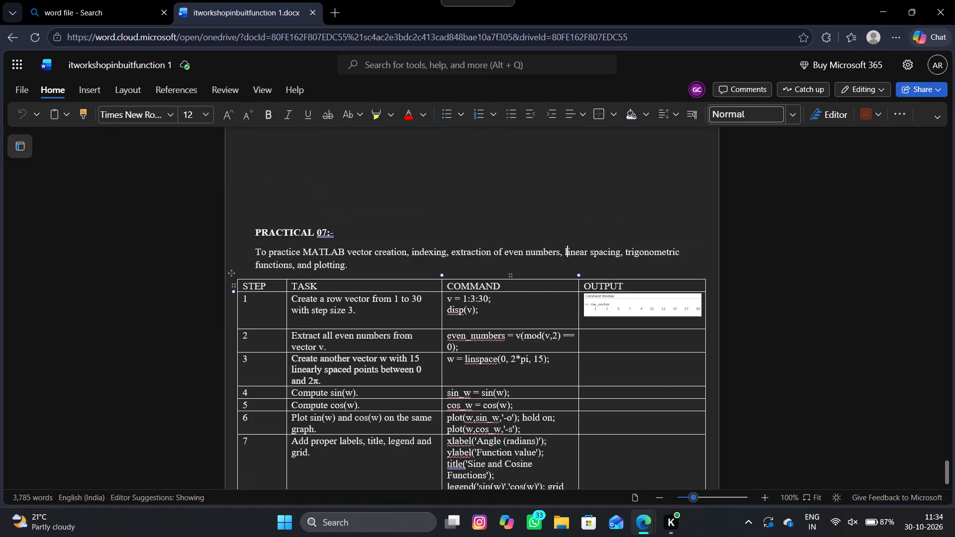
pyautogui.scroll(5, 569, 324)
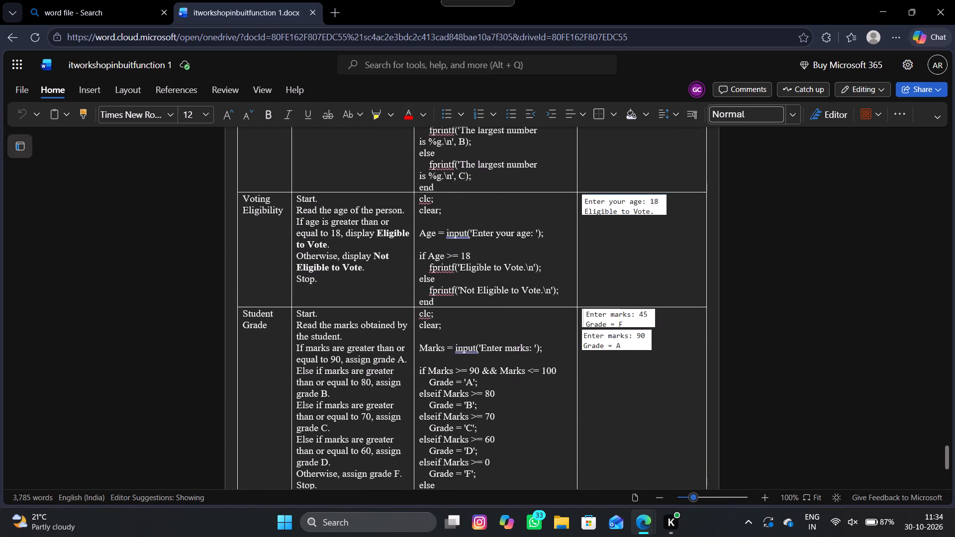
pyautogui.scroll(1, 569, 324)
pyautogui.scroll(-2, 569, 324)
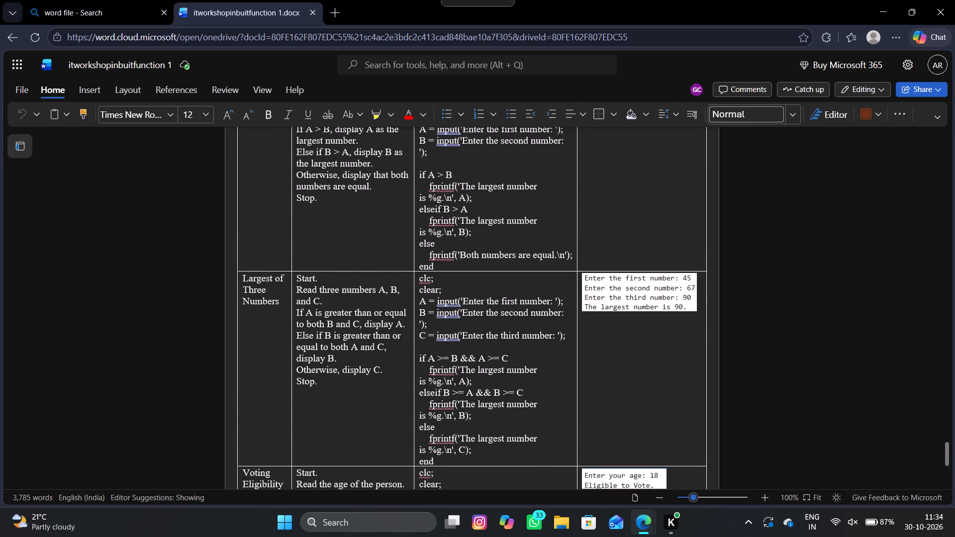
pyautogui.scroll(-3, 569, 324)
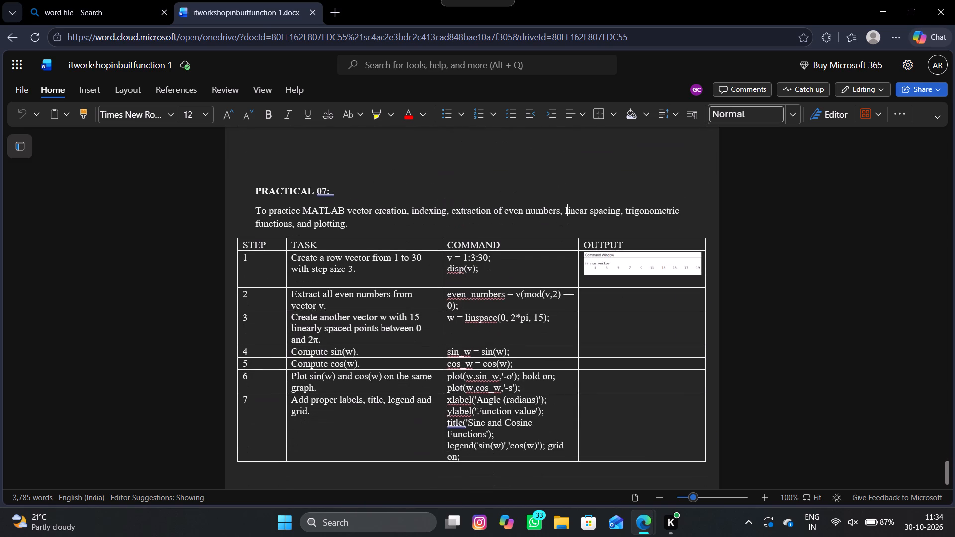
pyautogui.scroll(3, 569, 324)
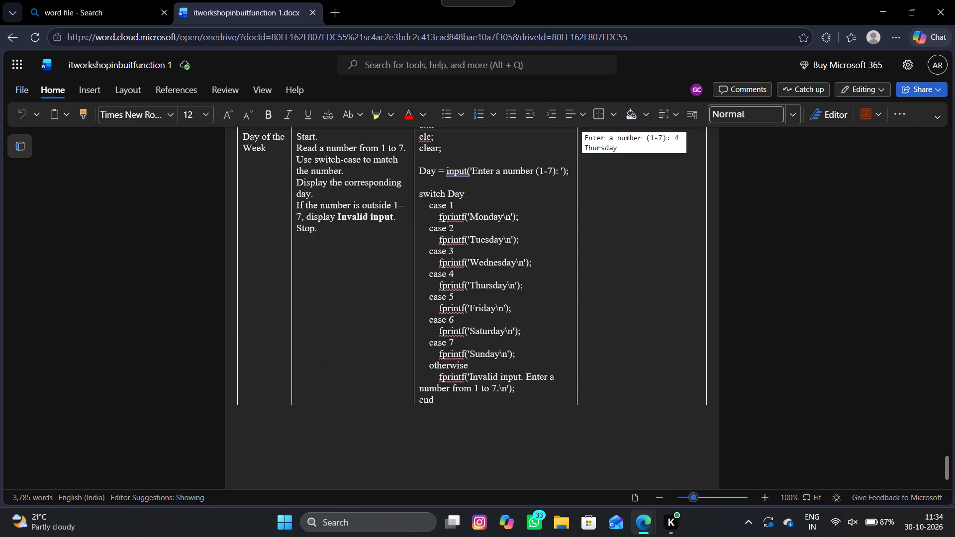
pyautogui.scroll(-2, 569, 324)
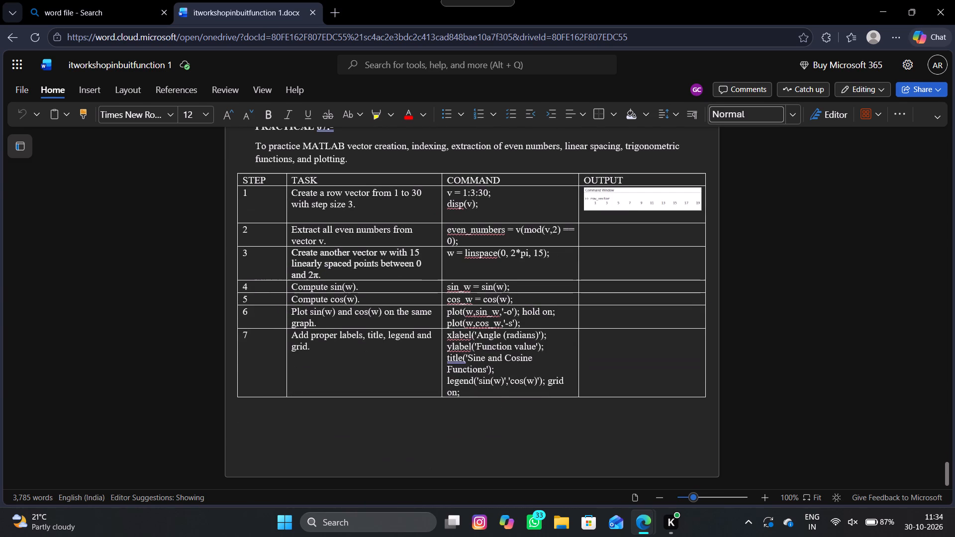
pyautogui.scroll(-1, 569, 324)
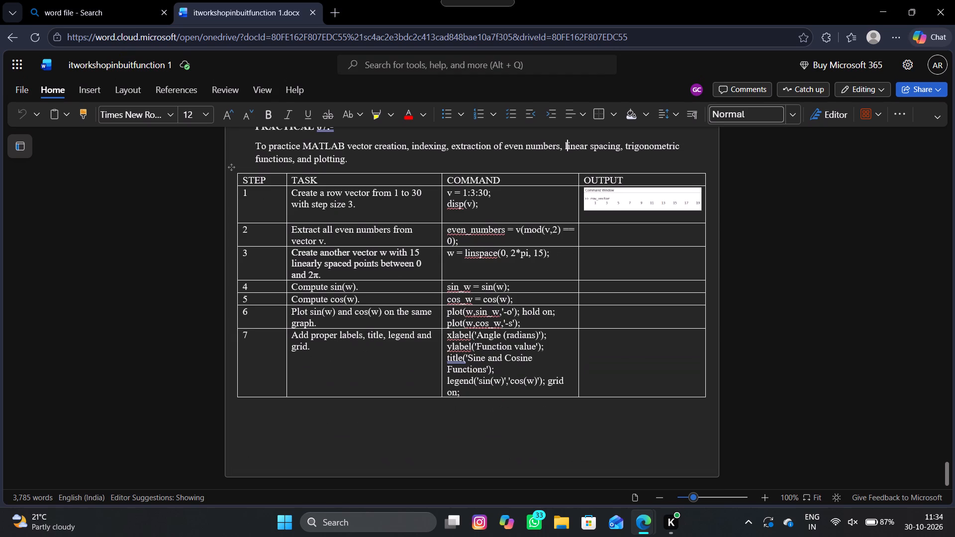
pyautogui.scroll(1, 616, 336)
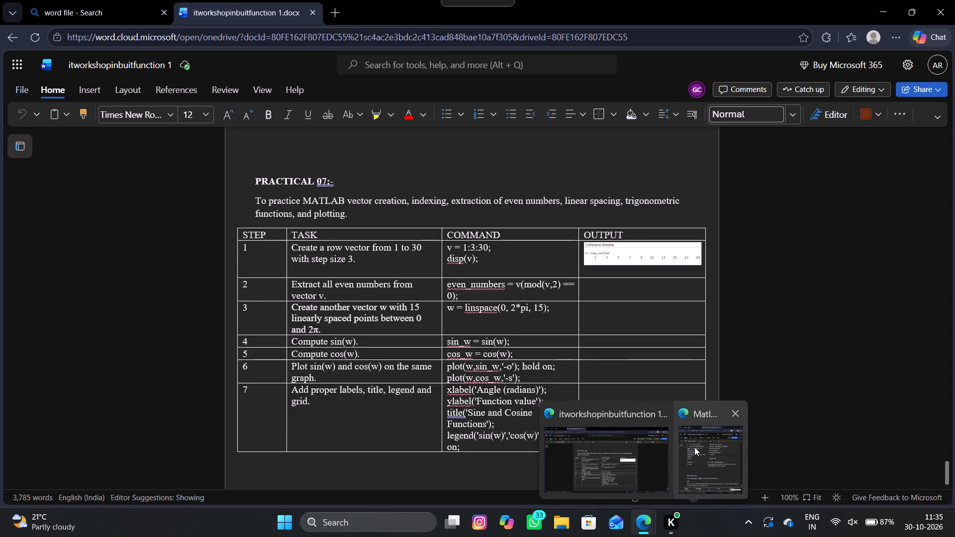
# Switch to the renumbered Matlab document, maximize its window, and review the pasted Practical 06 table's fit on the page.
pyautogui.click(695, 450)
pyautogui.click(435, 12)
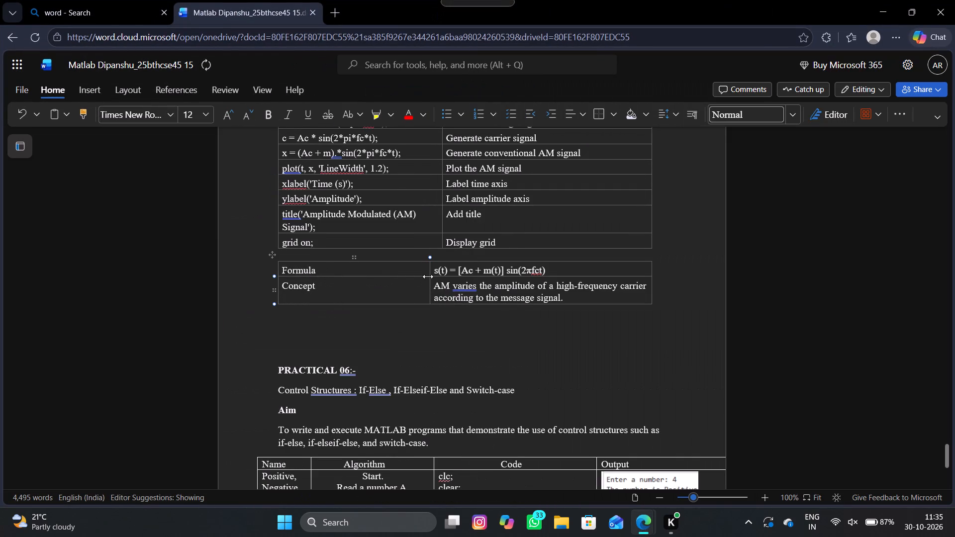
pyautogui.scroll(-12, 428, 276)
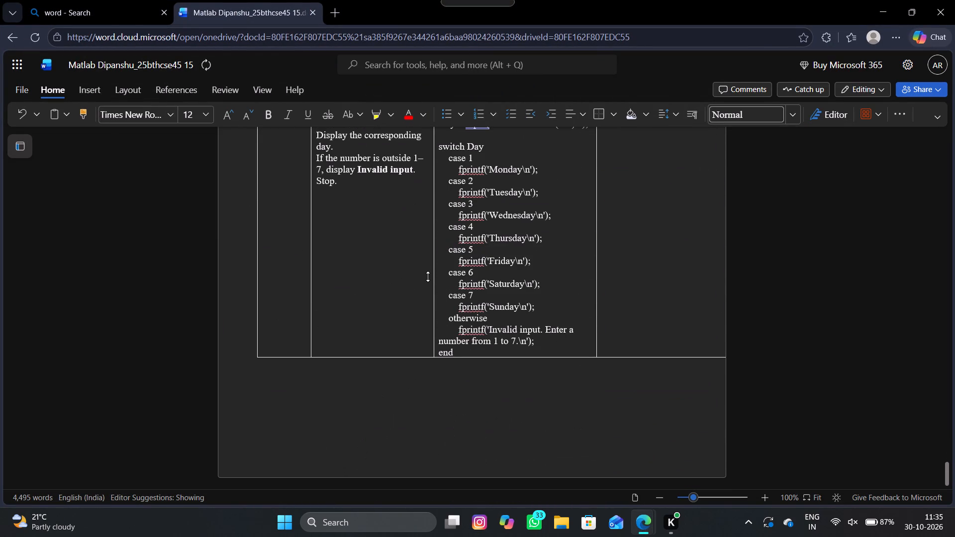
pyautogui.scroll(2, 428, 276)
pyautogui.scroll(-2, 428, 276)
pyautogui.scroll(8, 428, 276)
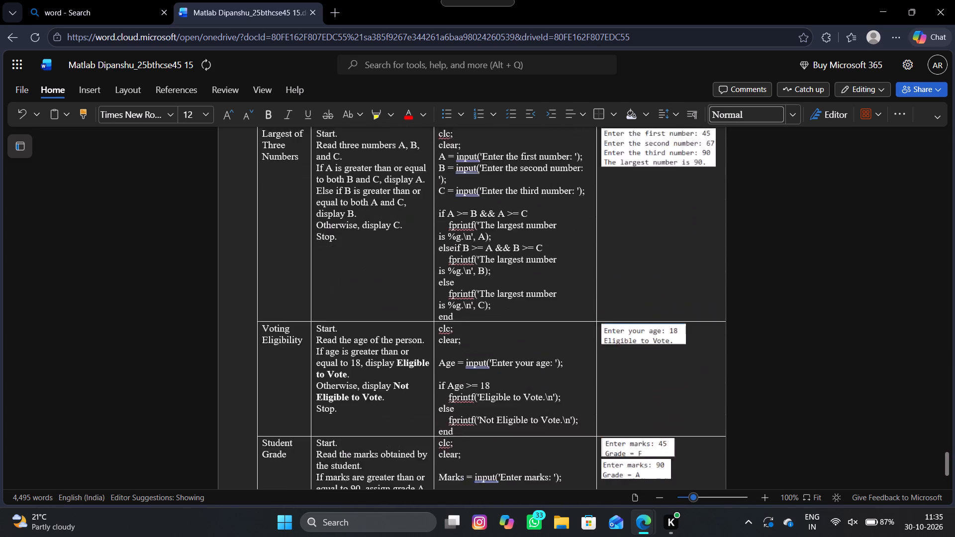
pyautogui.scroll(5, 428, 276)
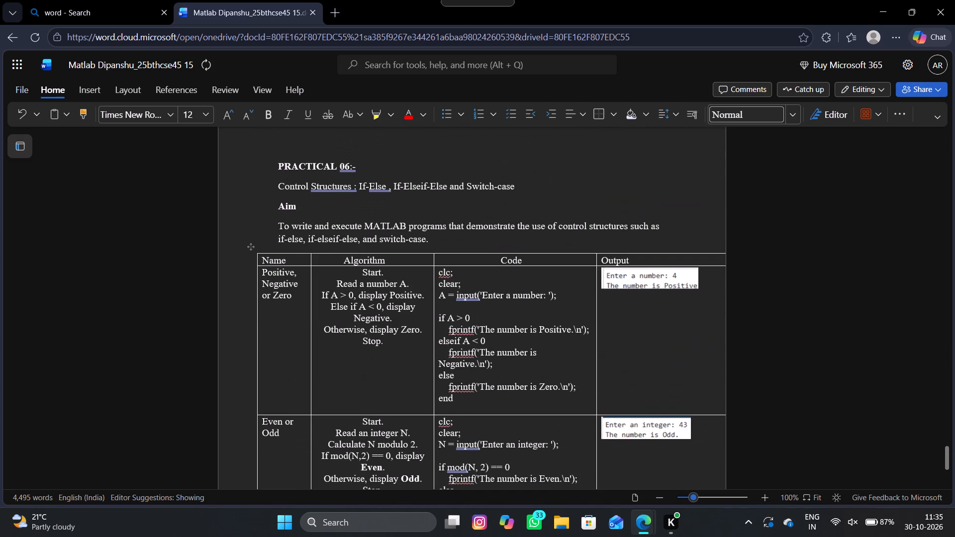
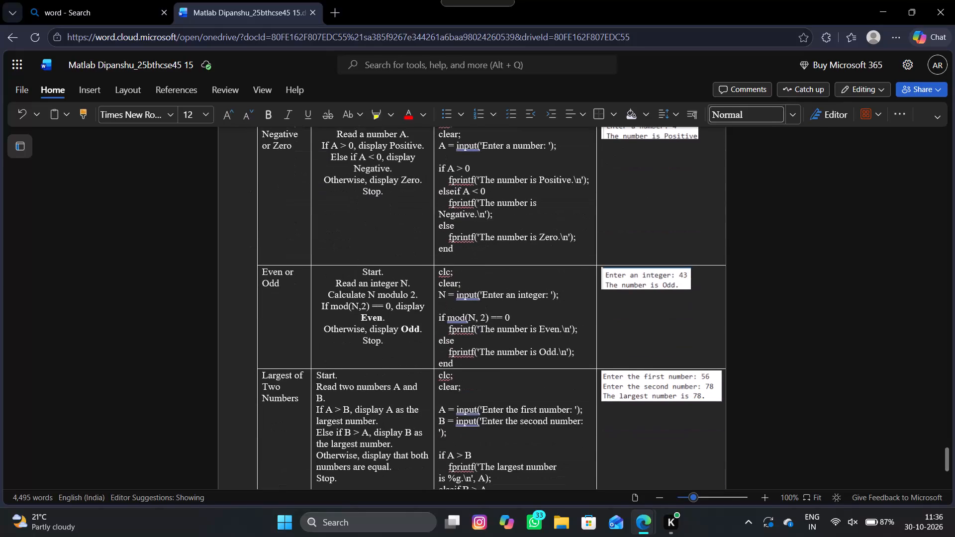
# Review the remaining rows of the pasted Practical 06 table down to the end of the renumbered Matlab document.
pyautogui.hscroll(-1, 428, 276)
pyautogui.click(537, 314)
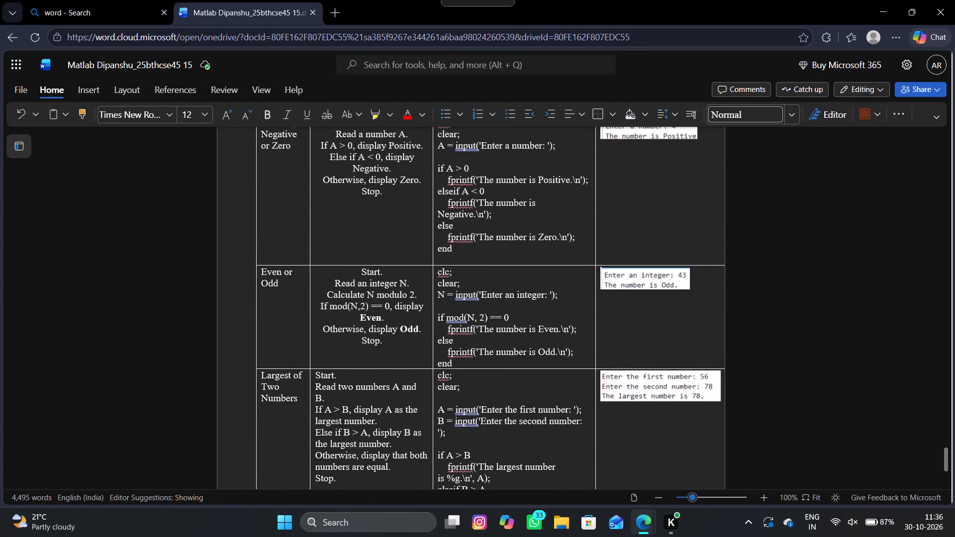
pyautogui.hscroll(-1, 537, 314)
pyautogui.hscroll(-1, 680, 290)
pyautogui.scroll(-2, 680, 290)
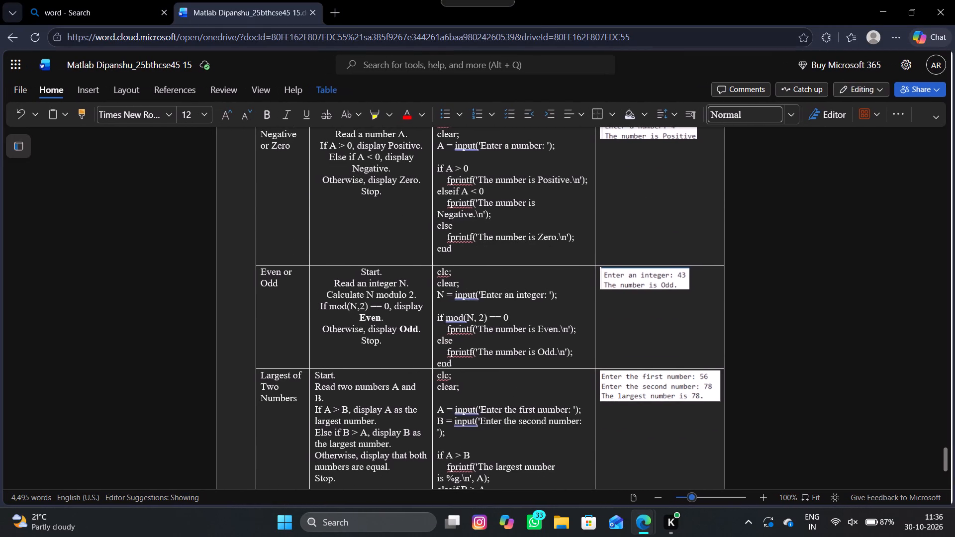
pyautogui.scroll(-3, 680, 290)
pyautogui.scroll(-4, 665, 370)
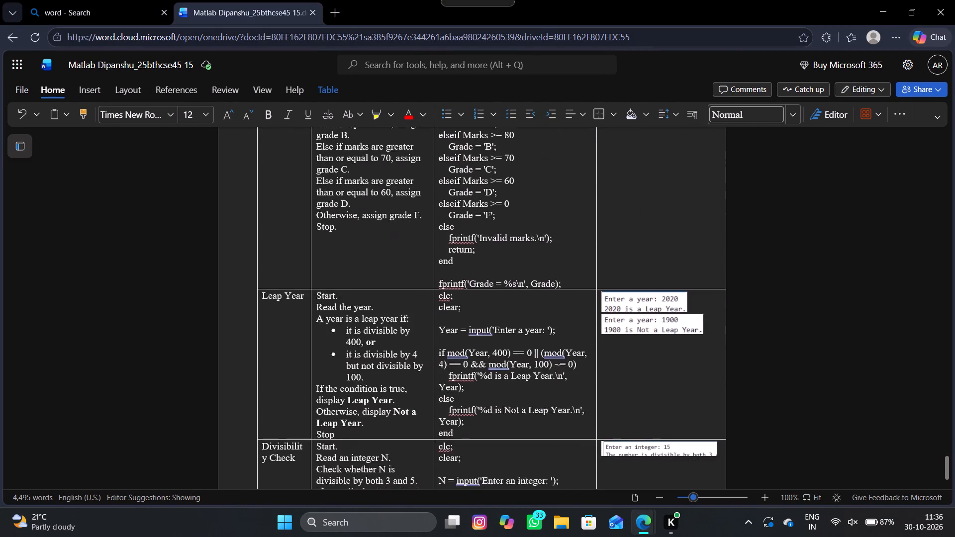
pyautogui.scroll(-5, 665, 370)
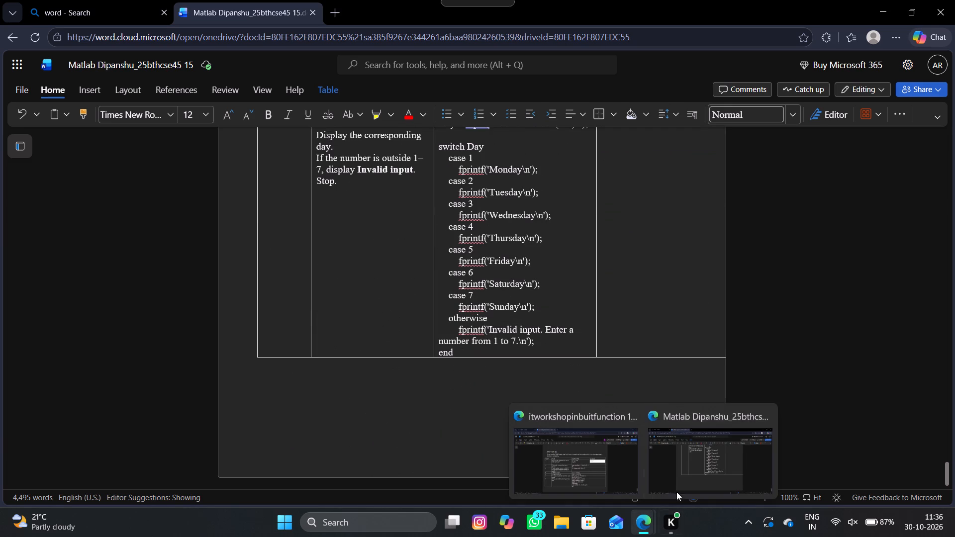
# Switch to itworkshopinbuitfunction 1 and copy the Practical 07 heading, aim text and entire step table.
pyautogui.click(610, 467)
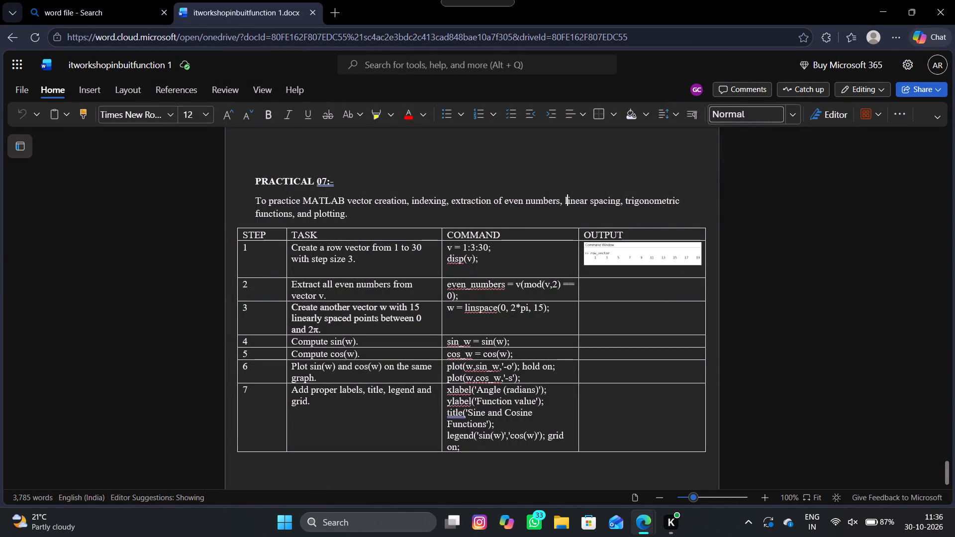
pyautogui.moveTo(249, 175); pyautogui.dragTo(642, 410)
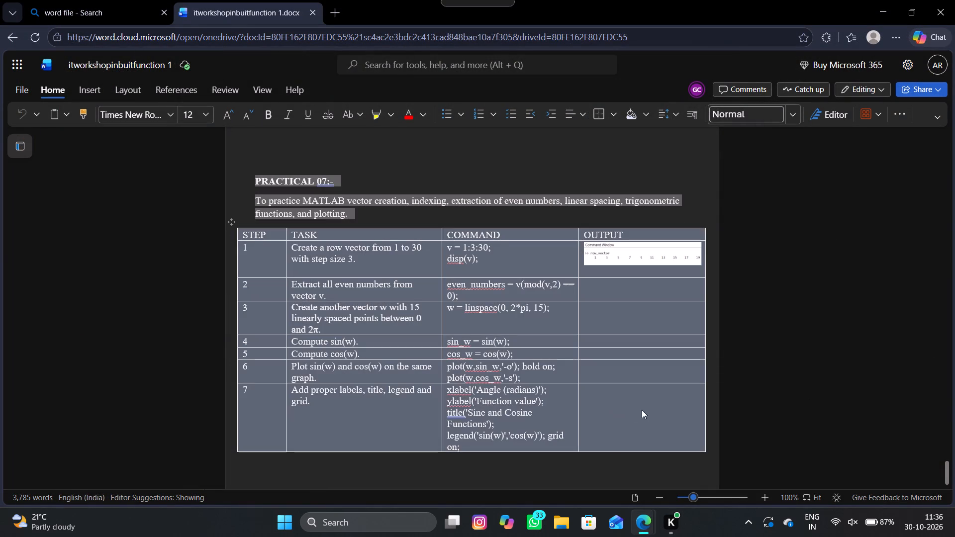
pyautogui.moveTo(642, 410); pyautogui.dragTo(662, 409)
pyautogui.hotkey('ctrl', 'c')
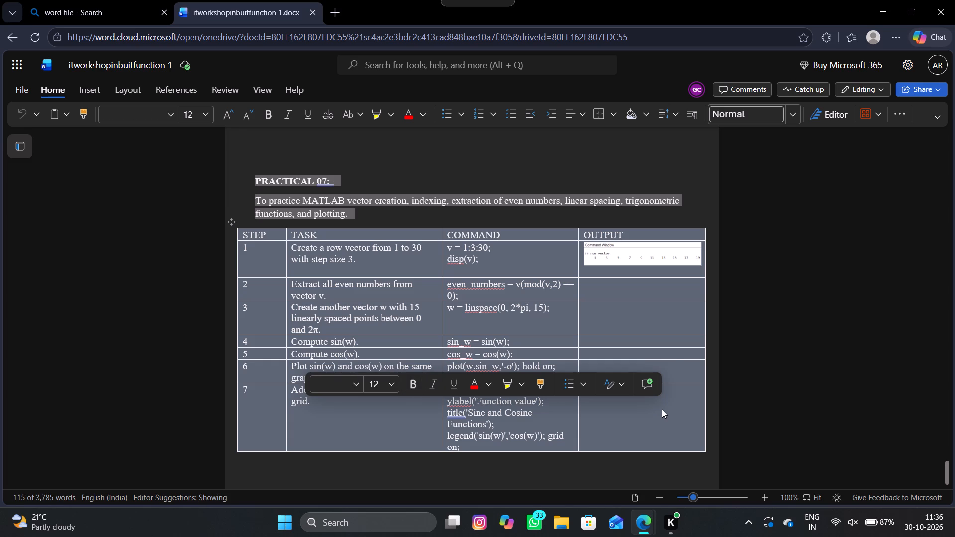
pyautogui.hotkey('ctrl', 'c')
pyautogui.click(662, 409)
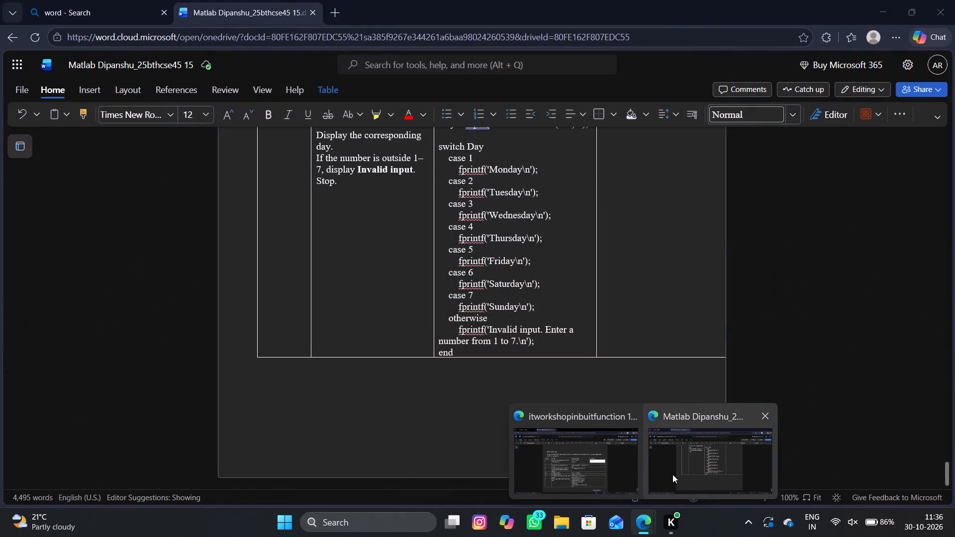
# Switch to the renumbered Matlab document and paste the Practical 07 section below the end of the Practical 06 table.
pyautogui.click(672, 474)
pyautogui.click(494, 433)
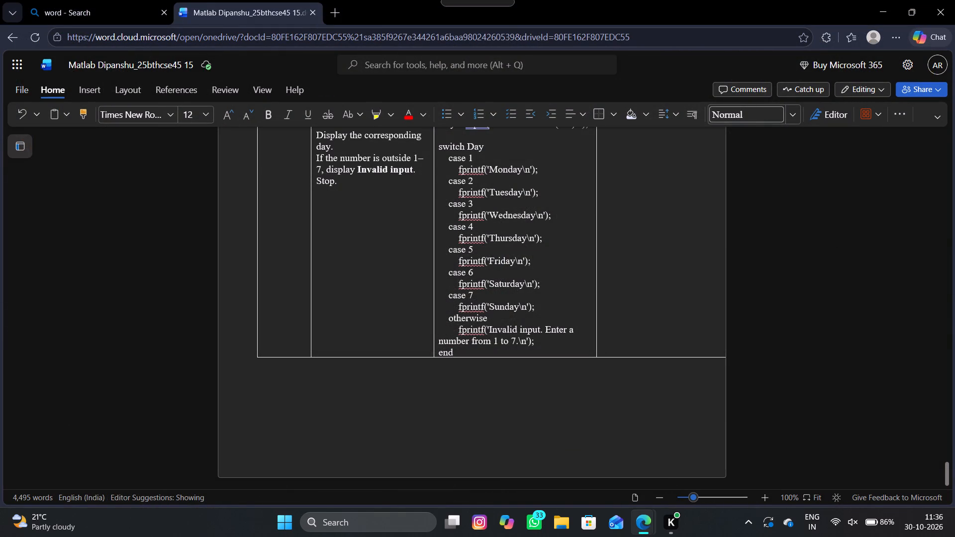
pyautogui.hotkey('ctrl', 'v')
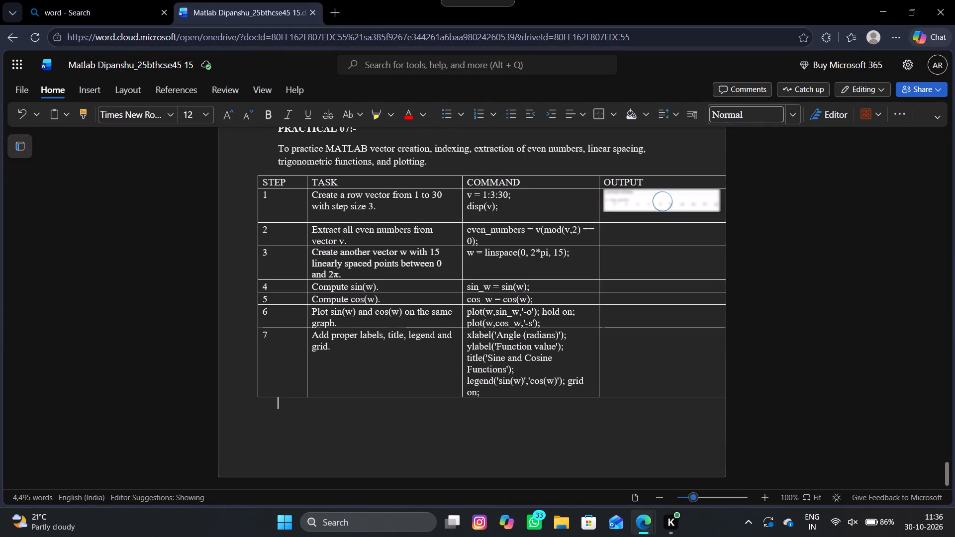
# Check the pasted Practical 07 section against itworkshopinbuitfunction 1 and review the Practical 06 rows above it.
pyautogui.scroll(1, 494, 433)
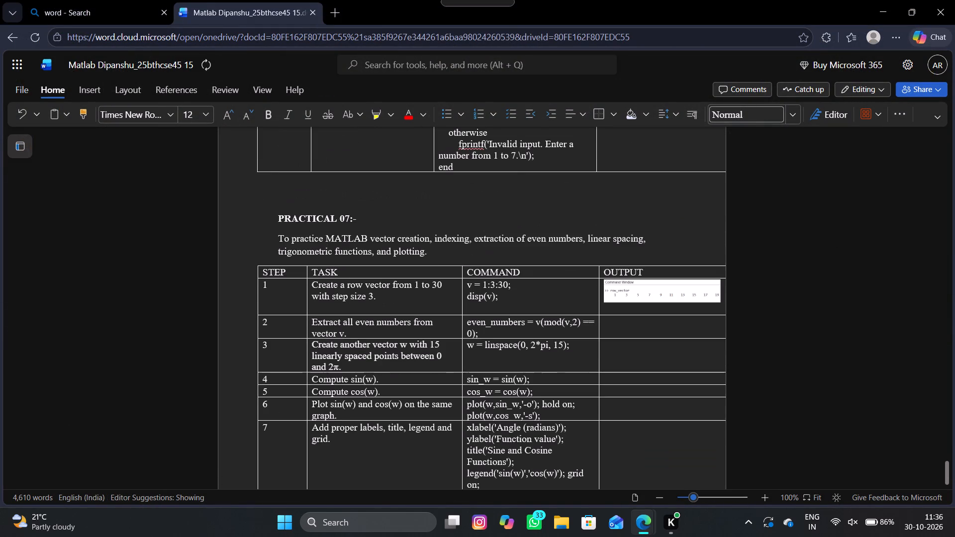
pyautogui.scroll(1, 494, 433)
pyautogui.click(600, 463)
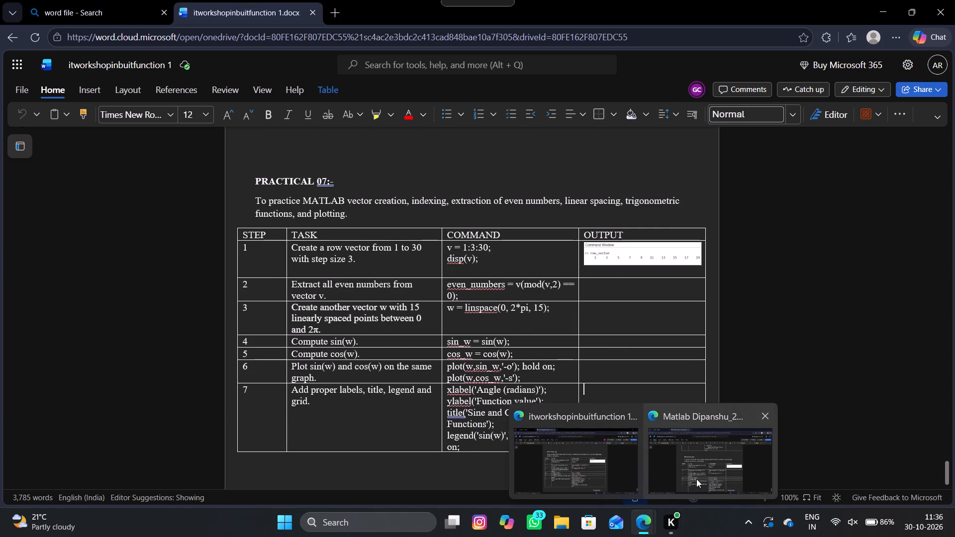
pyautogui.click(696, 479)
pyautogui.scroll(7, 587, 293)
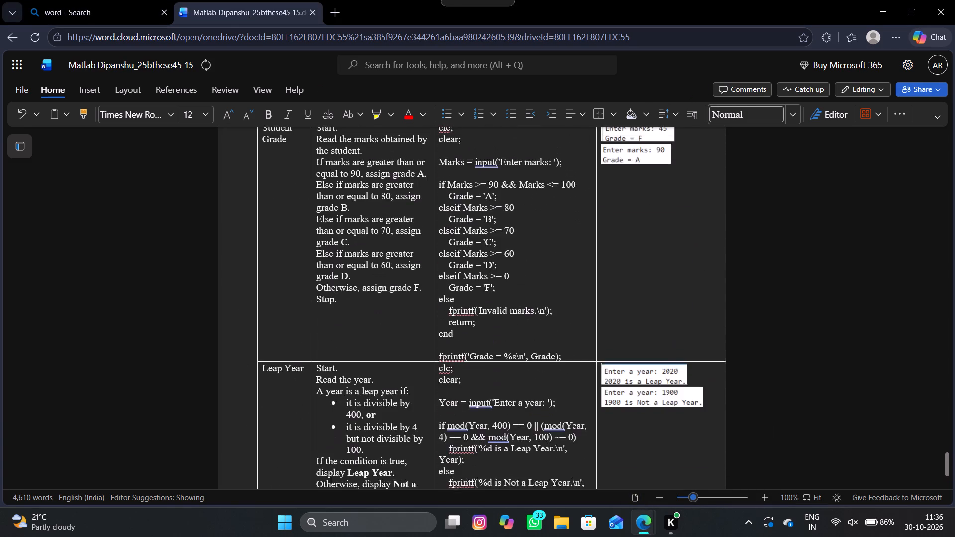
pyautogui.scroll(1, 587, 293)
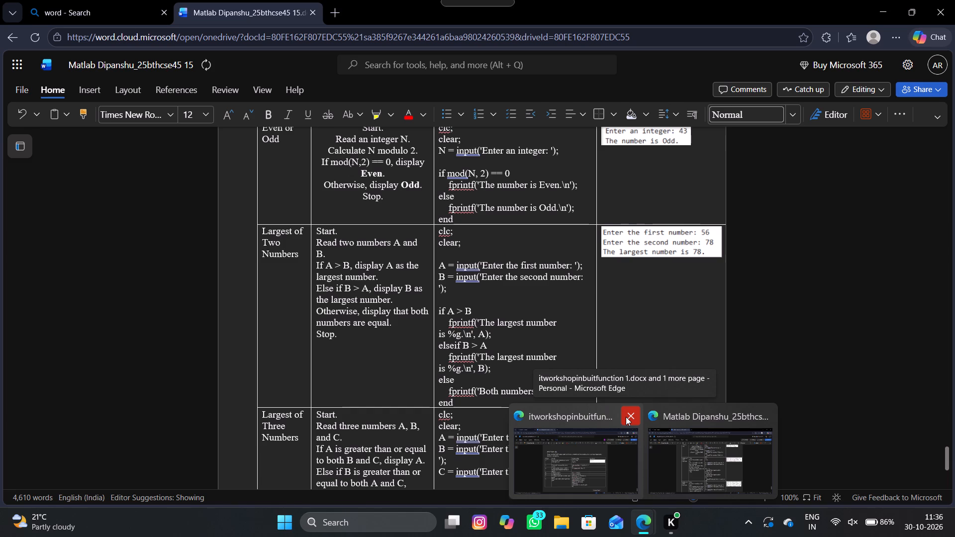
# Return to itworkshopinbuitfunction 1 and close its browser window.
pyautogui.click(586, 481)
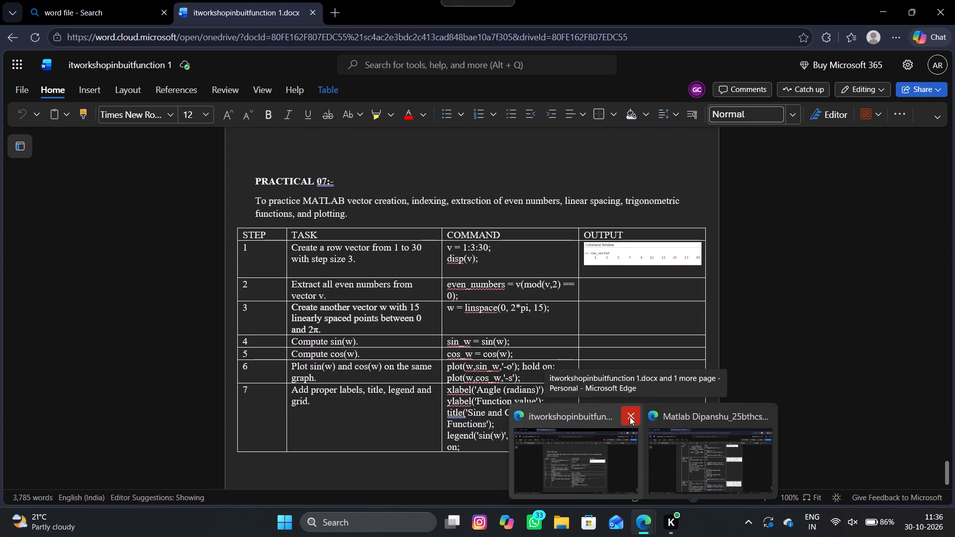
pyautogui.click(630, 417)
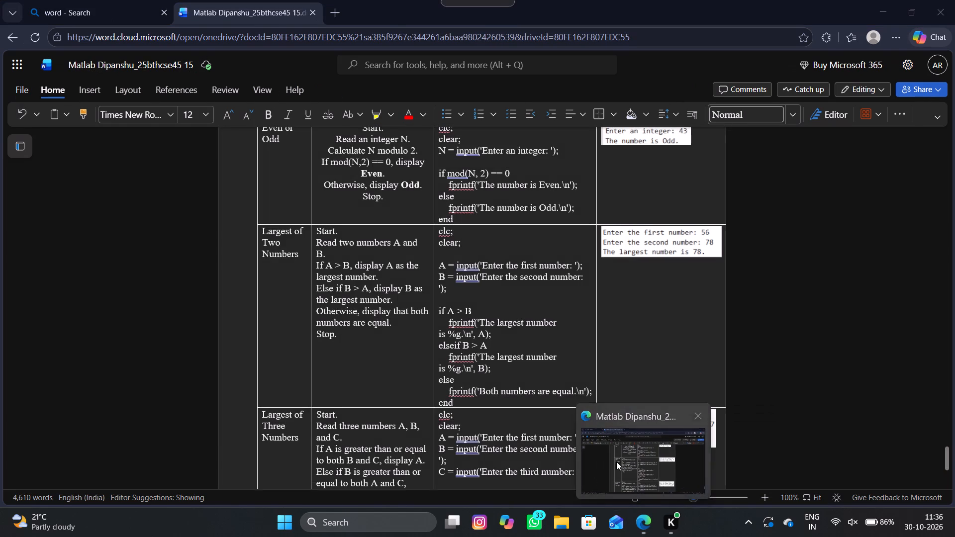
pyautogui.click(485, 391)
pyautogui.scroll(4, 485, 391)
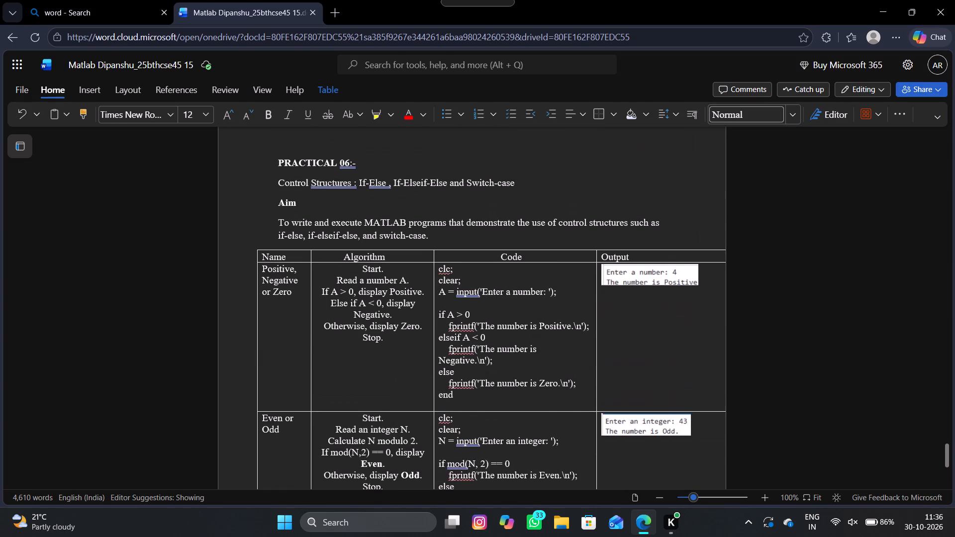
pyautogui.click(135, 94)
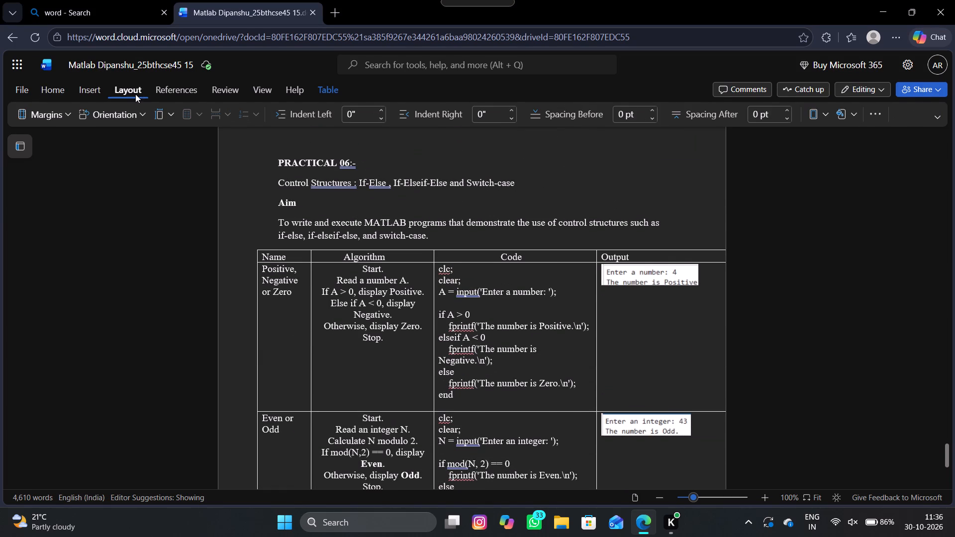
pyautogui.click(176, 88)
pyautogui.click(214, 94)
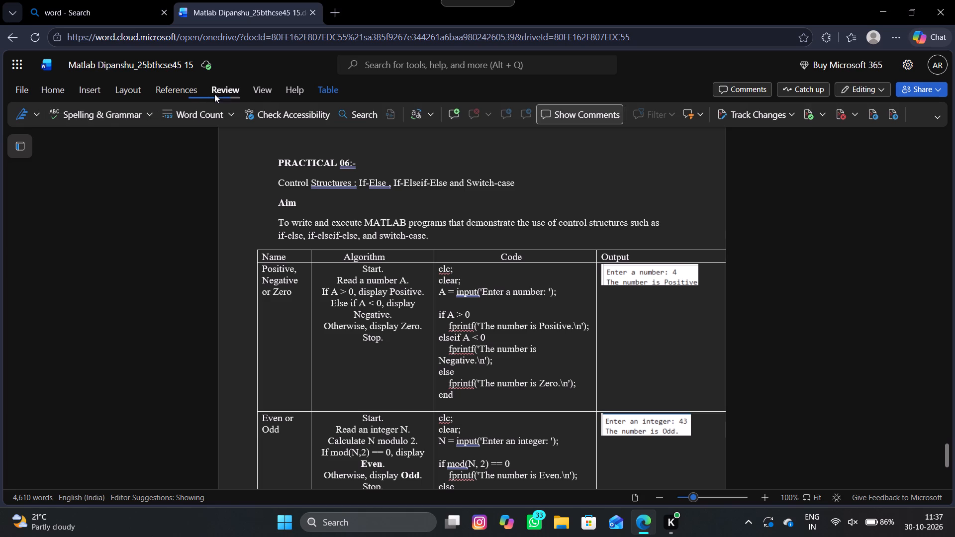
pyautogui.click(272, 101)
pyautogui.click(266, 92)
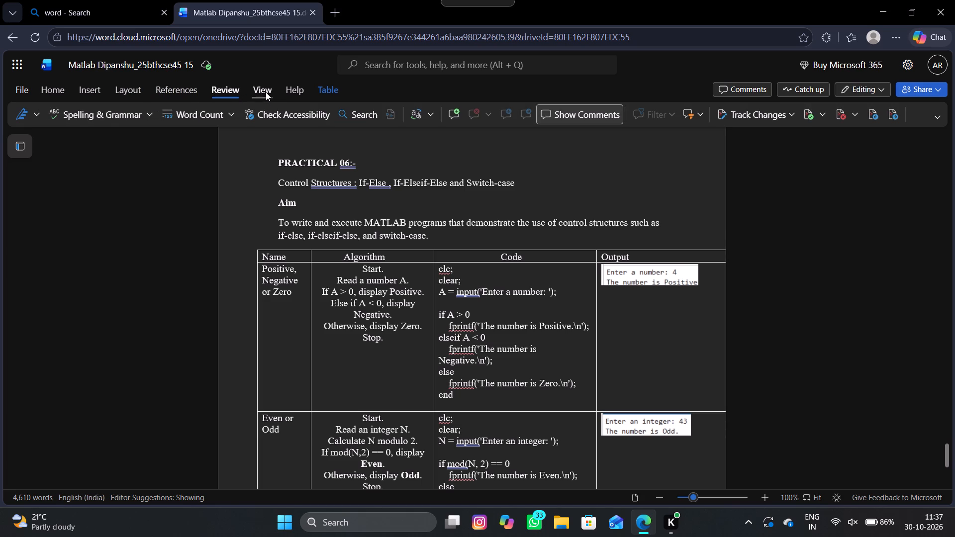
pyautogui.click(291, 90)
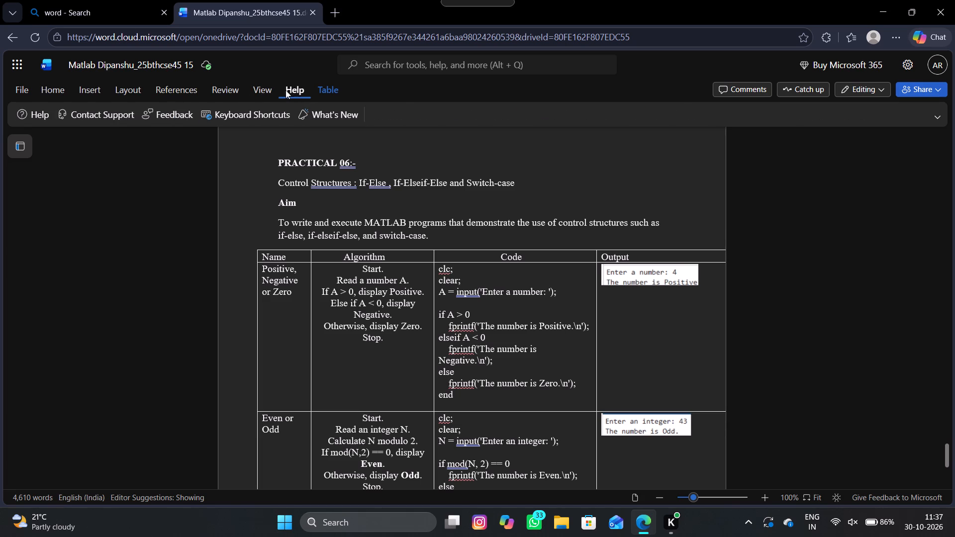
# Apply a page border around all sides of the pages in the renumbered Matlab document.
pyautogui.click(122, 92)
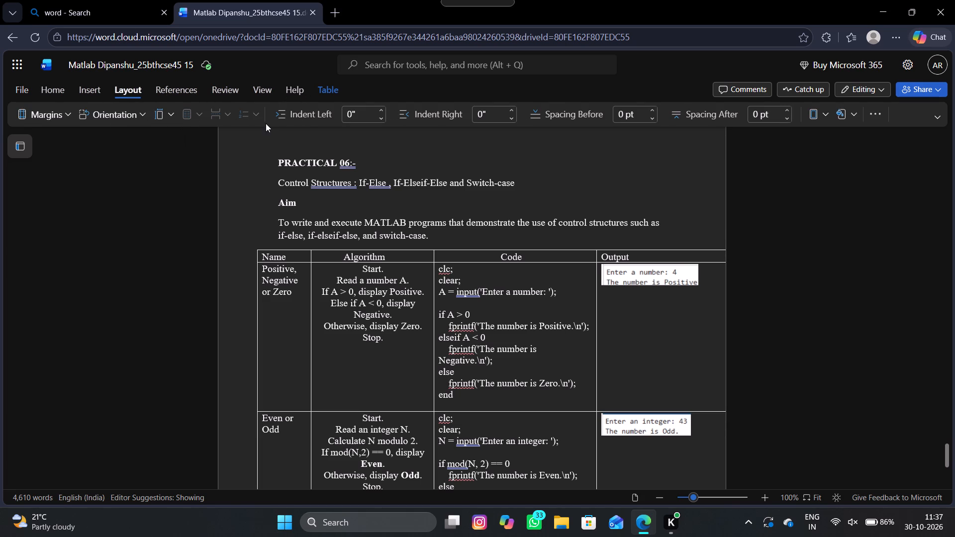
pyautogui.hscroll(-1, 400, 112)
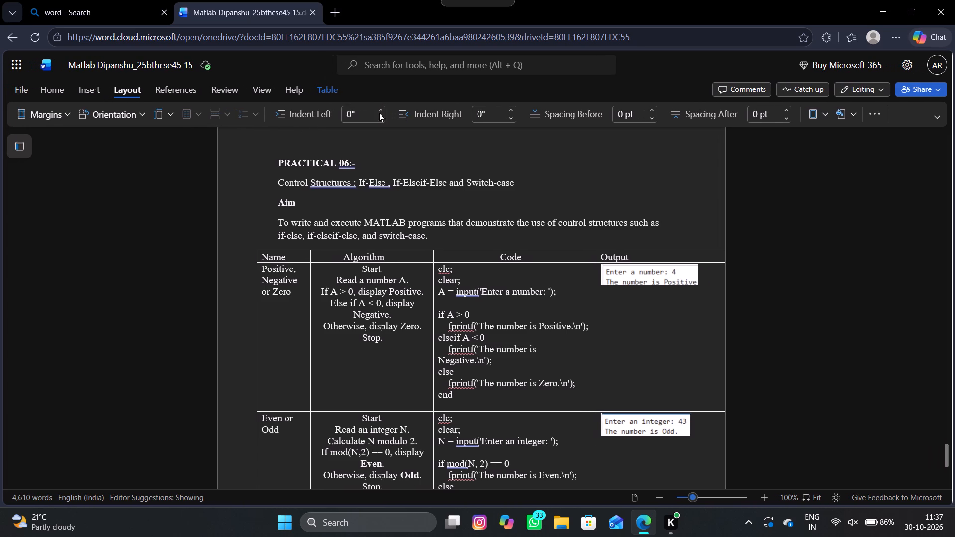
pyautogui.click(816, 115)
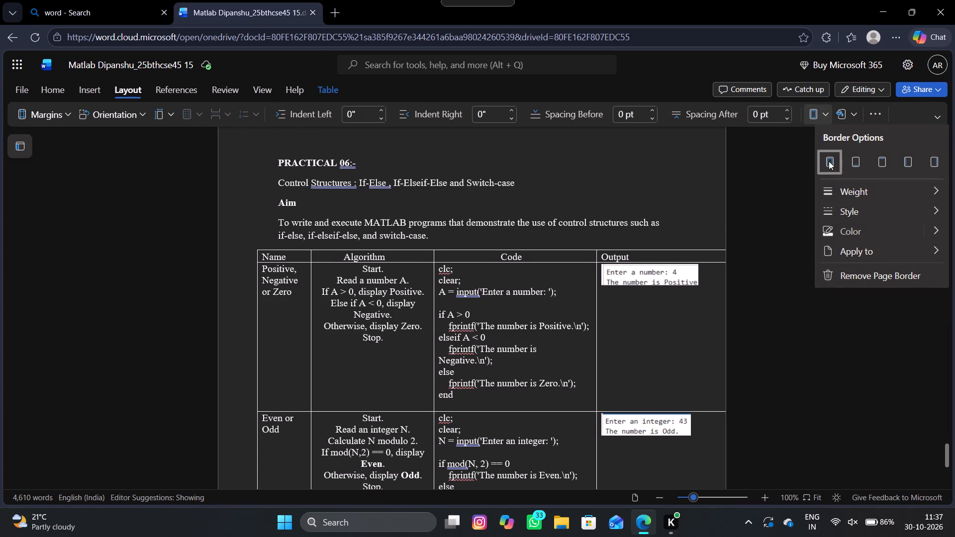
pyautogui.click(829, 161)
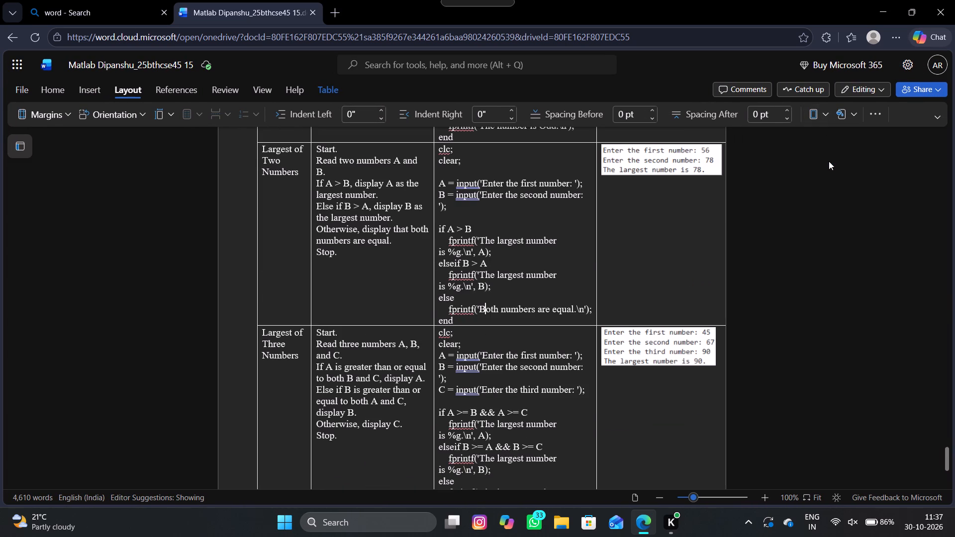
pyautogui.hscroll(-3, 623, 229)
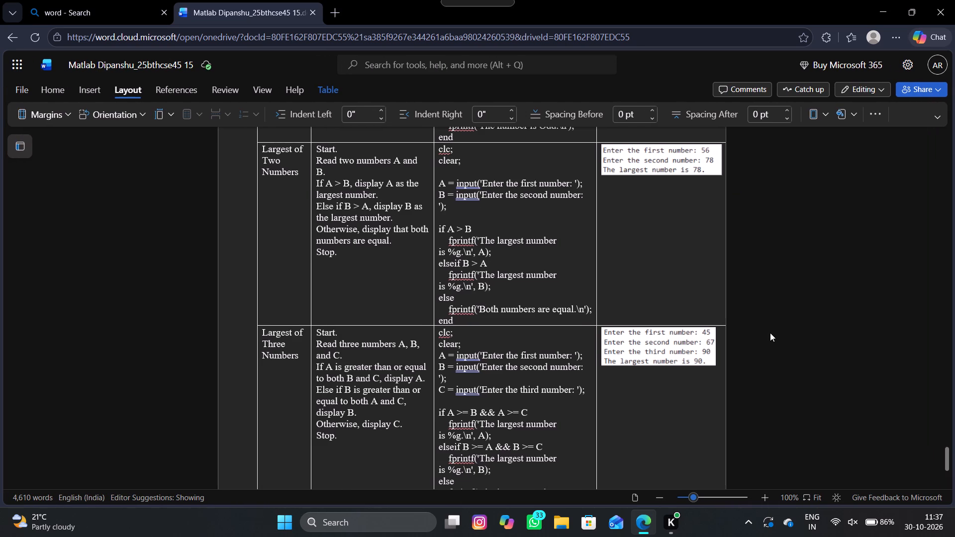
pyautogui.click(770, 333)
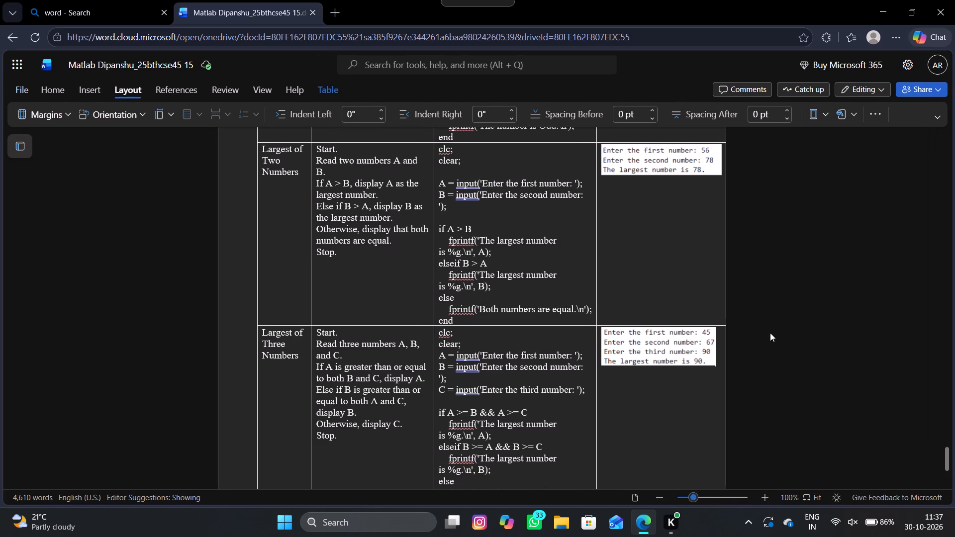
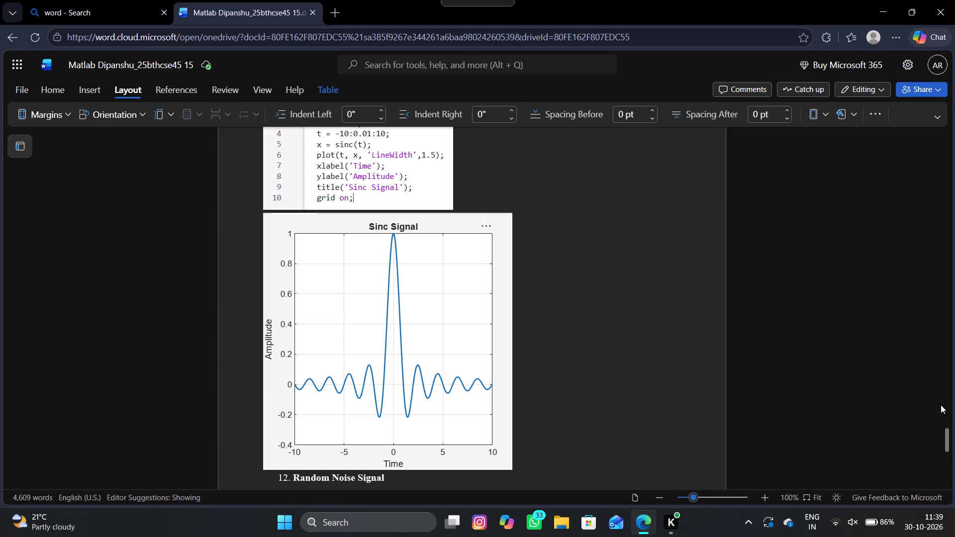
# Review the document's pages from the Sinc Signal plot back to the cover page and the Program 1 and 2 sections.
pyautogui.moveTo(945, 440); pyautogui.dragTo(941, 383)
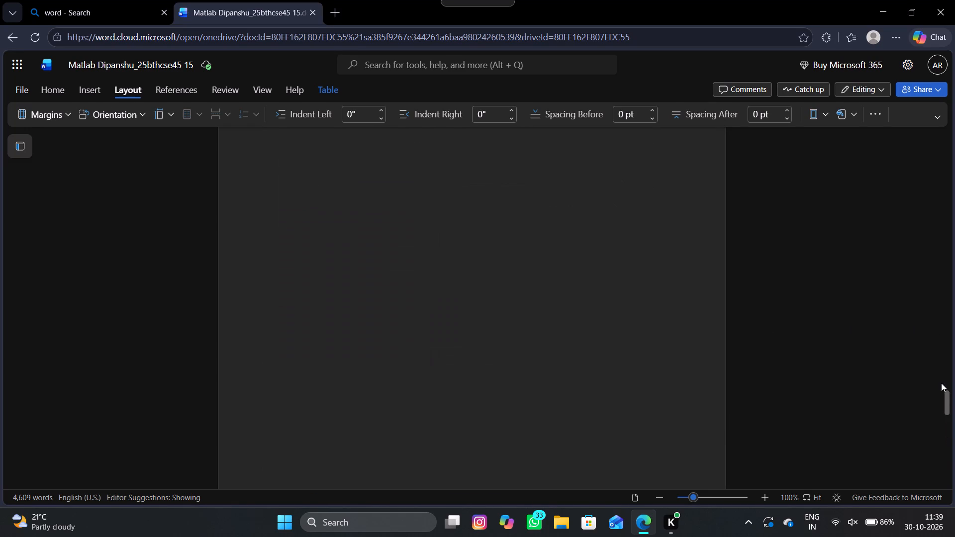
pyautogui.moveTo(941, 383); pyautogui.dragTo(941, 375)
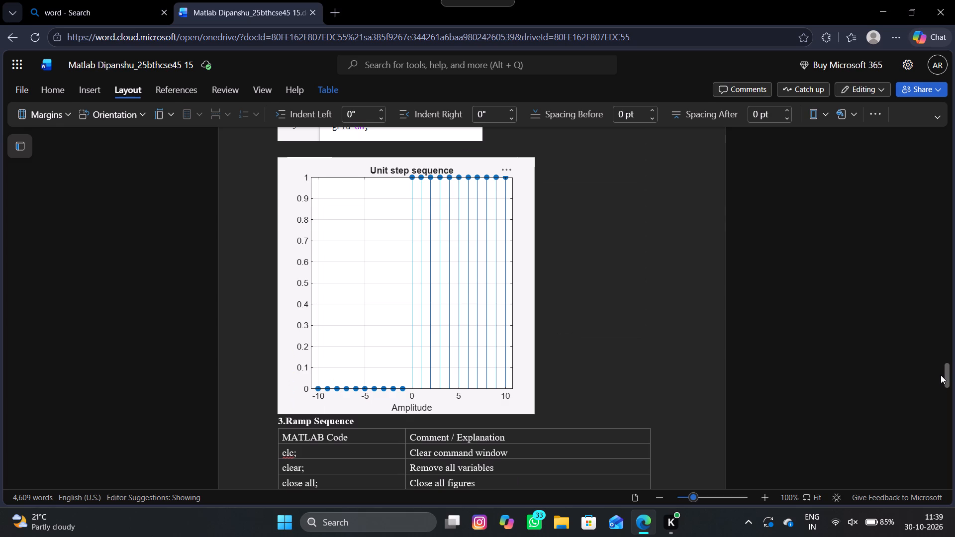
pyautogui.moveTo(941, 375); pyautogui.dragTo(941, 361)
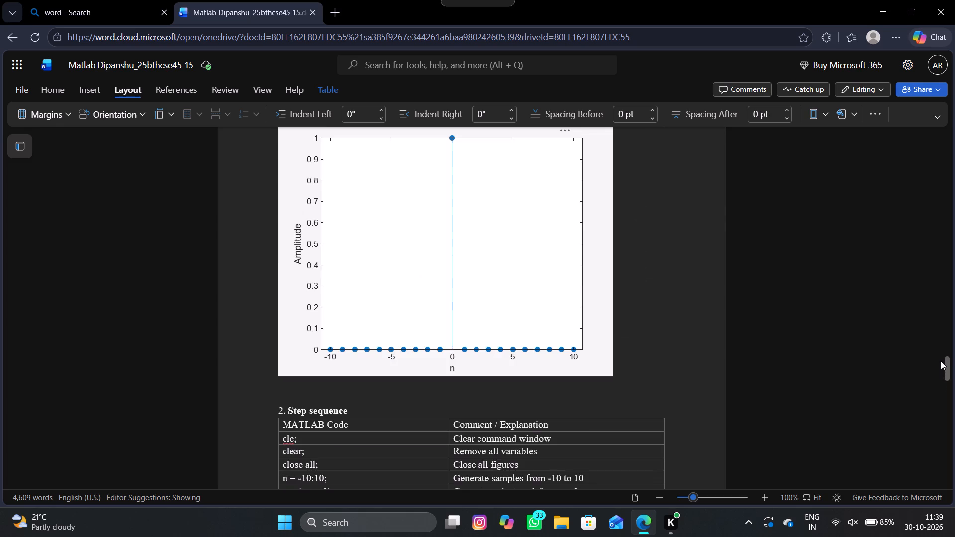
pyautogui.moveTo(941, 361); pyautogui.dragTo(935, 339)
pyautogui.moveTo(945, 335); pyautogui.dragTo(940, 267)
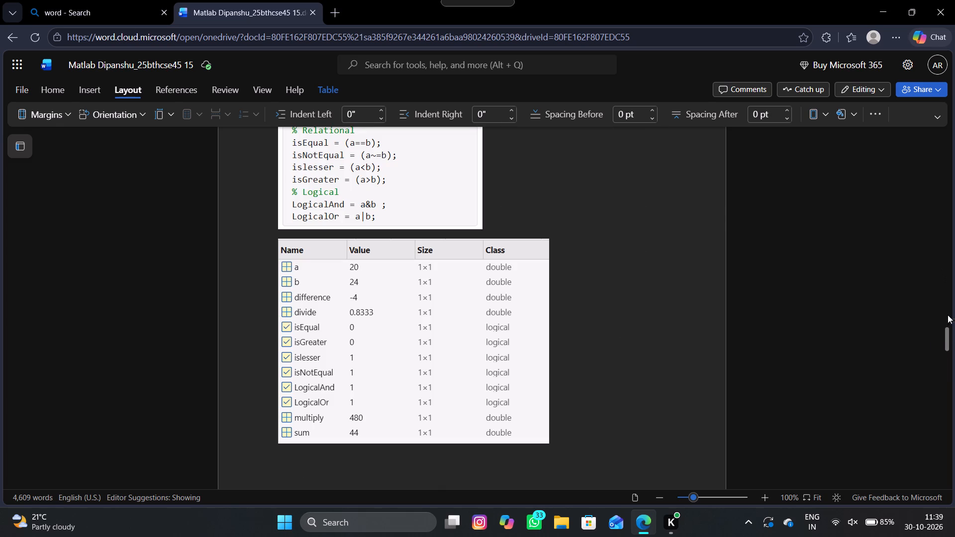
pyautogui.click(946, 337)
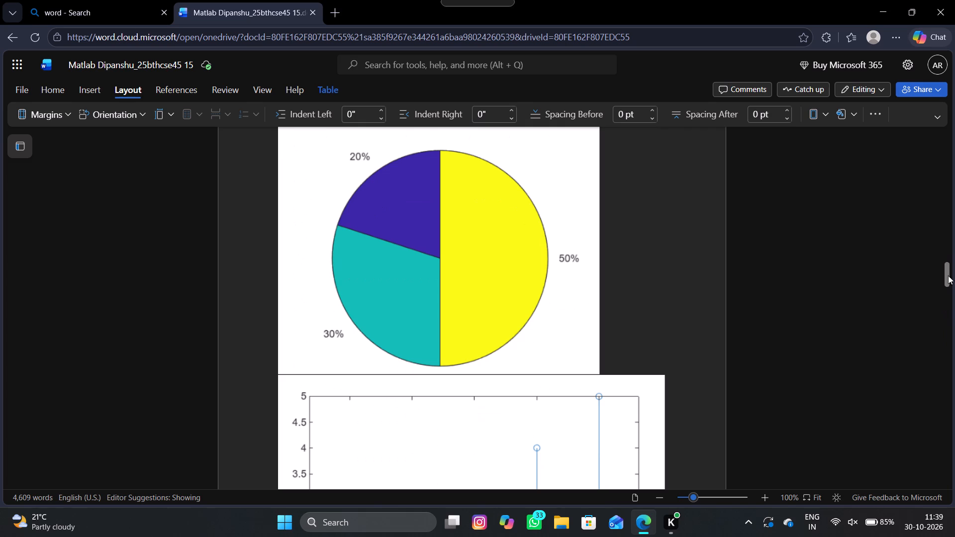
pyautogui.moveTo(946, 279); pyautogui.dragTo(943, 133)
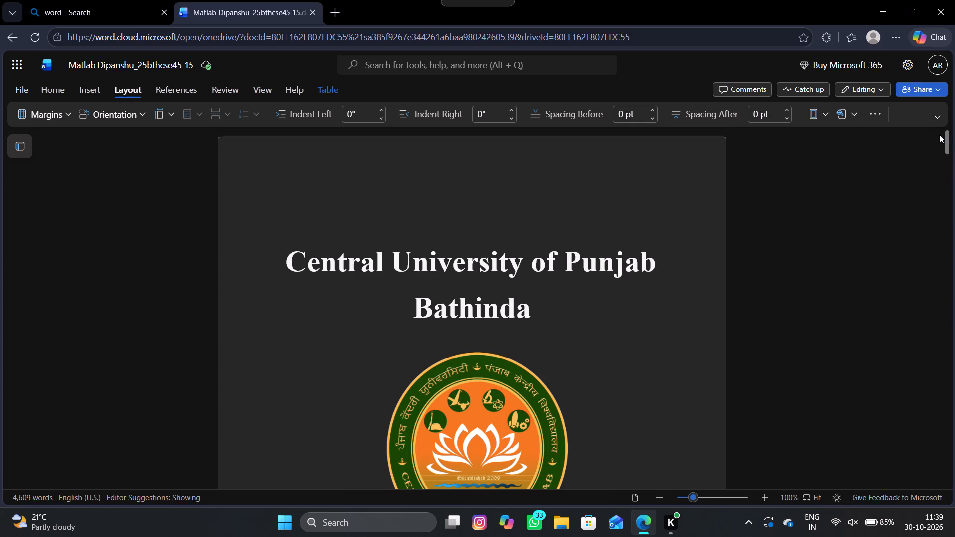
pyautogui.moveTo(949, 141); pyautogui.dragTo(950, 158)
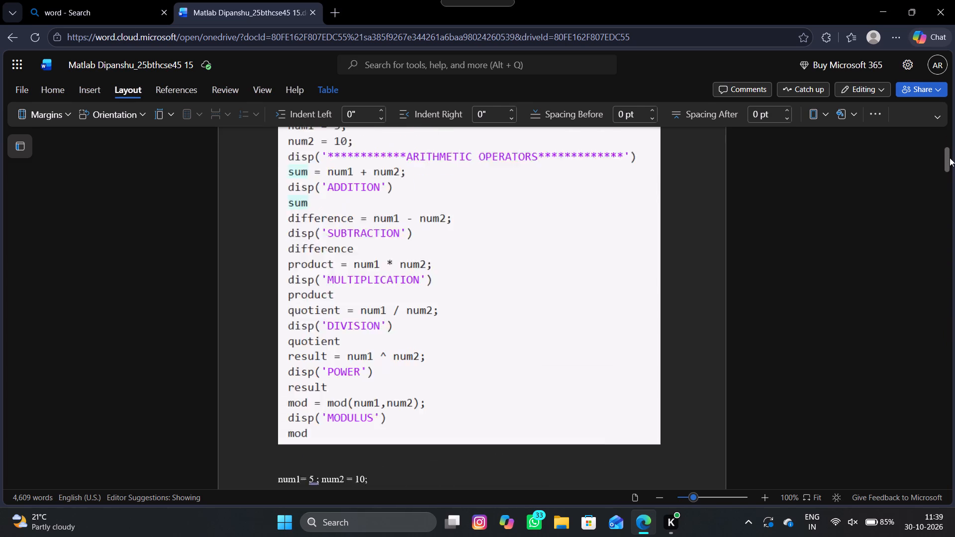
pyautogui.moveTo(950, 158); pyautogui.dragTo(950, 160)
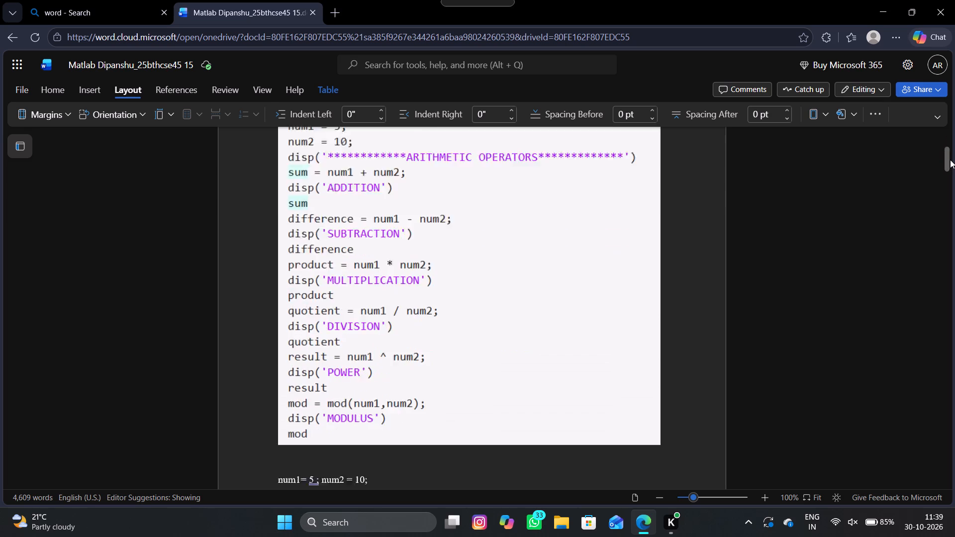
pyautogui.moveTo(950, 160); pyautogui.dragTo(951, 160)
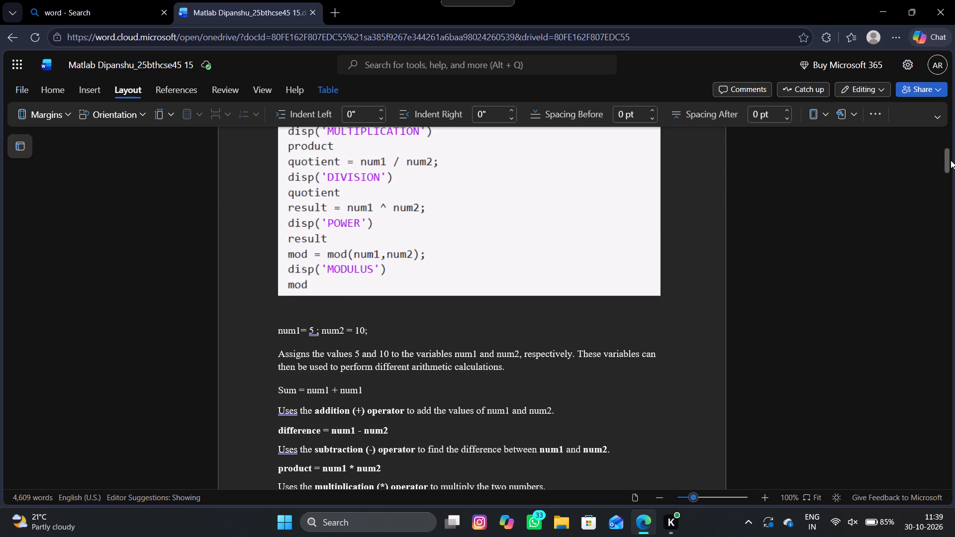
pyautogui.moveTo(951, 160); pyautogui.dragTo(951, 158)
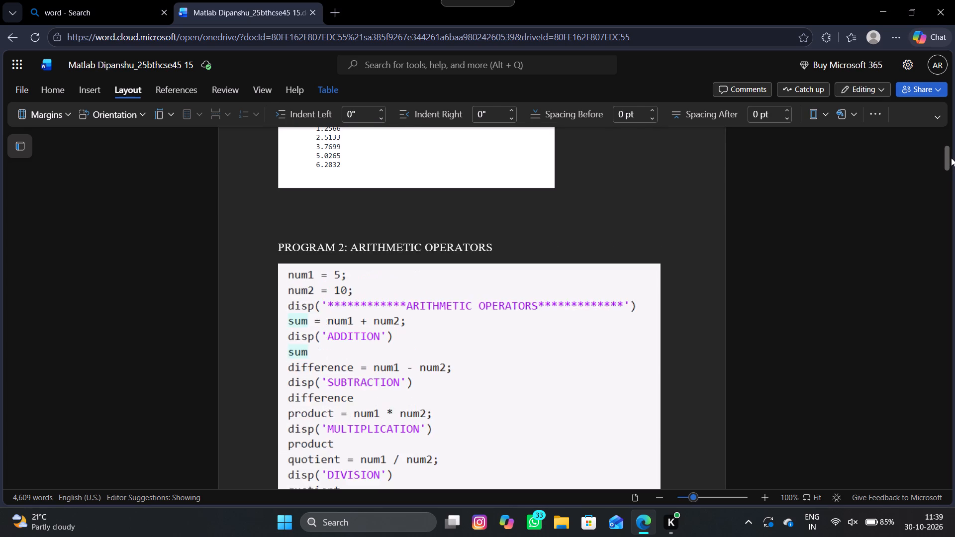
pyautogui.moveTo(951, 158); pyautogui.dragTo(953, 151)
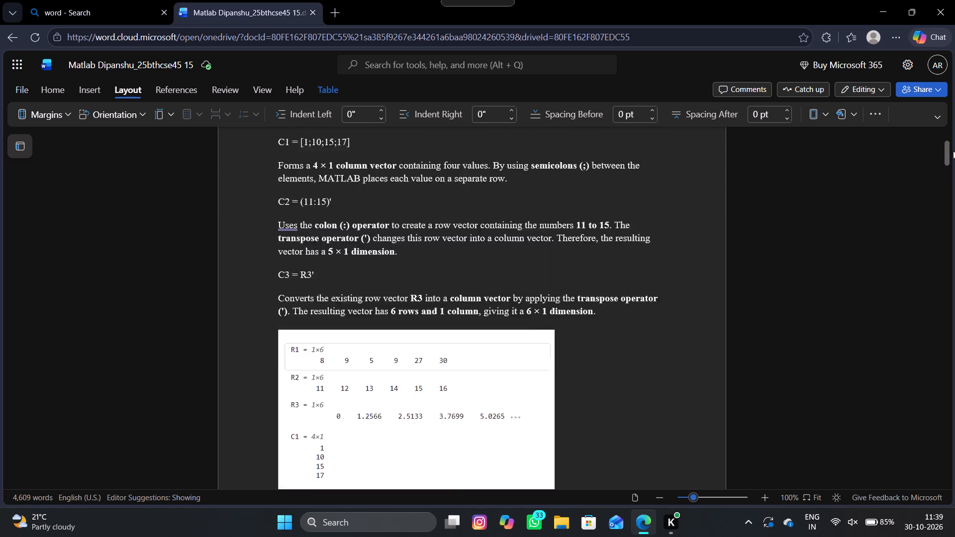
pyautogui.moveTo(953, 151); pyautogui.dragTo(952, 147)
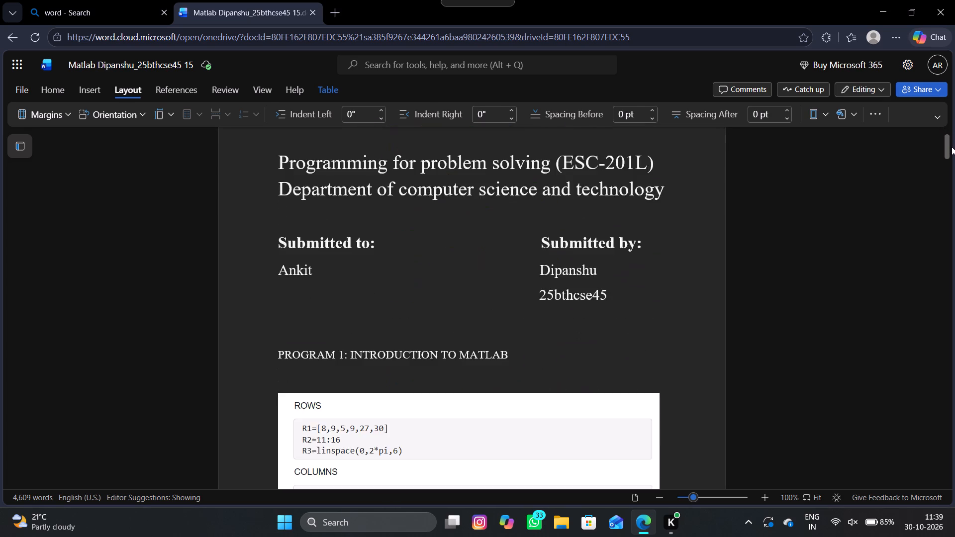
pyautogui.moveTo(952, 147); pyautogui.dragTo(952, 145)
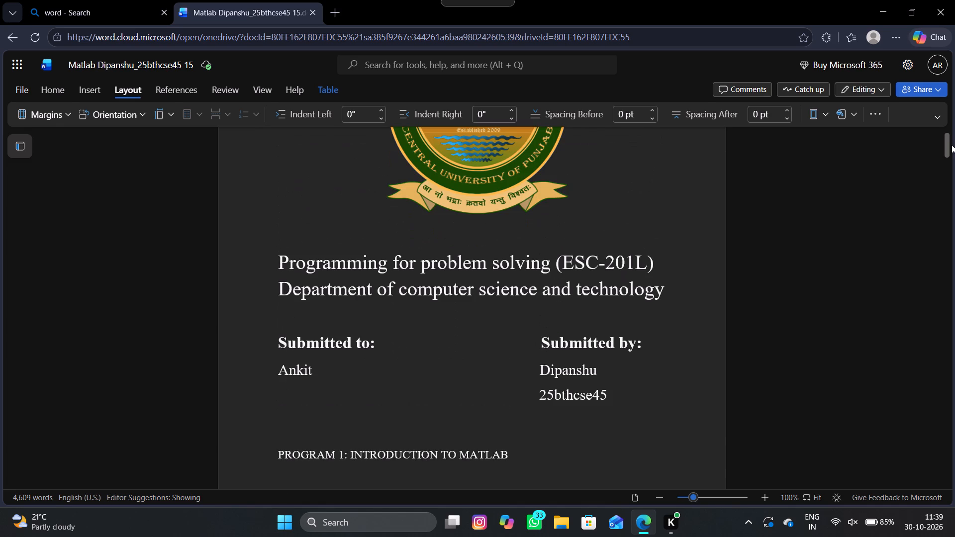
pyautogui.moveTo(952, 145); pyautogui.dragTo(952, 146)
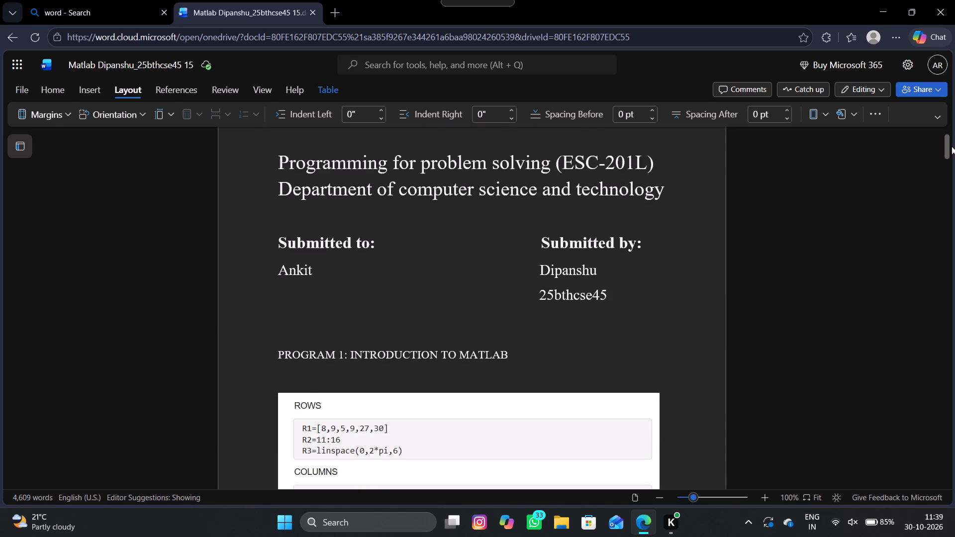
pyautogui.moveTo(952, 146); pyautogui.dragTo(952, 147)
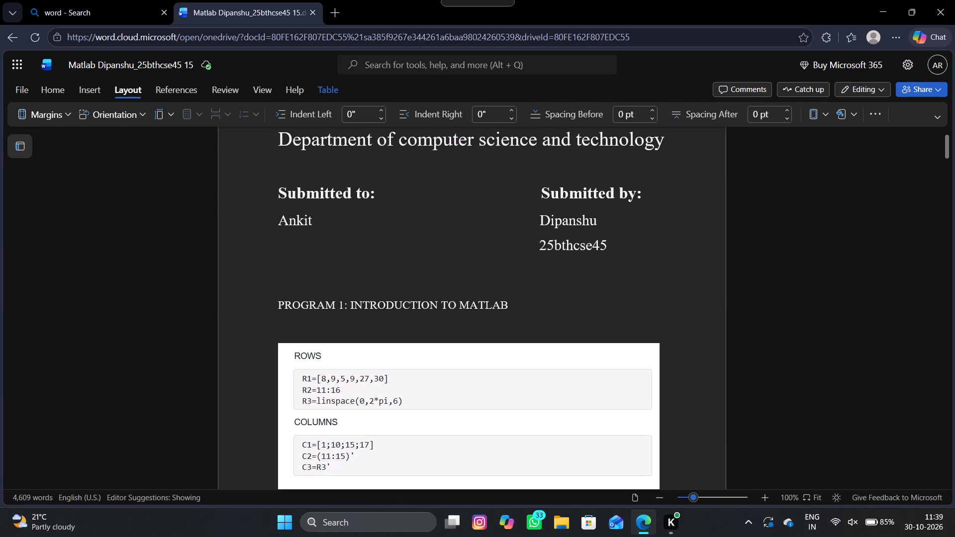
# Insert two line breaks in the output cell of the Largest of Three Numbers row.
pyautogui.press('Return')
pyautogui.press('Return')
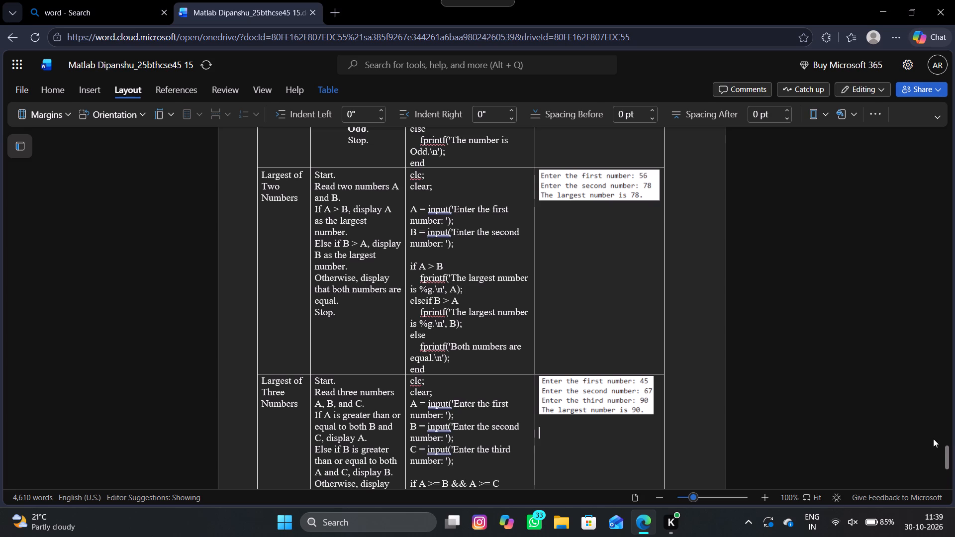
# Remove the empty line above the Central University of Punjab heading on the cover page and save the document.
pyautogui.moveTo(950, 453); pyautogui.dragTo(950, 319)
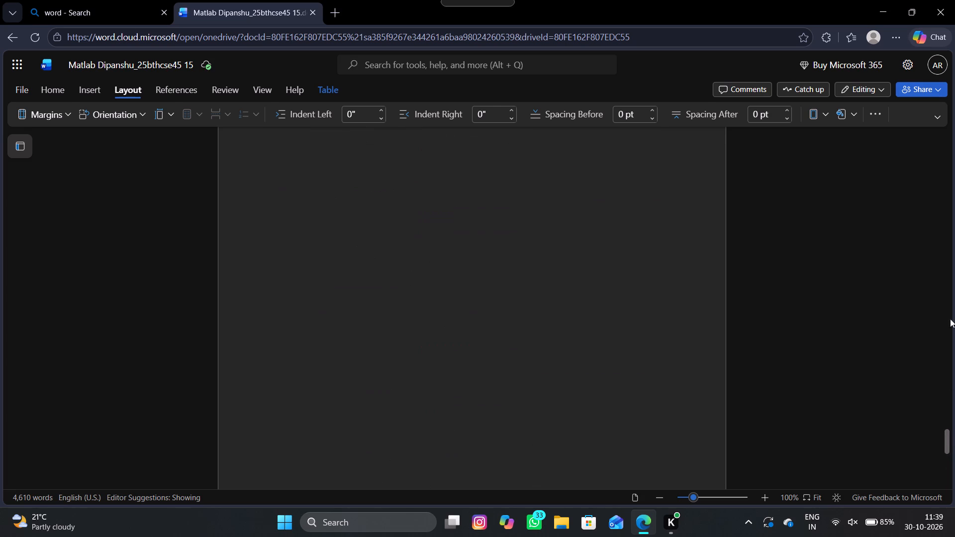
pyautogui.moveTo(950, 319); pyautogui.dragTo(954, 207)
pyautogui.moveTo(945, 212); pyautogui.dragTo(943, 181)
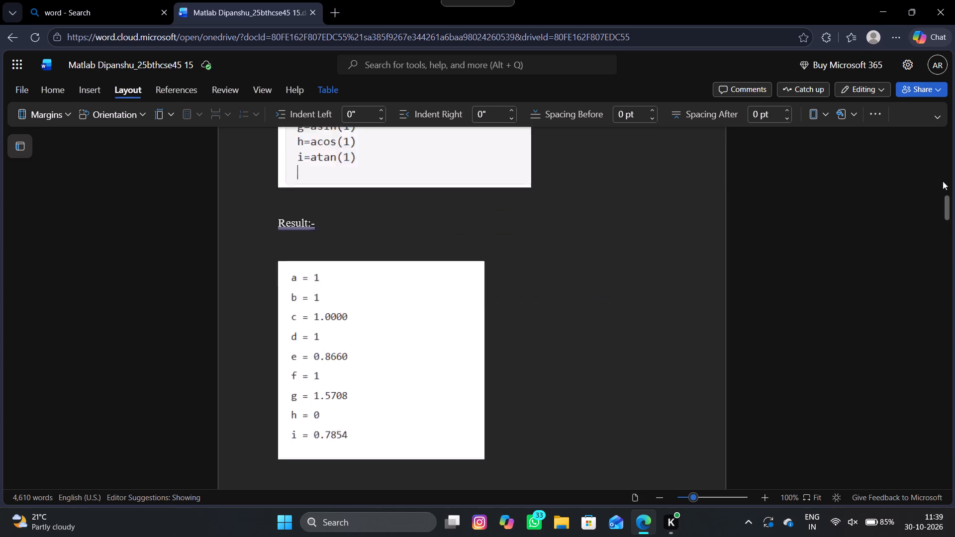
pyautogui.moveTo(943, 181); pyautogui.dragTo(943, 45)
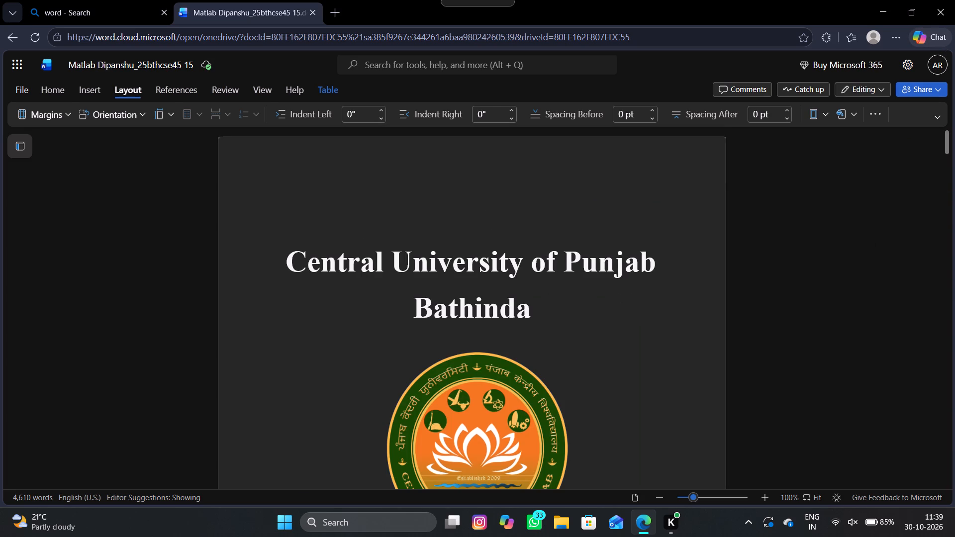
pyautogui.click(436, 212)
pyautogui.press('BackSpace')
pyautogui.press('BackSpace')
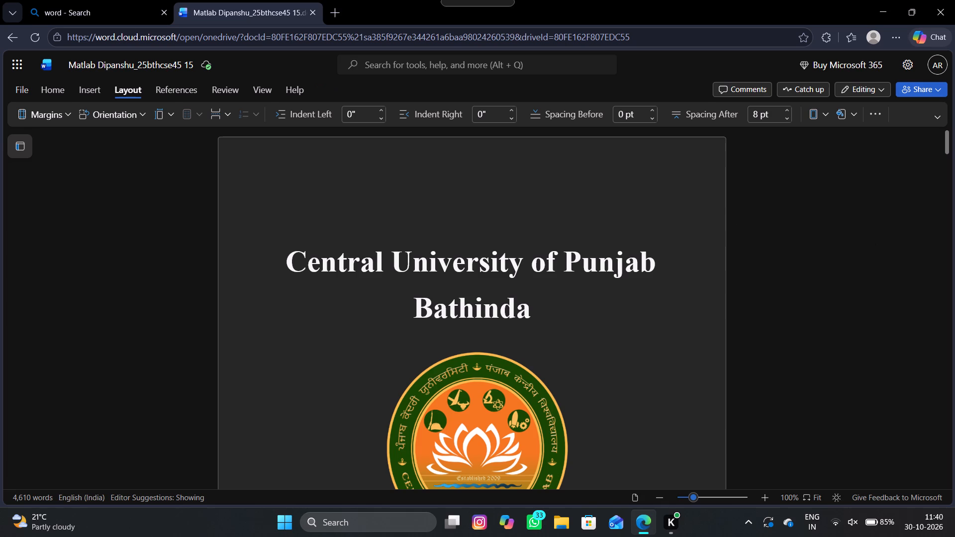
pyautogui.press('BackSpace')
pyautogui.press('BackSpace')
pyautogui.click(290, 268)
pyautogui.click(357, 204)
pyautogui.press('BackSpace')
pyautogui.press('BackSpace')
pyautogui.press('BackSpace')
pyautogui.press('BackSpace')
pyautogui.hscroll(-1, 0, 236)
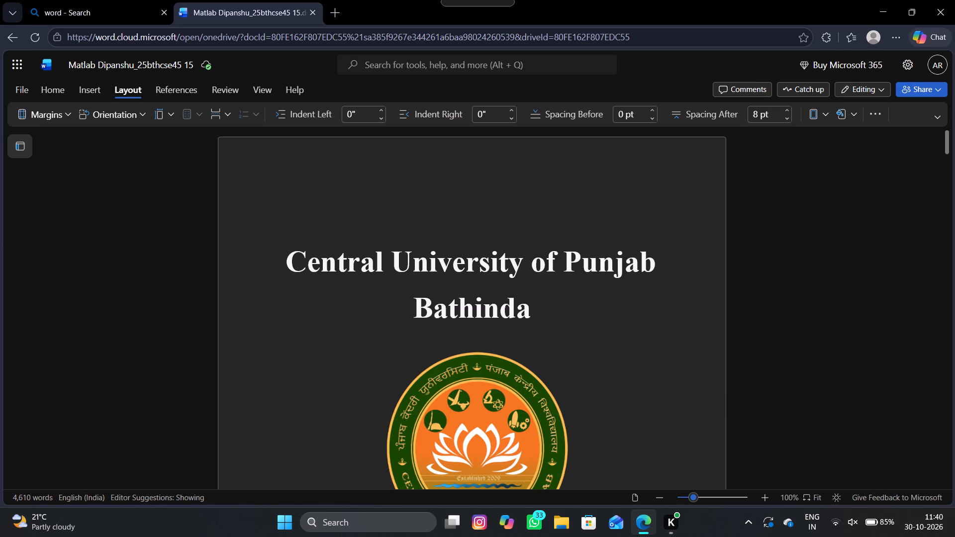
pyautogui.click(282, 271)
pyautogui.press('BackSpace')
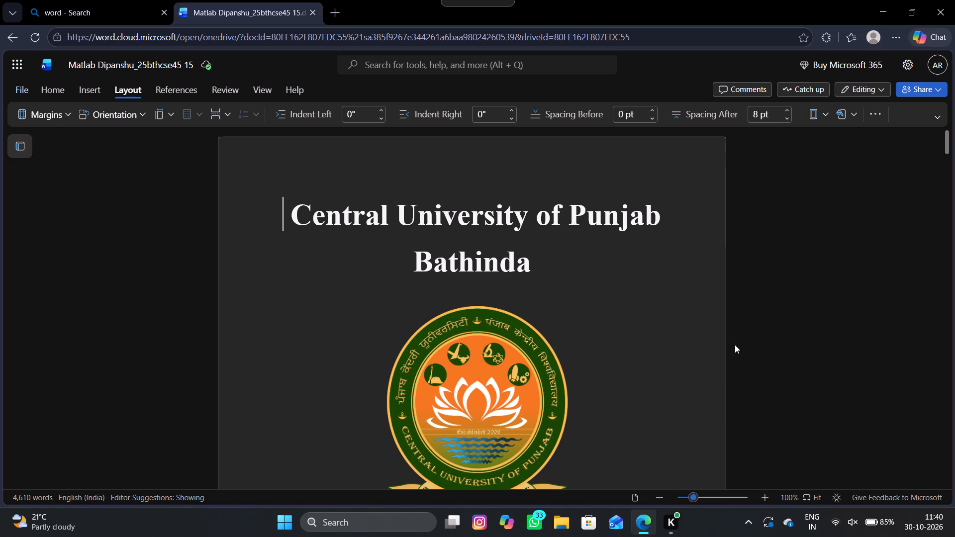
pyautogui.hotkey('ctrl', 's')
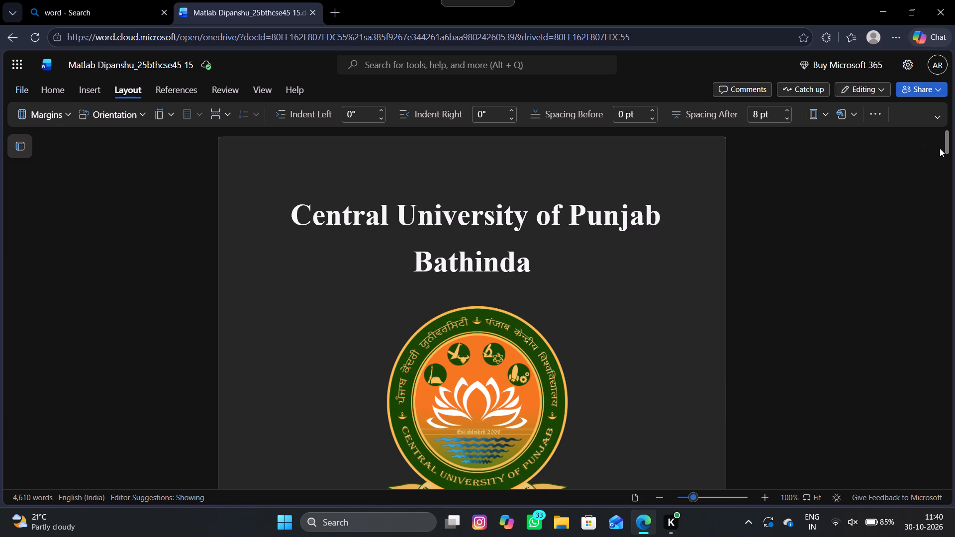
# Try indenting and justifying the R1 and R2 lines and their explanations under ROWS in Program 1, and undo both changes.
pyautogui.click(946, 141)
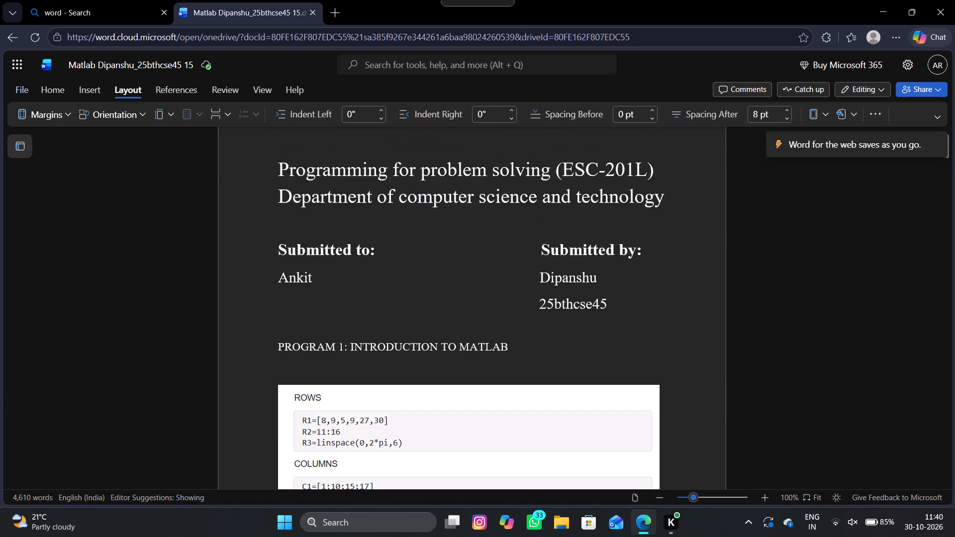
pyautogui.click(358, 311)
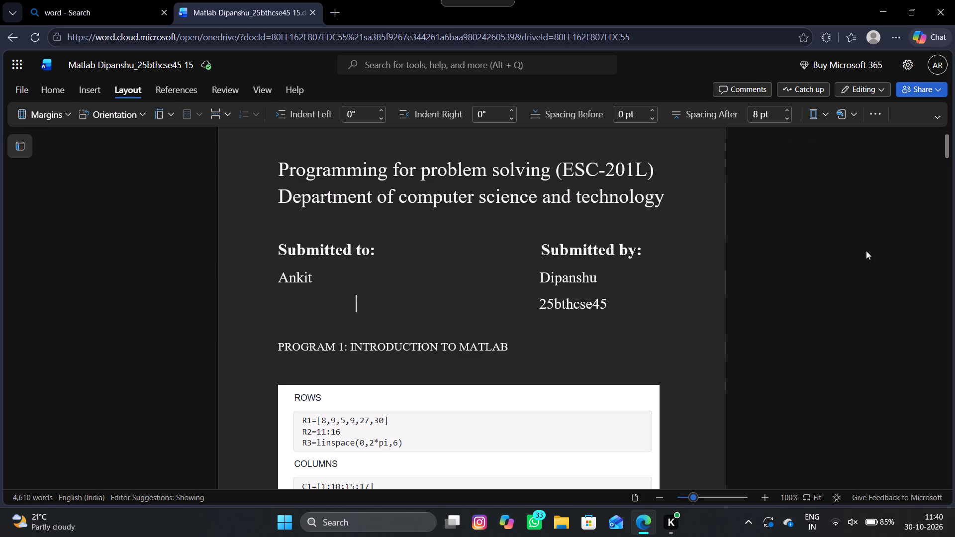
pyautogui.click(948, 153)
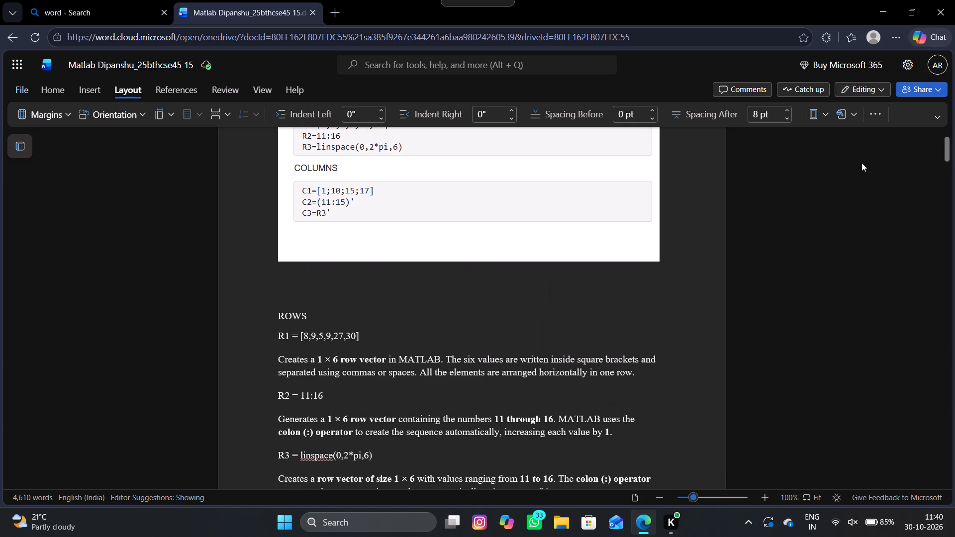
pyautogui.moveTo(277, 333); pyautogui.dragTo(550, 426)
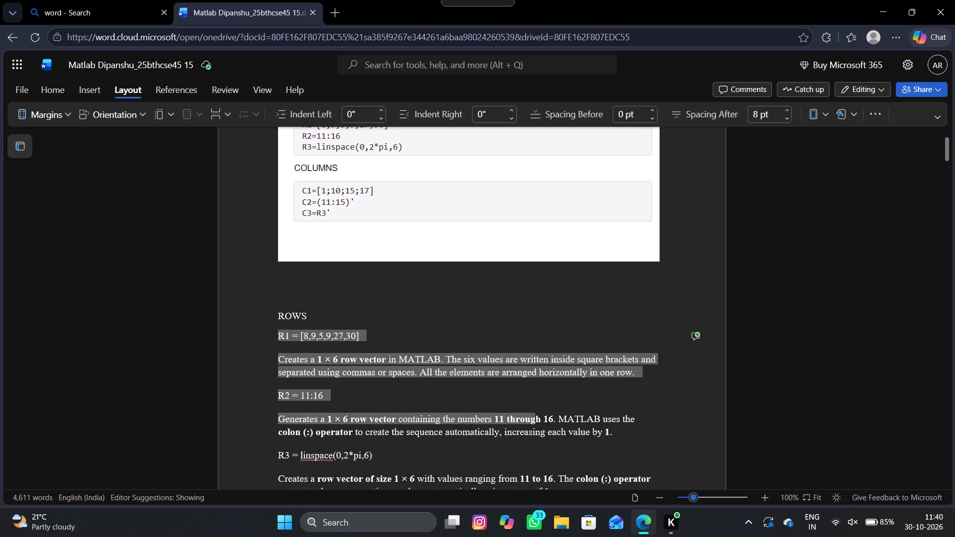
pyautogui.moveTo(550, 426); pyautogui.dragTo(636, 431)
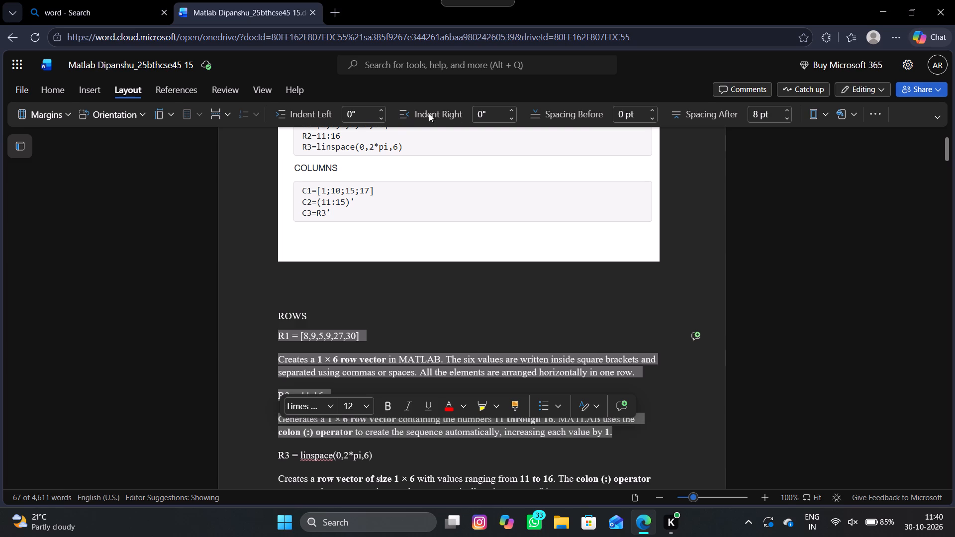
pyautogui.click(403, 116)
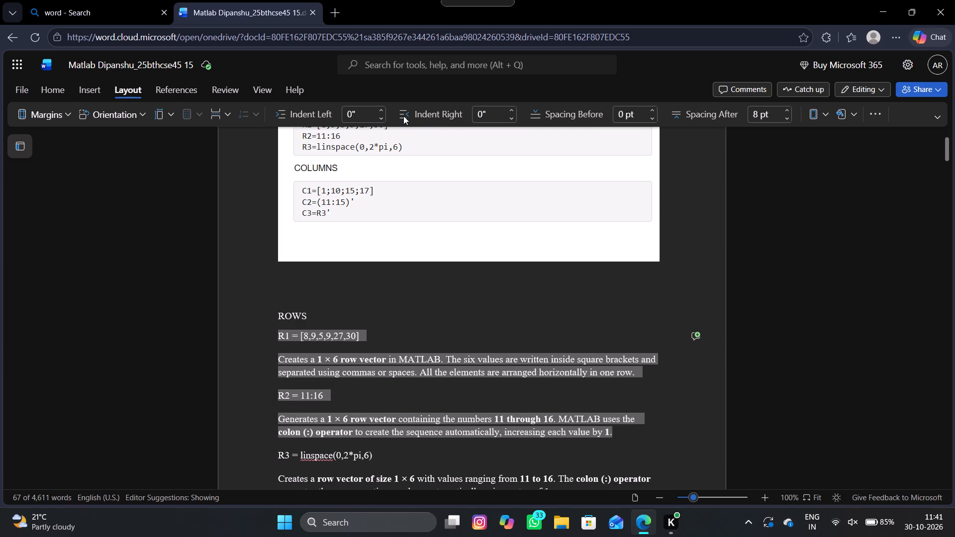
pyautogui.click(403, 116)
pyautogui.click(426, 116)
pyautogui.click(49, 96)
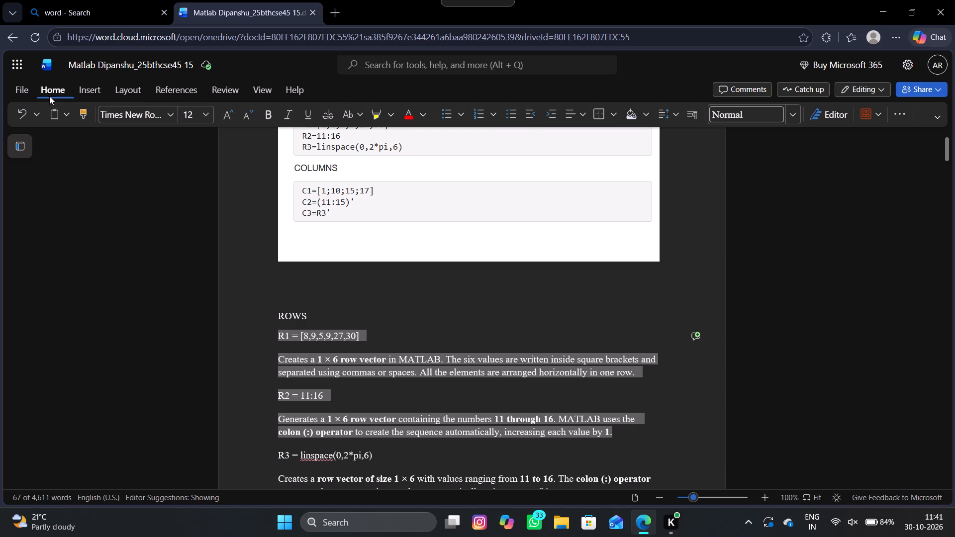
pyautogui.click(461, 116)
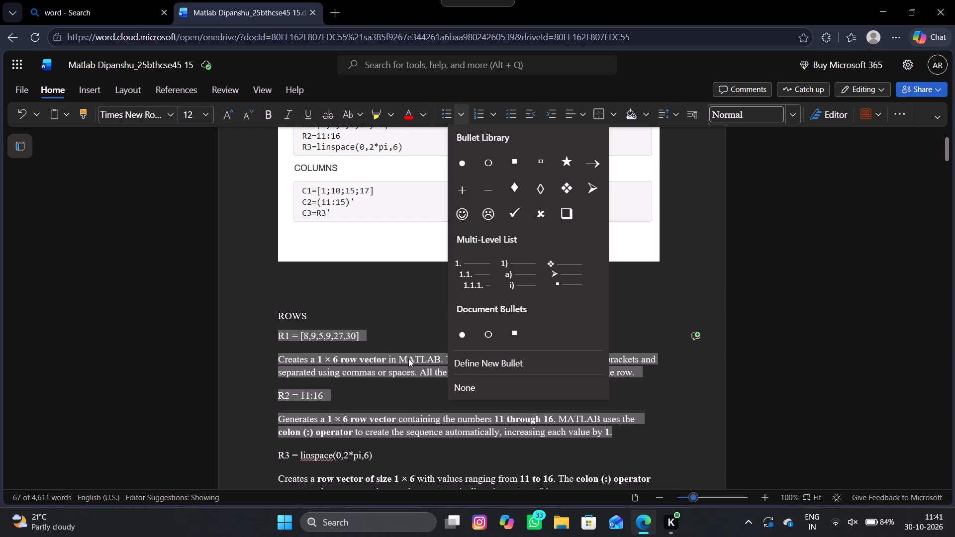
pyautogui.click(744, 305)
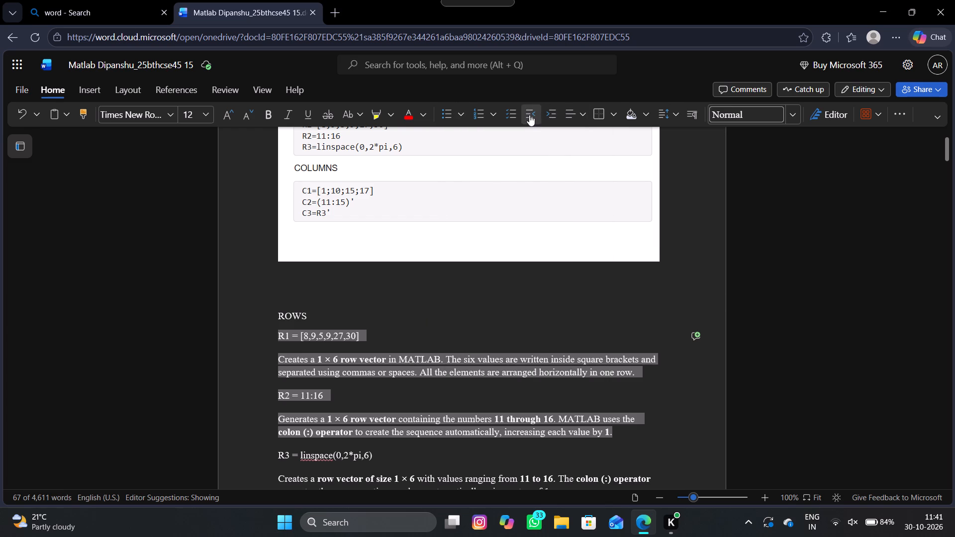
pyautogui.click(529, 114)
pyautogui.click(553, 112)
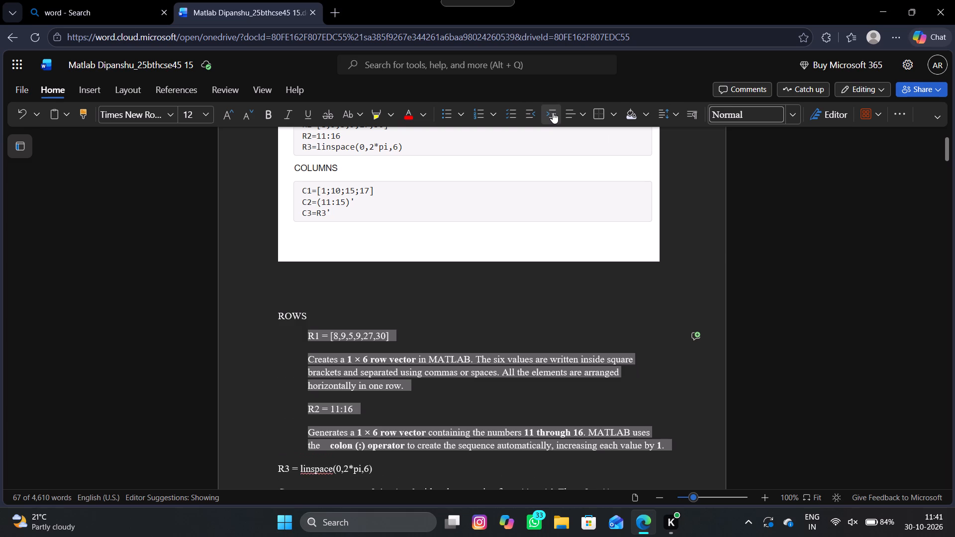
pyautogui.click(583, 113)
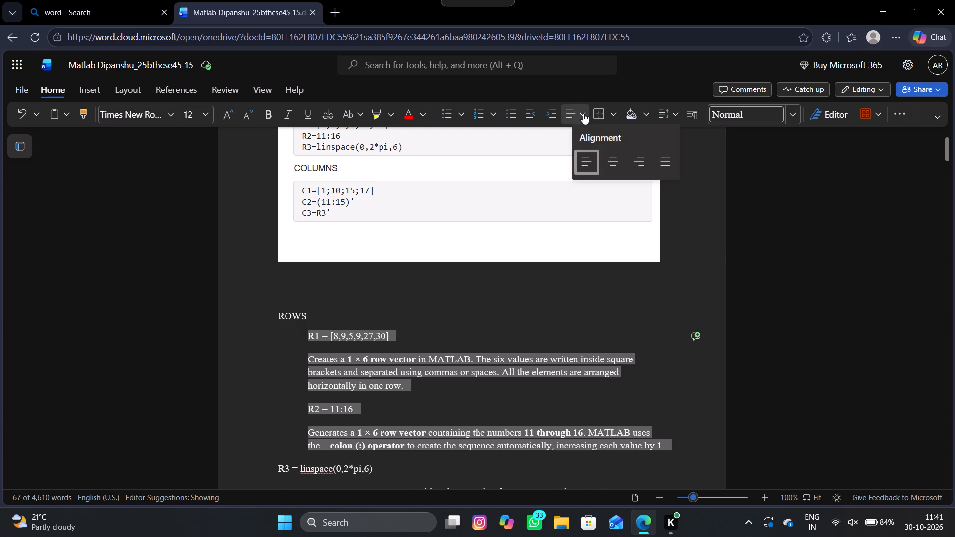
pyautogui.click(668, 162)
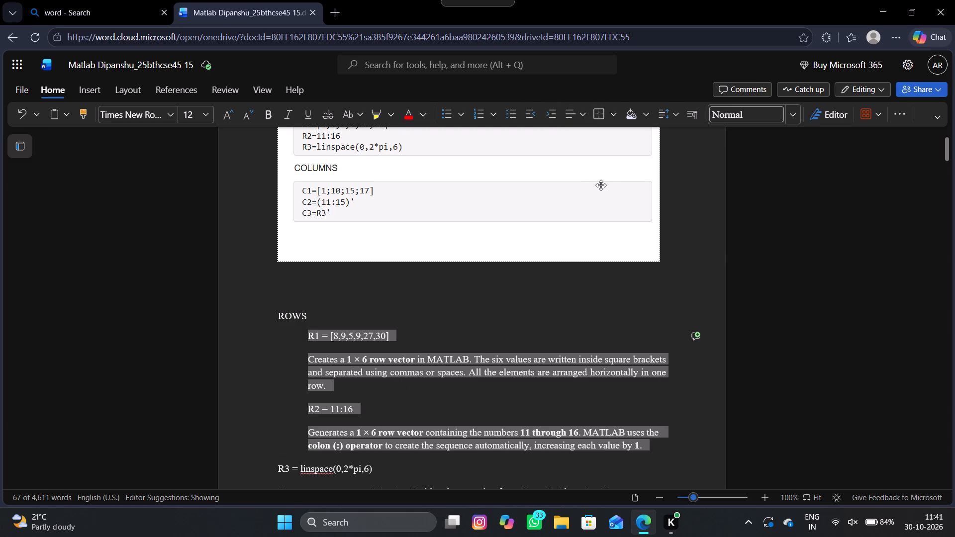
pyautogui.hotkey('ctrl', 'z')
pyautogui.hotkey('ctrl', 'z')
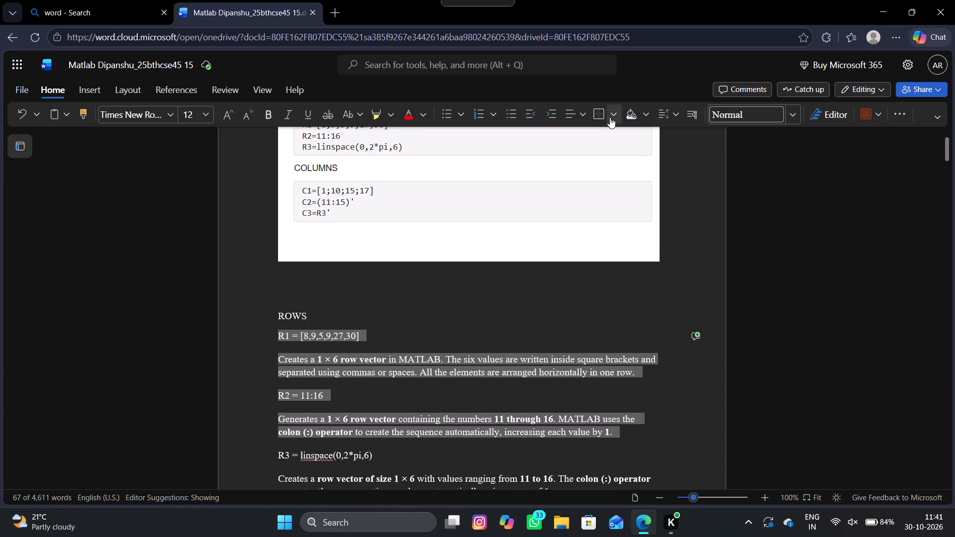
# Justify the R1 and R2 lines and their explanations under ROWS in Program 1.
pyautogui.click(578, 115)
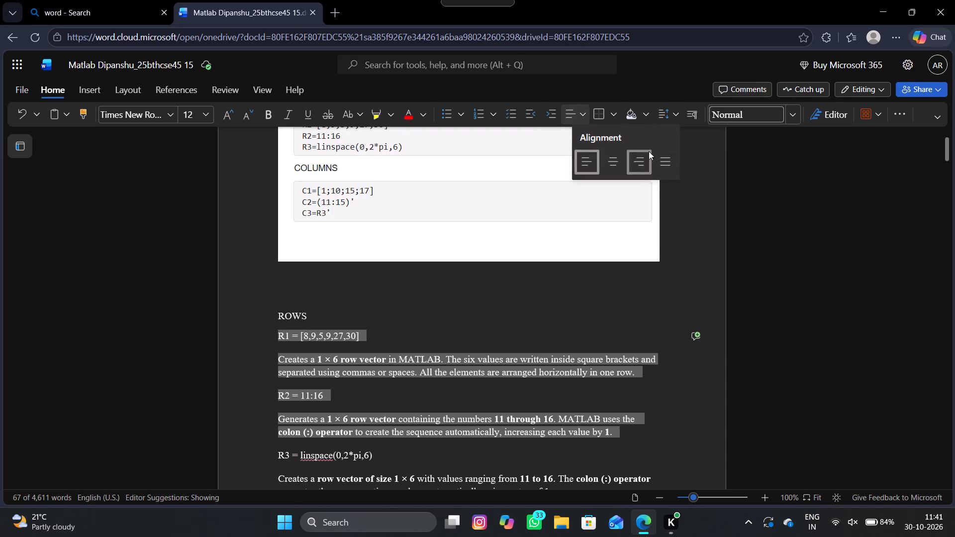
pyautogui.click(669, 166)
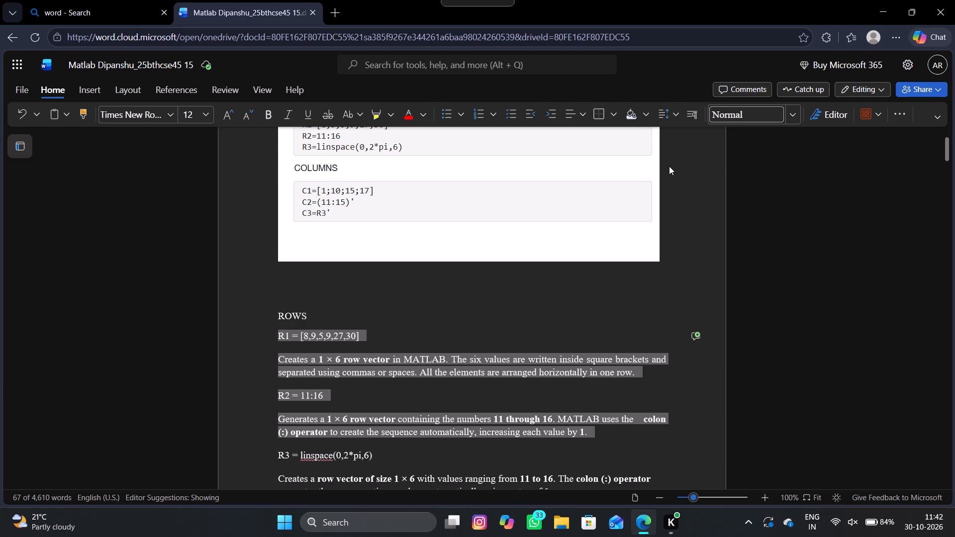
# Review the pages from the Program 1 explanations through the statistical function results and back to the cover page.
pyautogui.scroll(-17, 669, 166)
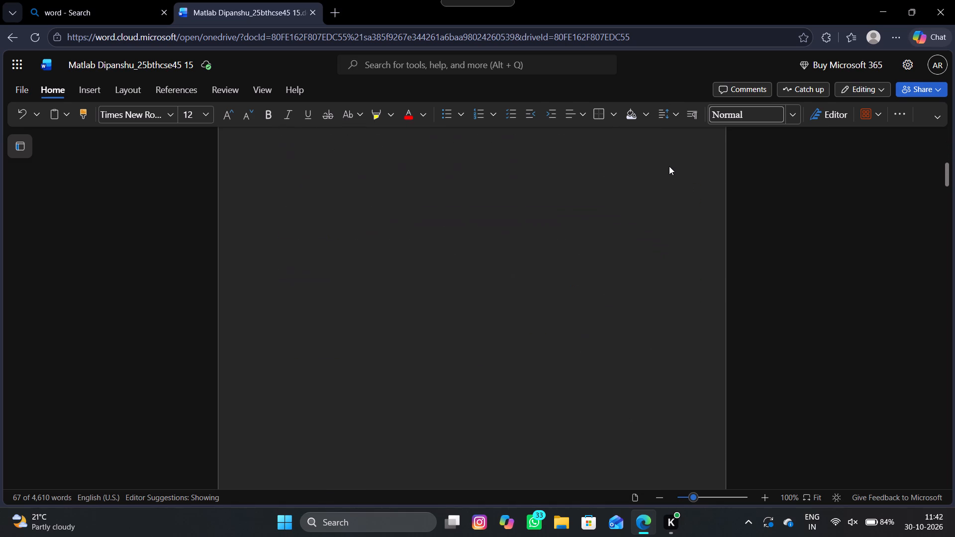
pyautogui.scroll(-5, 669, 166)
pyautogui.scroll(11, 669, 166)
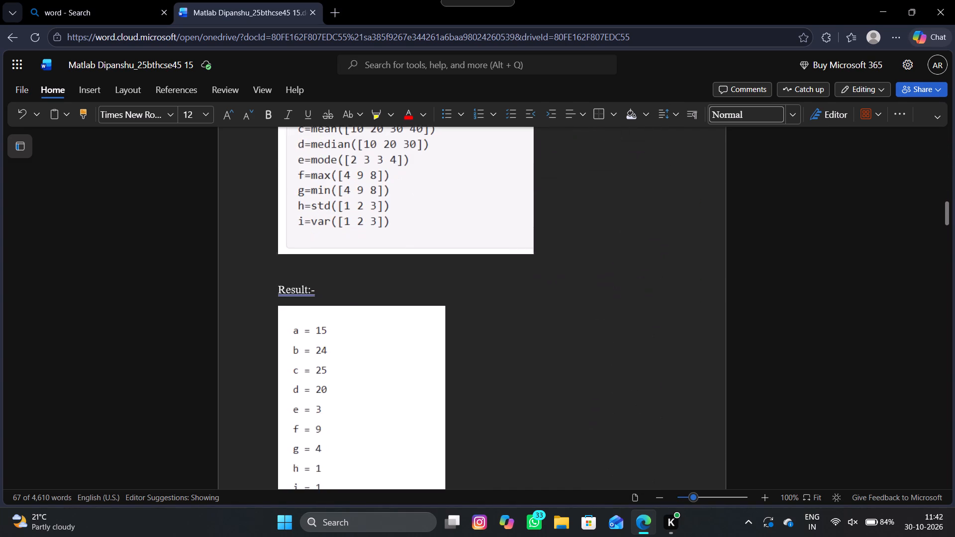
pyautogui.scroll(19, 669, 166)
pyautogui.scroll(8, 669, 166)
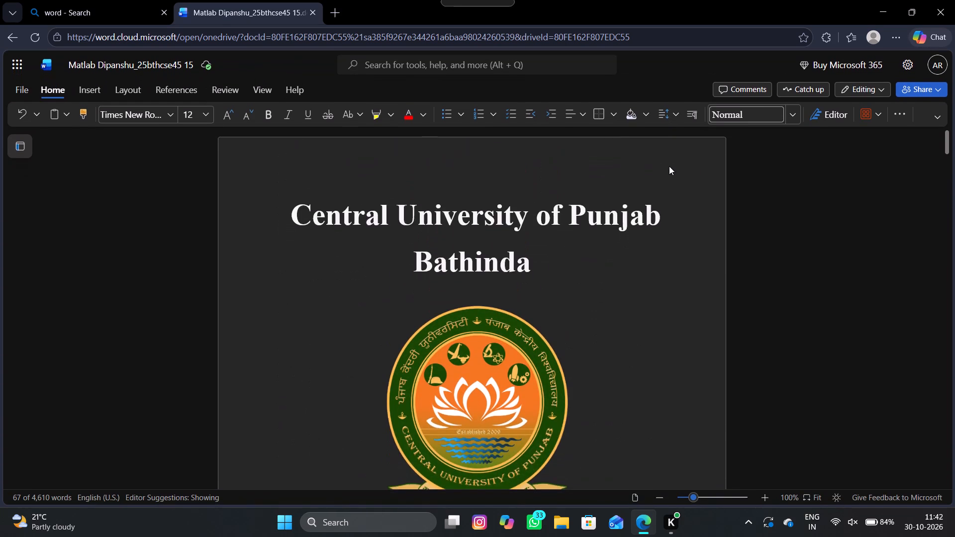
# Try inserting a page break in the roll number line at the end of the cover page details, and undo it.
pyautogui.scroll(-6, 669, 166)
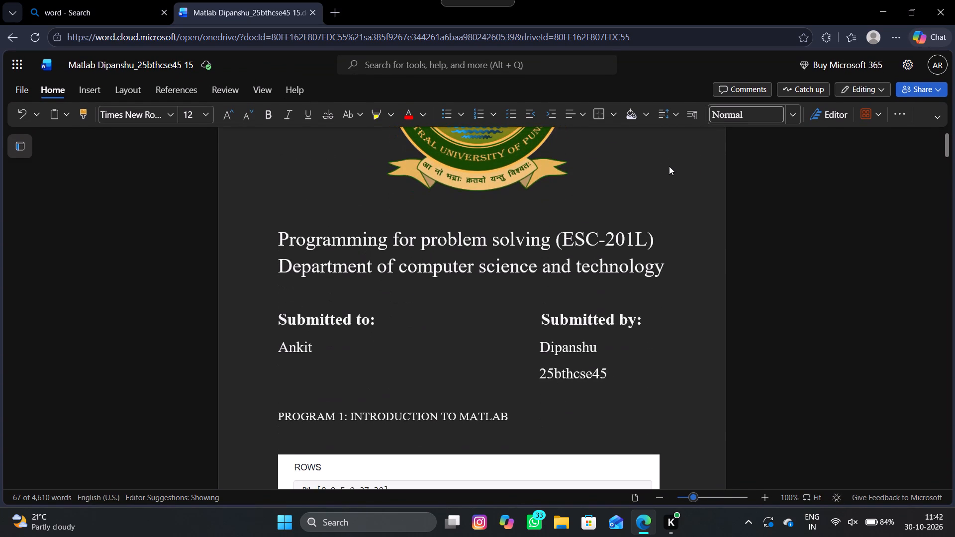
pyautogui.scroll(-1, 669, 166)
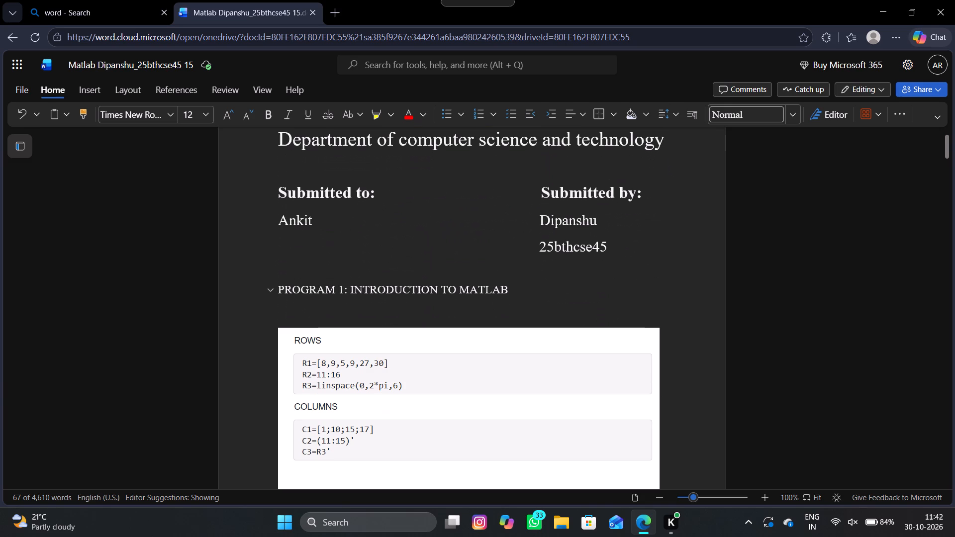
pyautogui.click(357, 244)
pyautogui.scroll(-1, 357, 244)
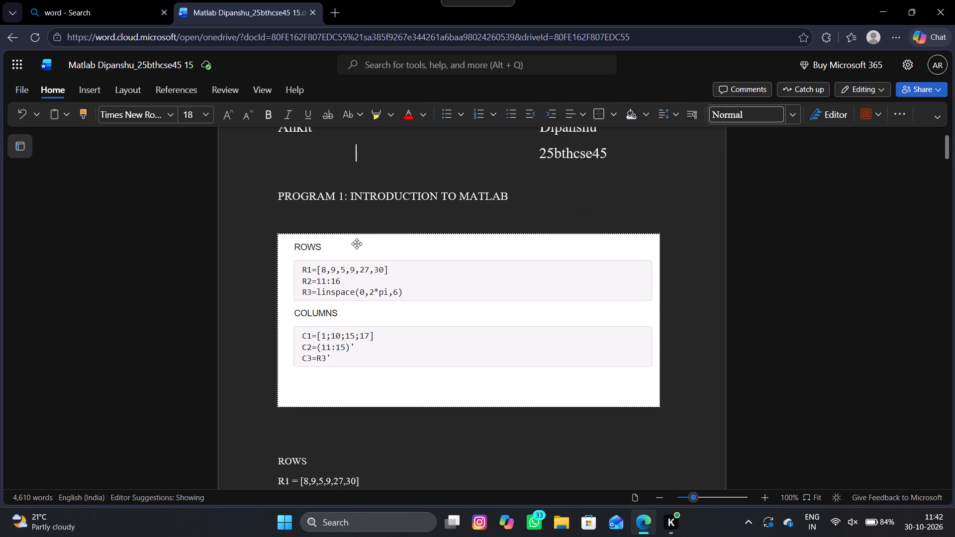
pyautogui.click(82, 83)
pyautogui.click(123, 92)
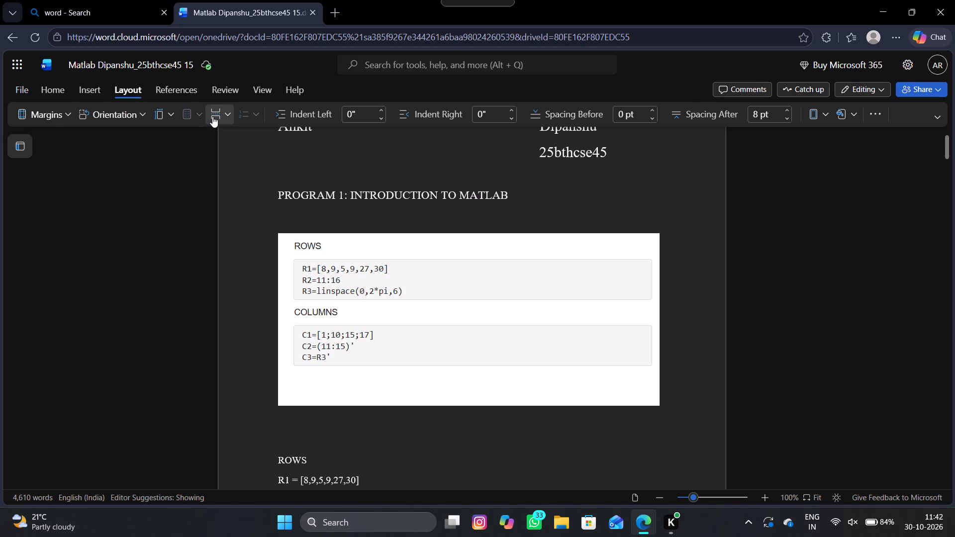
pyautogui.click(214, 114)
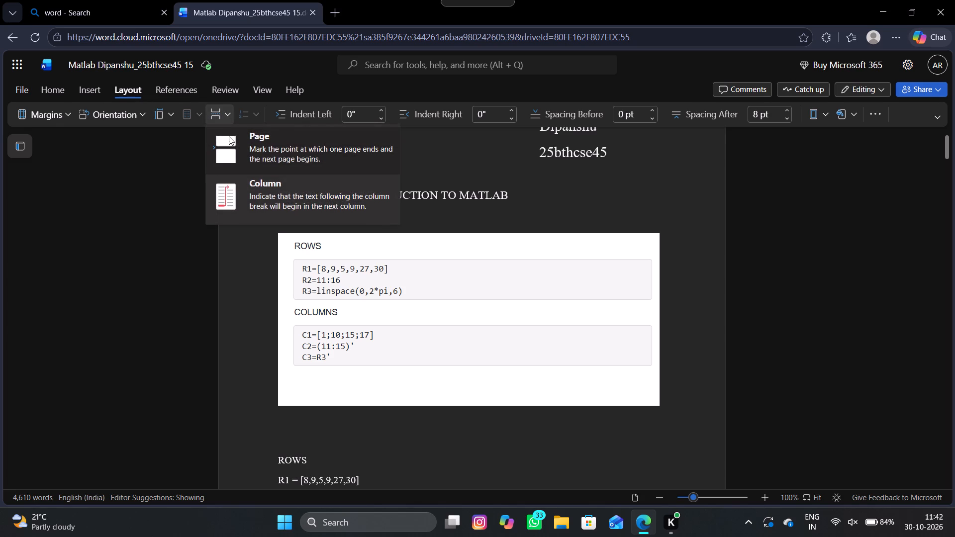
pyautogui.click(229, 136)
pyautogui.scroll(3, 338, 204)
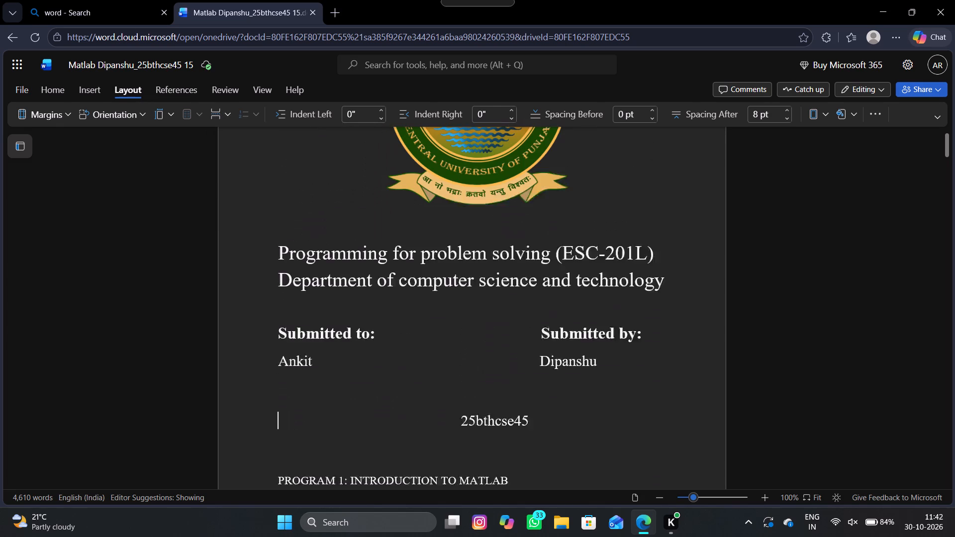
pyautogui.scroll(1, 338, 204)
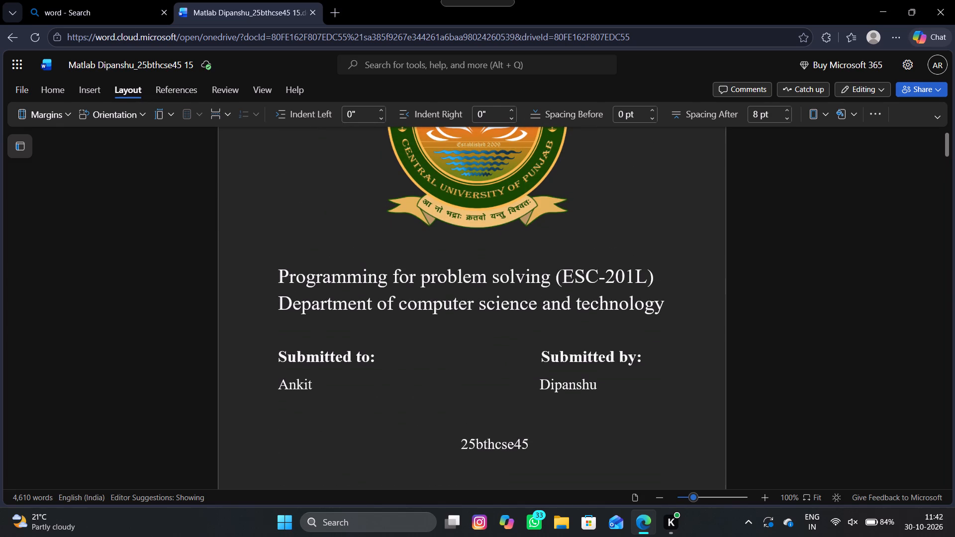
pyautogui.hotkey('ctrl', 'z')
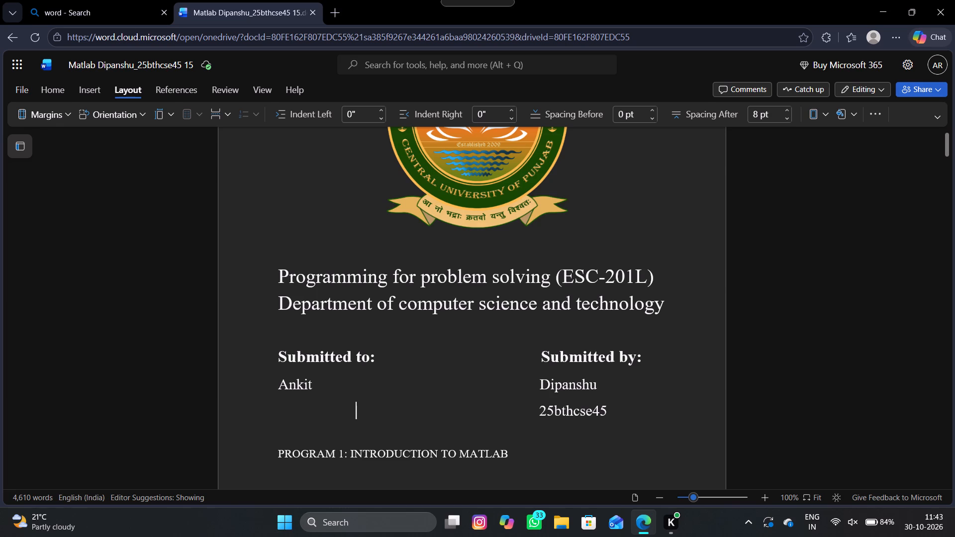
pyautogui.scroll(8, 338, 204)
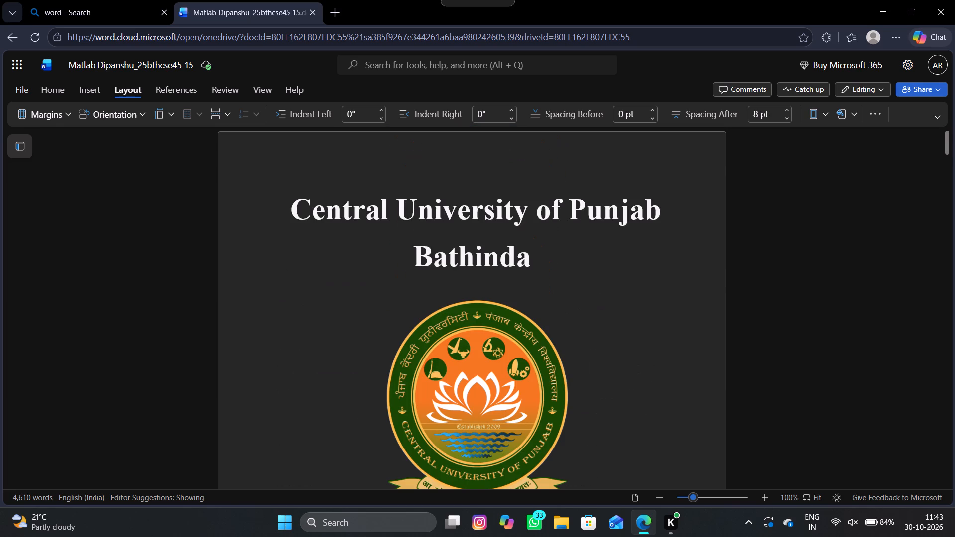
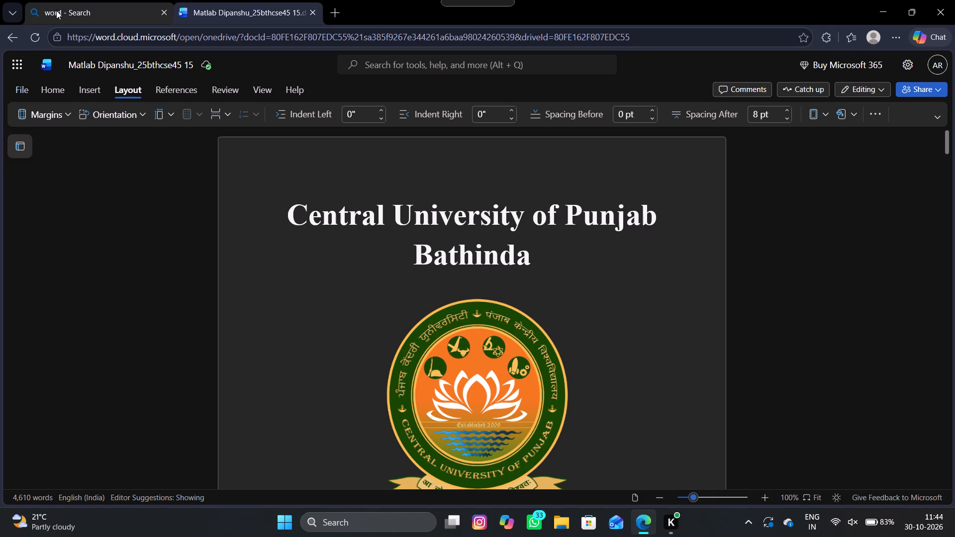
# Reload the document and check the layout from the cover page to the start of Program 1.
pyautogui.click(38, 38)
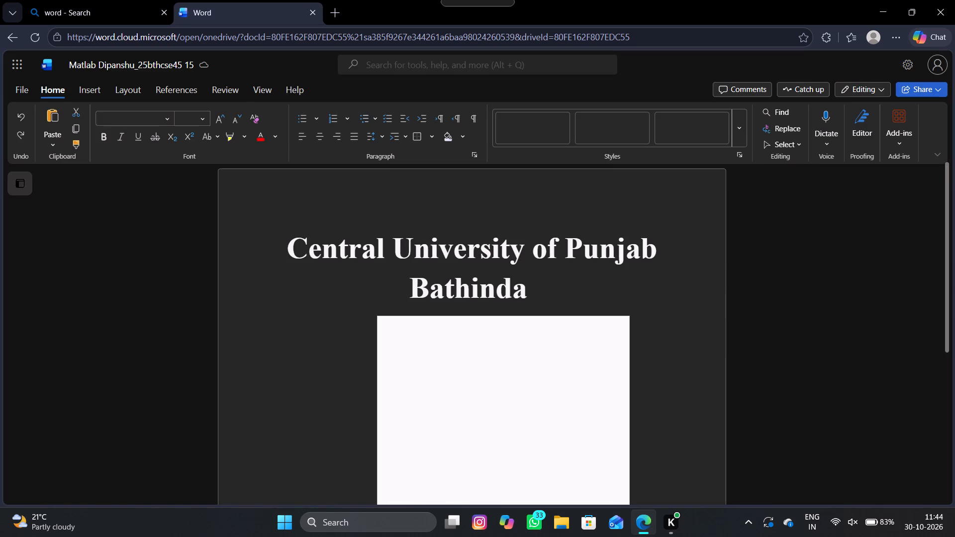
pyautogui.scroll(-3, 560, 357)
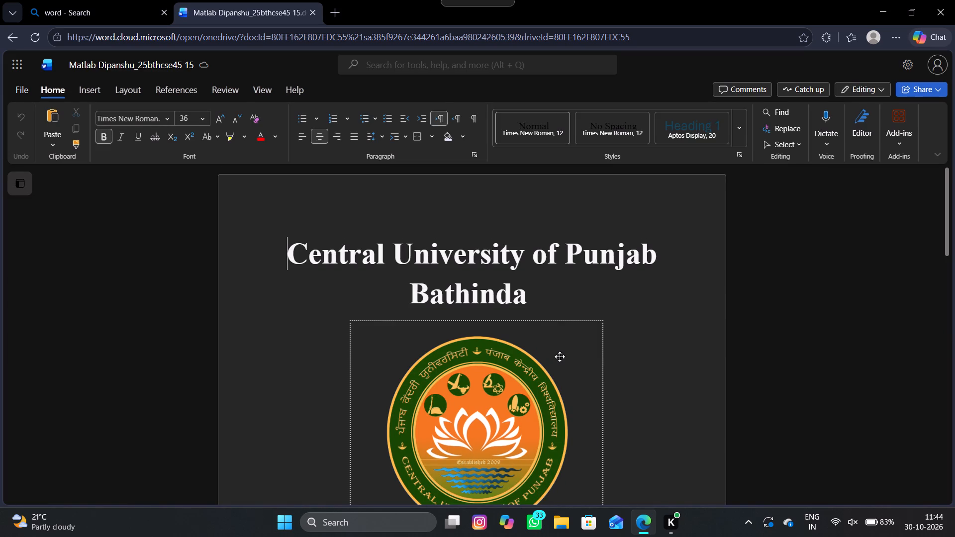
pyautogui.scroll(-3, 560, 357)
pyautogui.scroll(1, 602, 341)
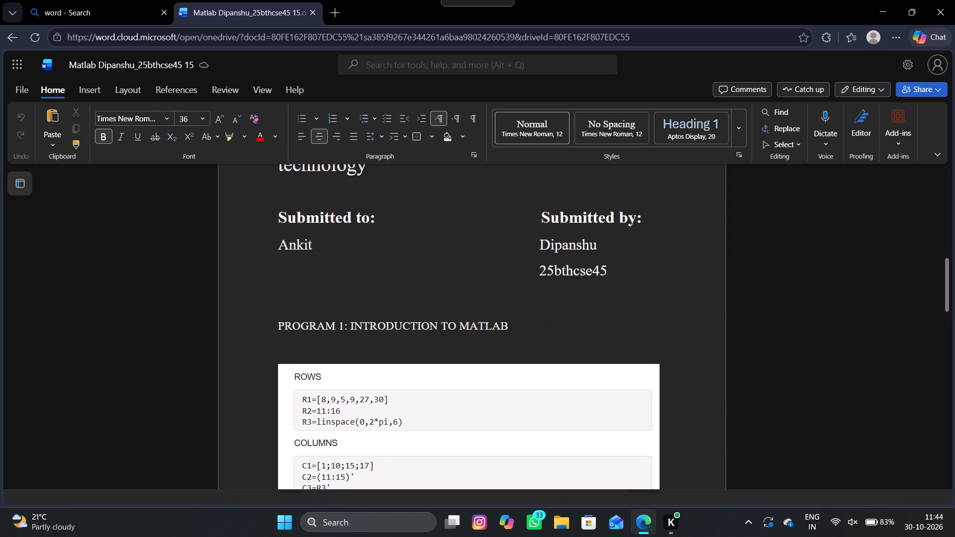
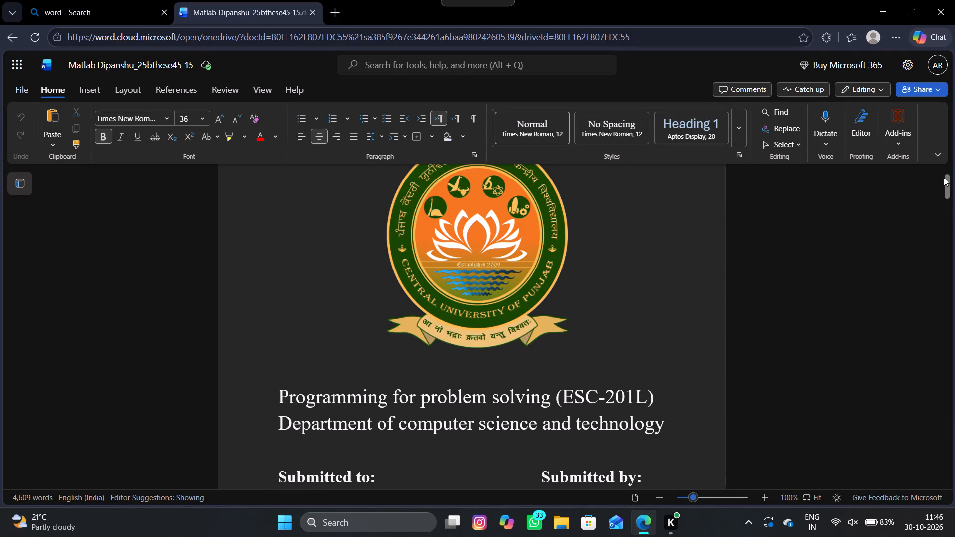
# Examine the document from the Practical 07 table at the end back to the cover page and the Program 1 heading.
pyautogui.moveTo(944, 178); pyautogui.dragTo(952, 536)
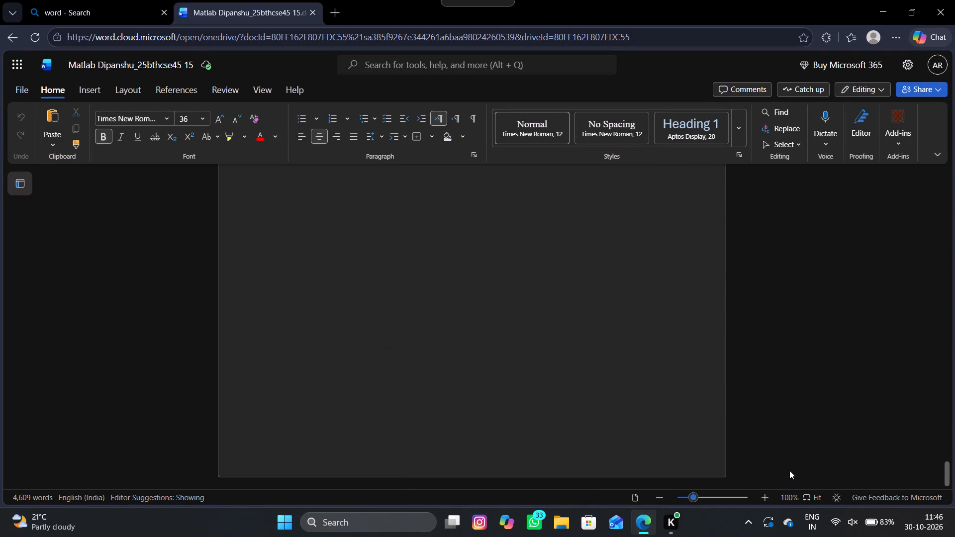
pyautogui.scroll(-7, 789, 470)
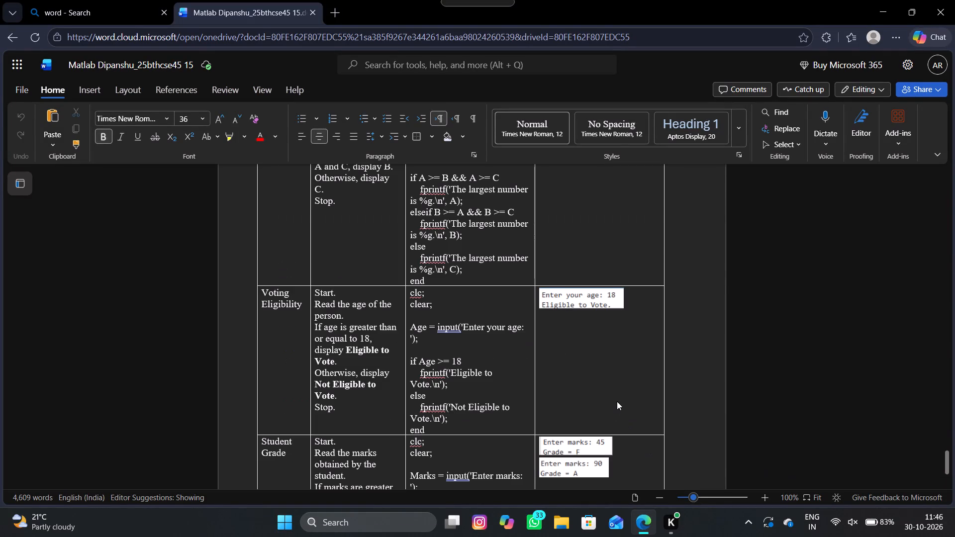
pyautogui.scroll(-10, 617, 401)
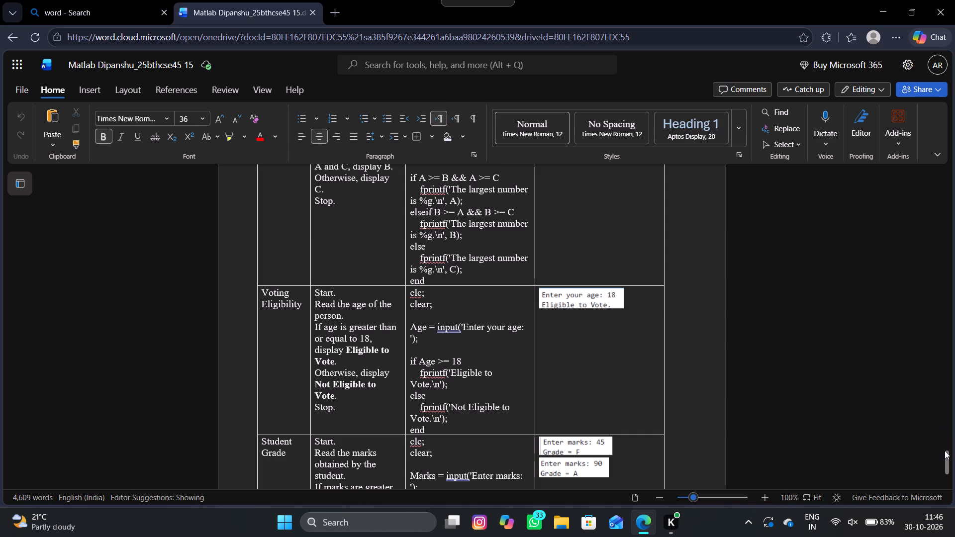
pyautogui.moveTo(947, 455); pyautogui.dragTo(943, 474)
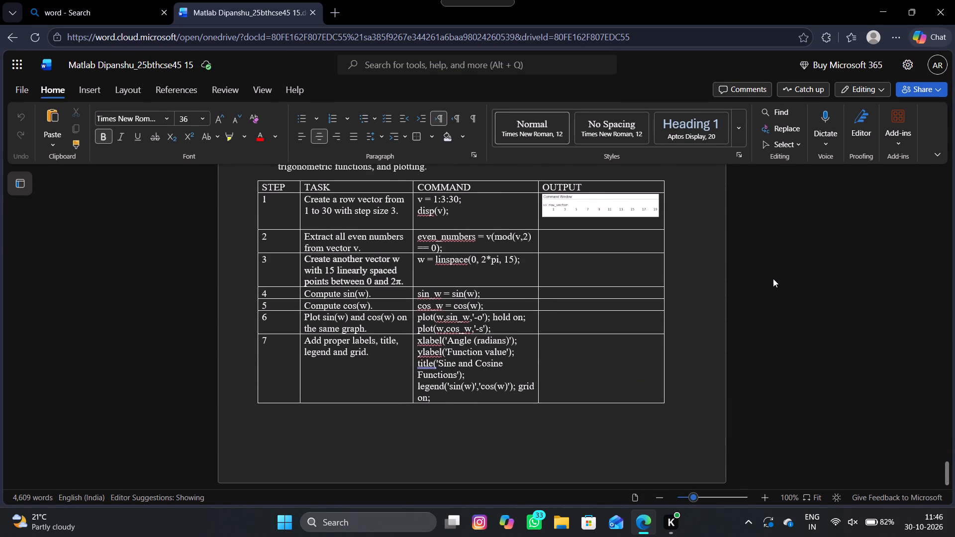
pyautogui.scroll(1, 773, 278)
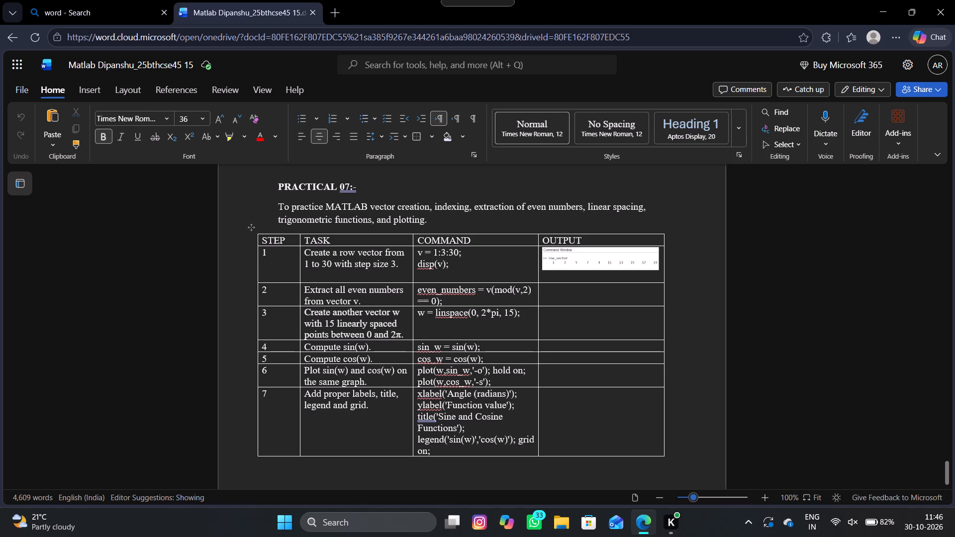
pyautogui.click(336, 11)
pyautogui.click(264, 4)
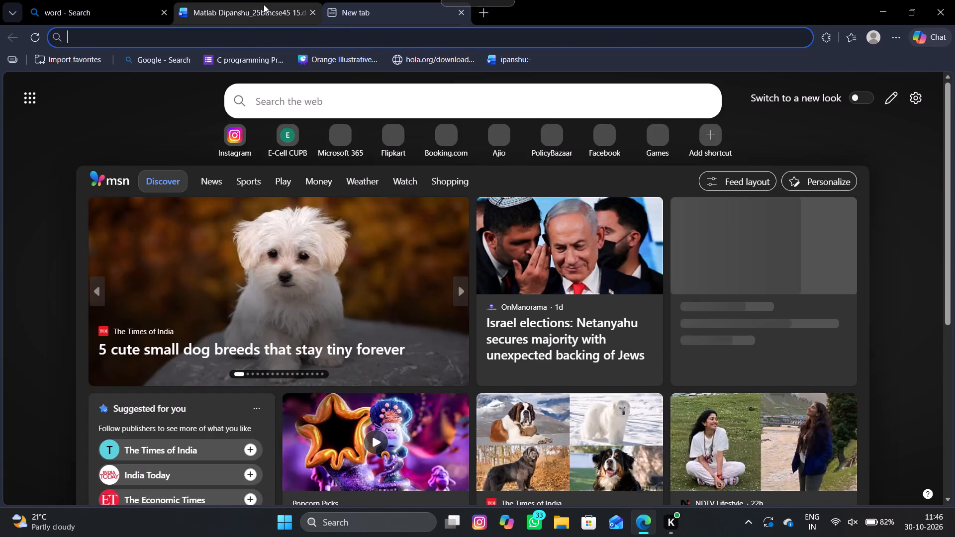
pyautogui.scroll(20, 471, 476)
pyautogui.scroll(15, 471, 476)
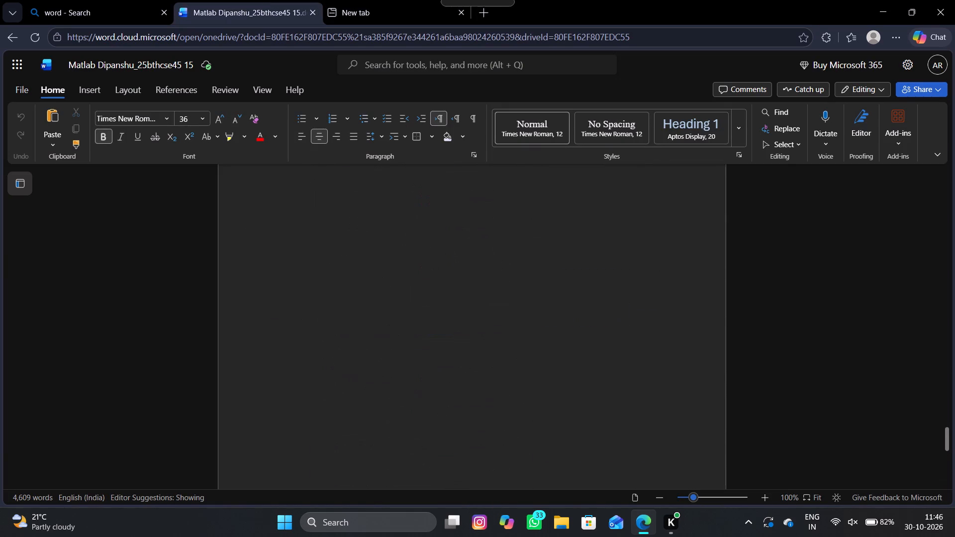
pyautogui.scroll(17, 471, 476)
pyautogui.scroll(8, 471, 476)
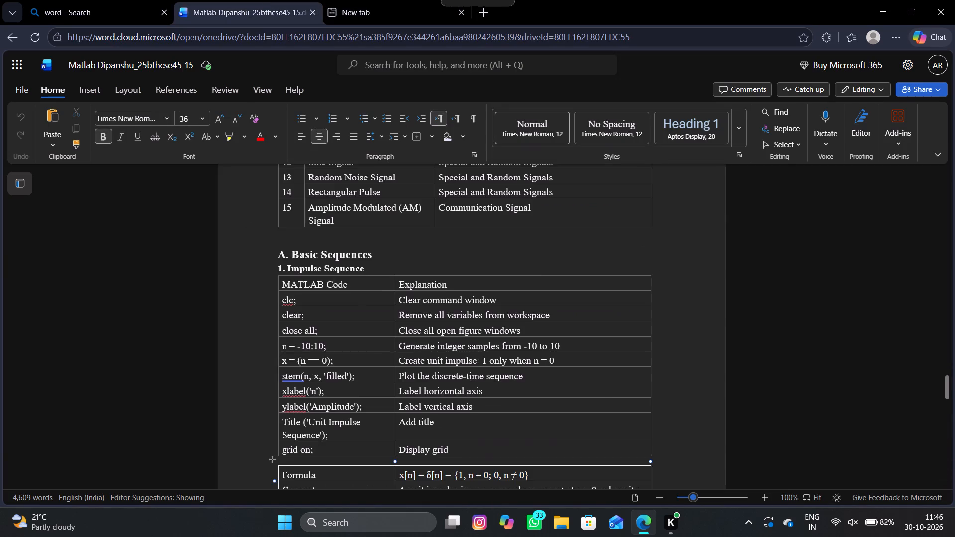
pyautogui.scroll(15, 471, 476)
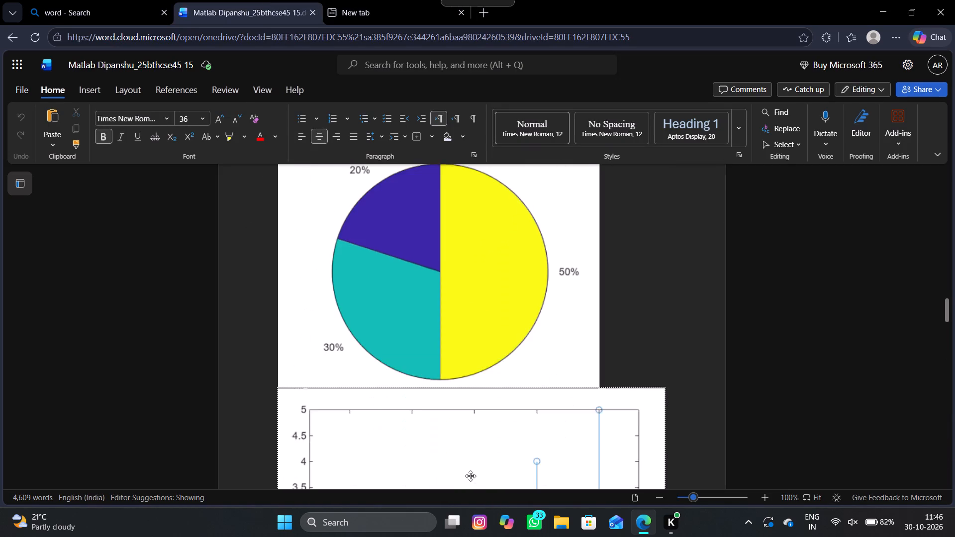
pyautogui.scroll(19, 471, 476)
pyautogui.scroll(13, 471, 476)
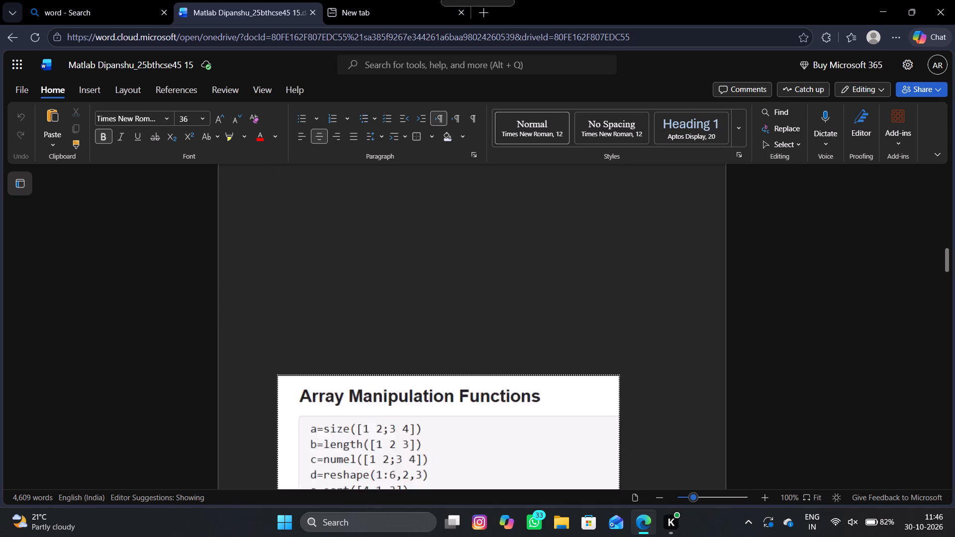
pyautogui.scroll(10, 471, 476)
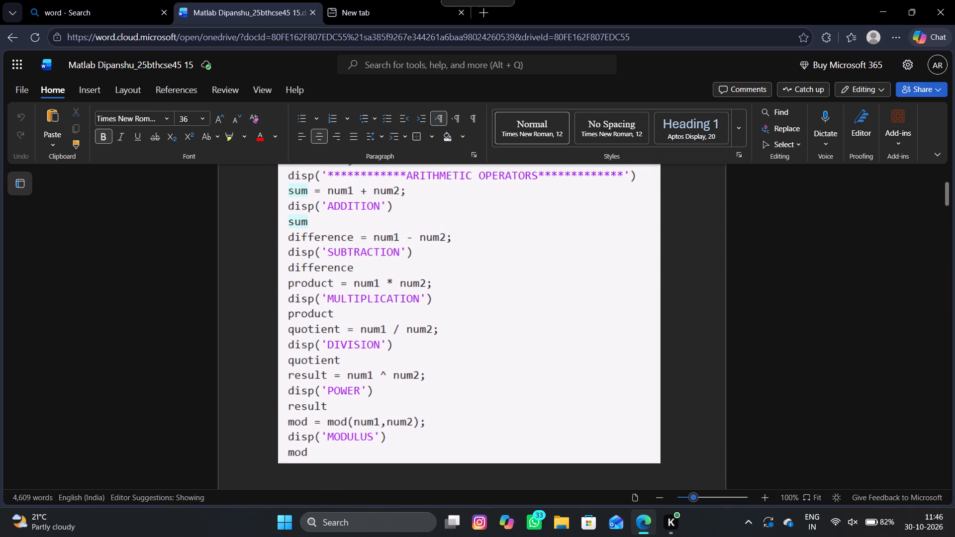
pyautogui.scroll(13, 471, 476)
pyautogui.scroll(8, 471, 476)
pyautogui.scroll(-2, 471, 476)
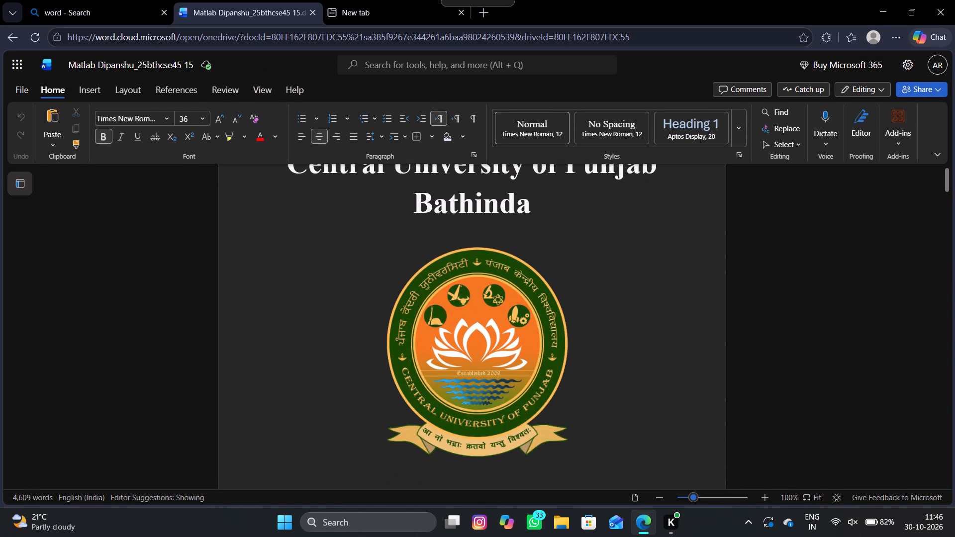
pyautogui.scroll(-4, 471, 476)
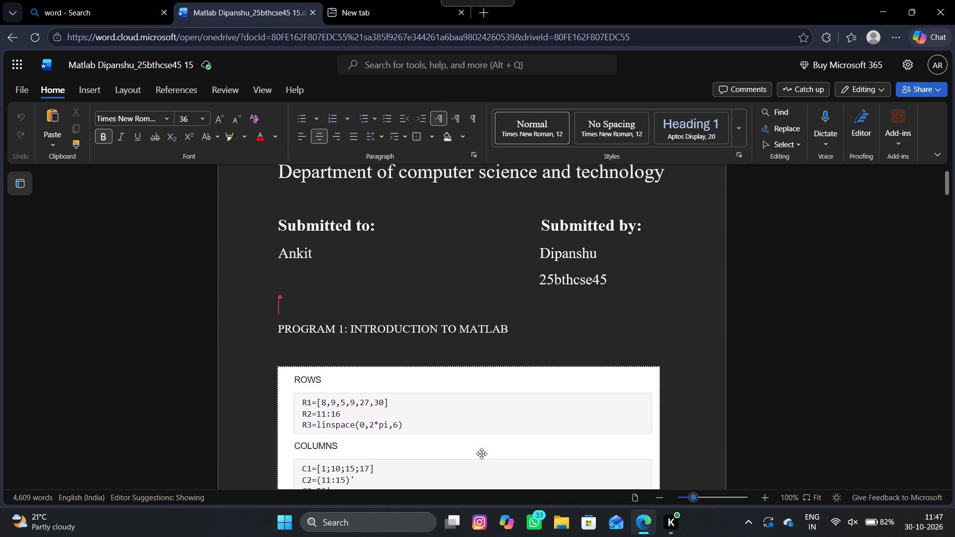
# Insert 13 blank lines between the cover page's submission details and the PROGRAM 1: INTRODUCTION TO MATLAB heading.
pyautogui.press('Return')
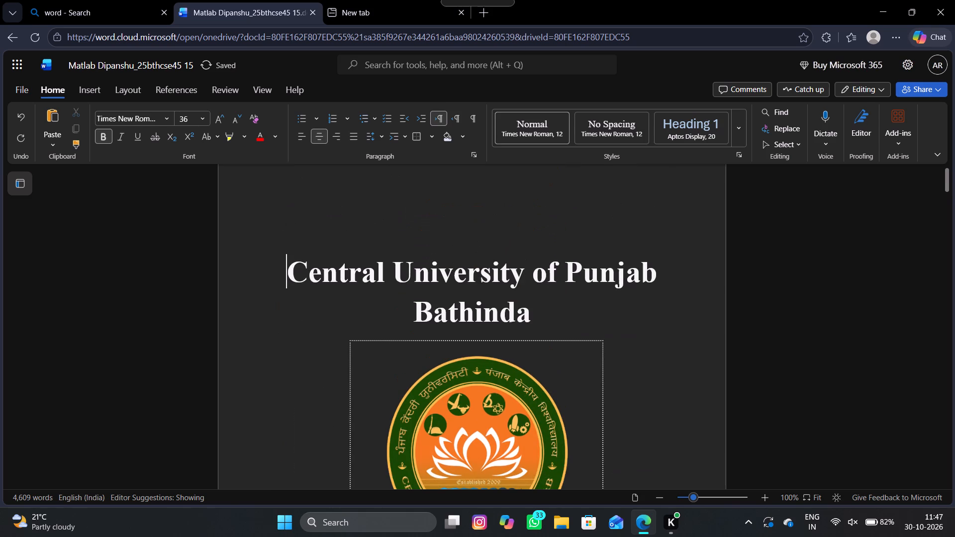
pyautogui.press('BackSpace')
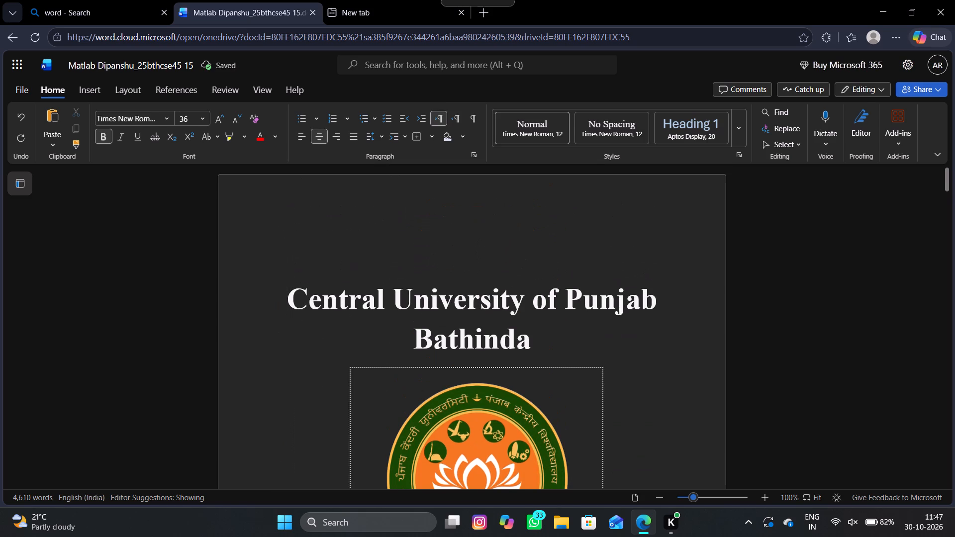
pyautogui.scroll(-2, 481, 453)
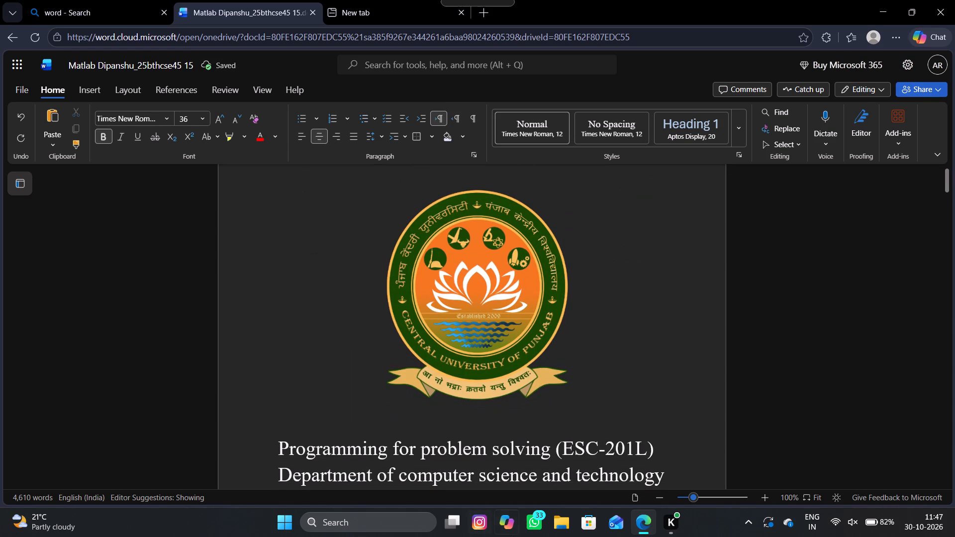
pyautogui.scroll(-4, 504, 466)
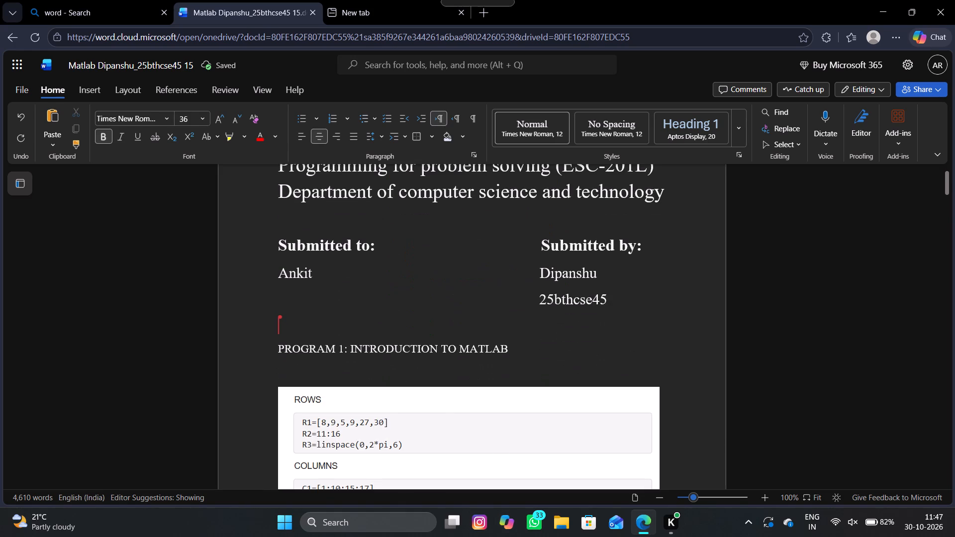
pyautogui.click(294, 327)
pyautogui.press('Return')
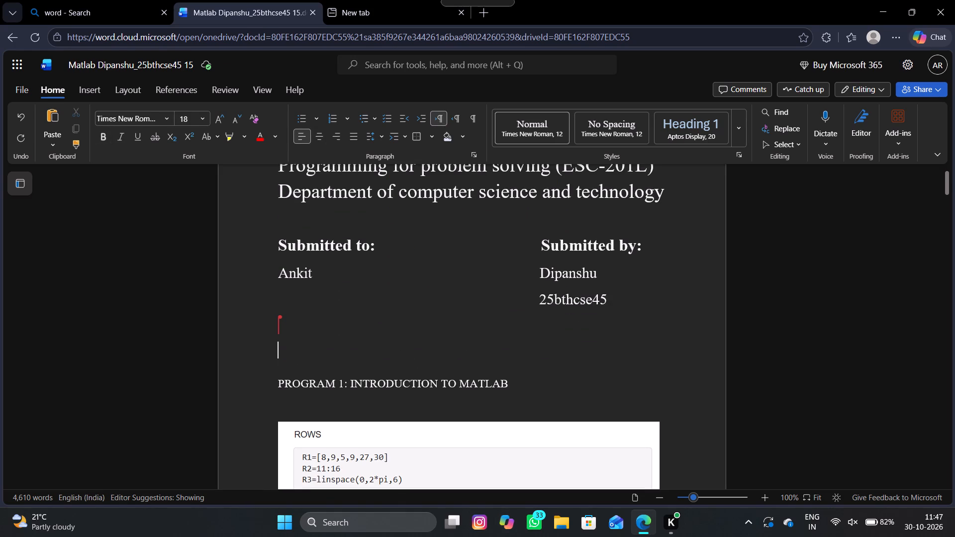
pyautogui.press('Return')
pyautogui.press('Return')
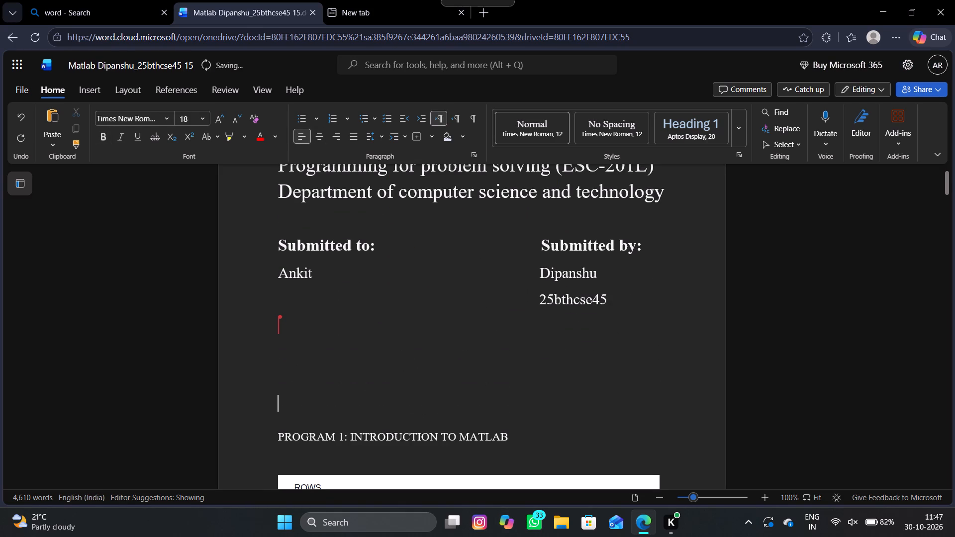
pyautogui.press('Return')
pyautogui.press('Return')
pyautogui.press('Return')
pyautogui.press('Return')
pyautogui.press('Return')
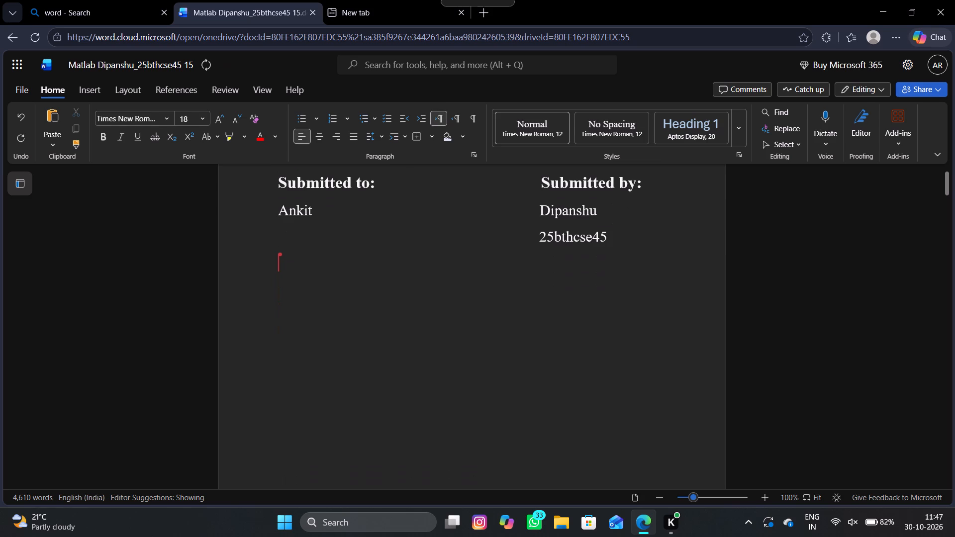
pyautogui.press('Return')
pyautogui.press('Return')
pyautogui.press('Return')
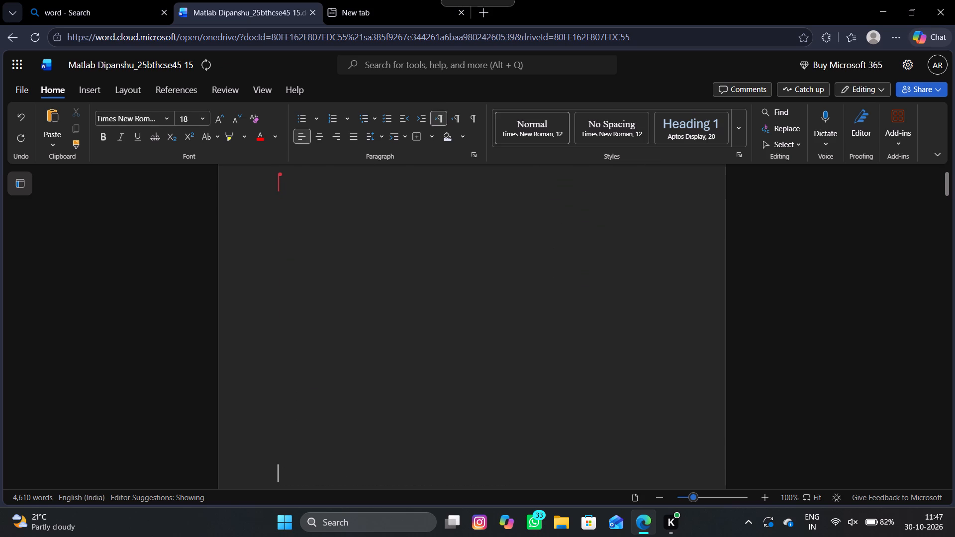
pyautogui.press('Return')
pyautogui.press('Return')
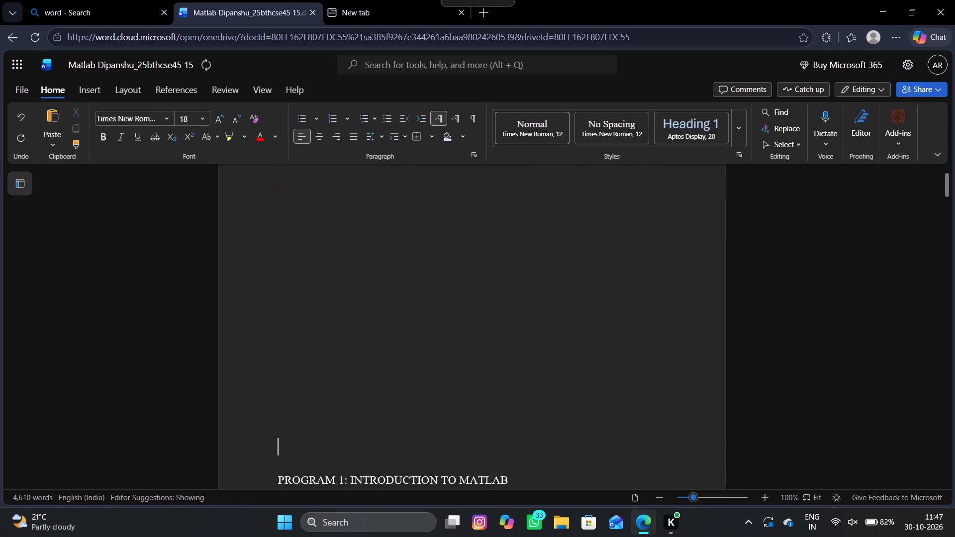
# Insert a table of 3 columns and 8 rows on the blank line just below the cover page's submission details.
pyautogui.scroll(2, 294, 327)
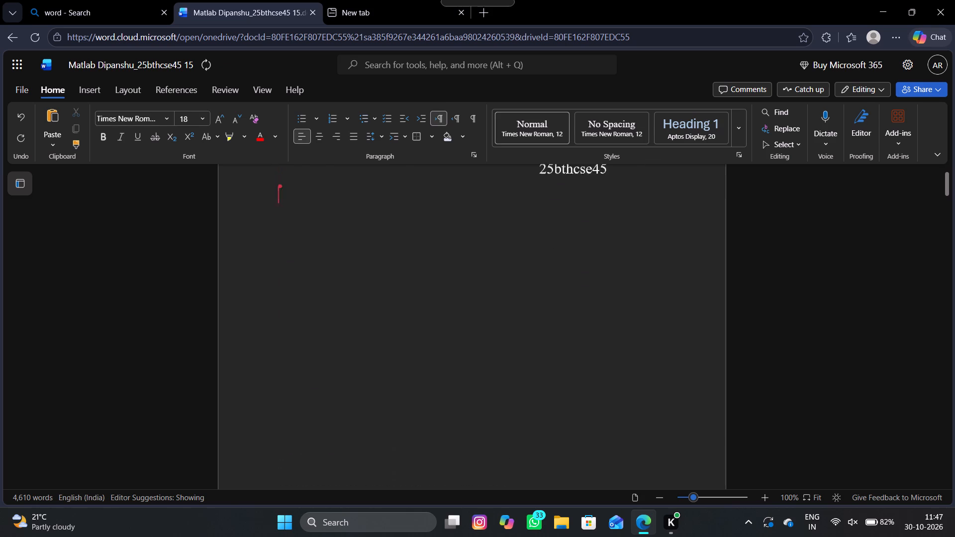
pyautogui.scroll(1, 294, 327)
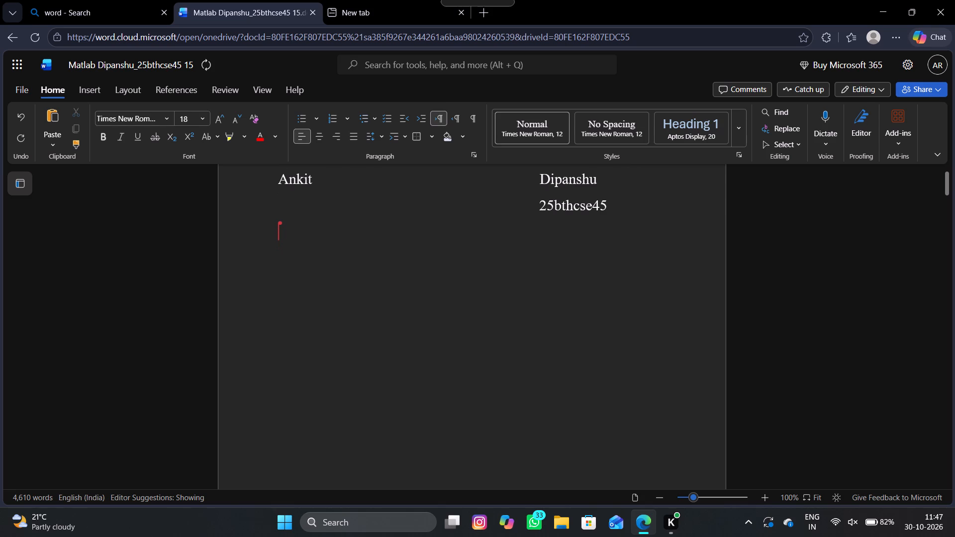
pyautogui.click(286, 282)
pyautogui.press('Up')
pyautogui.click(96, 92)
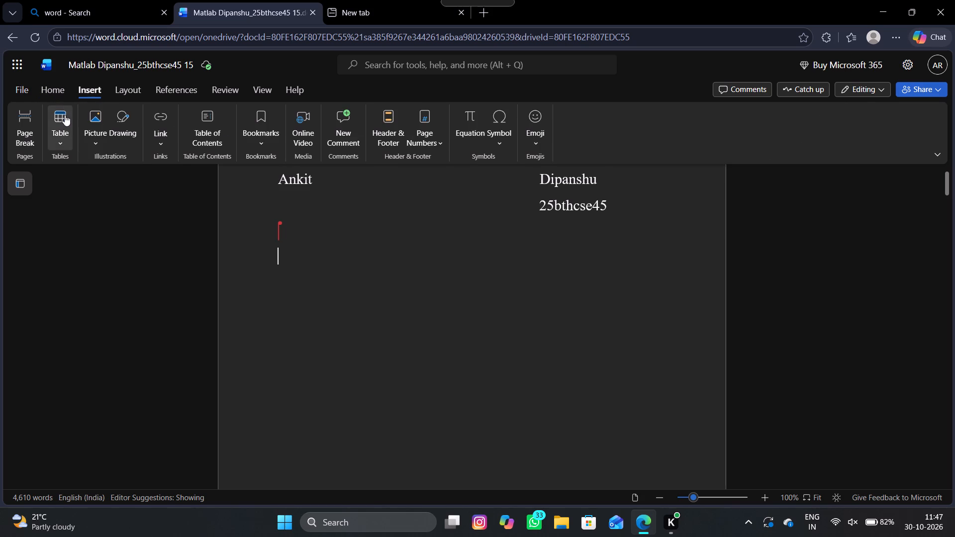
pyautogui.click(64, 116)
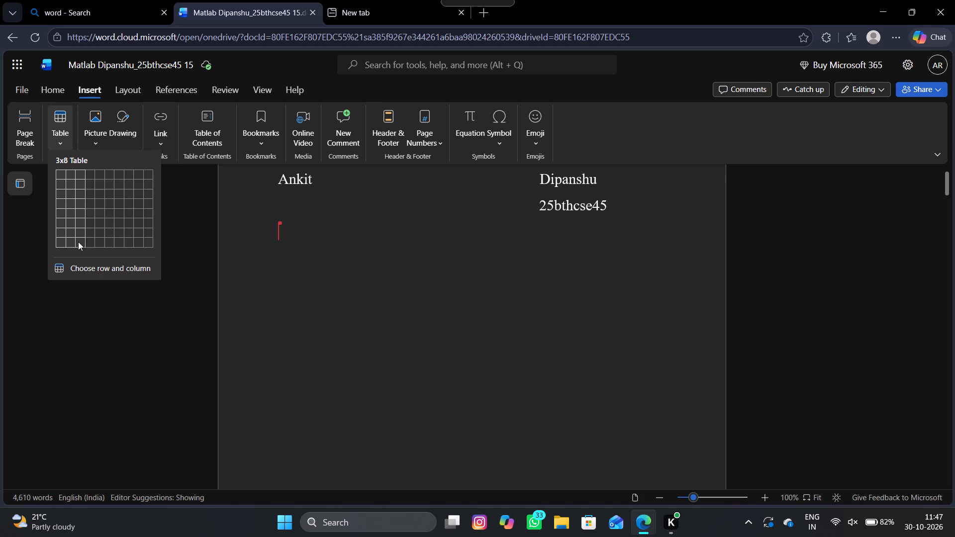
pyautogui.press('Return')
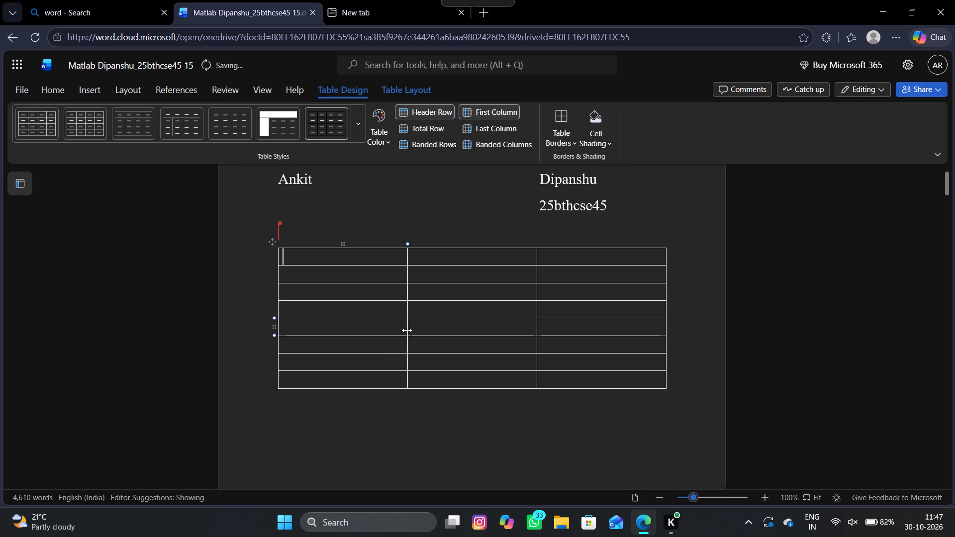
# Resize the new table's columns to make the first very narrow, the middle one wide and the third fairly narrow.
pyautogui.moveTo(407, 329); pyautogui.dragTo(320, 330)
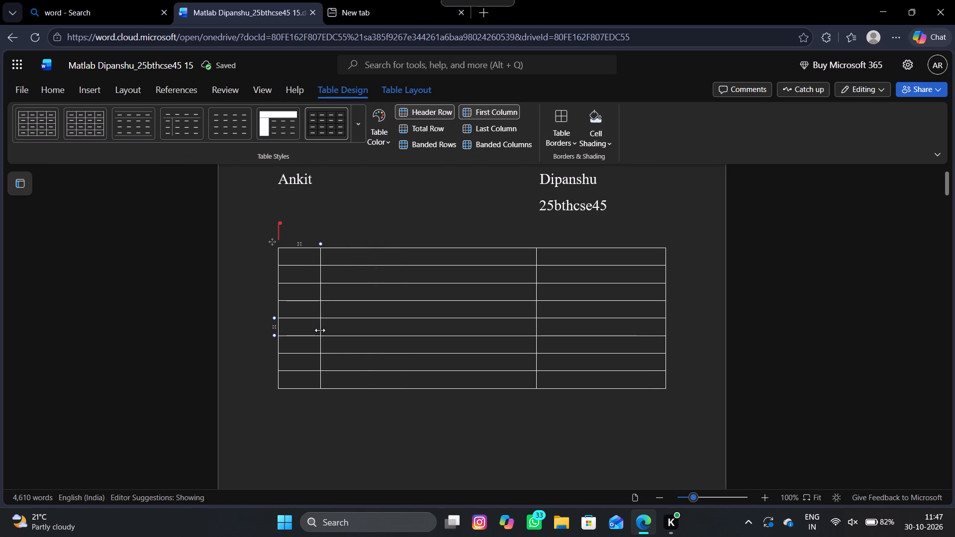
pyautogui.moveTo(320, 330); pyautogui.dragTo(306, 332)
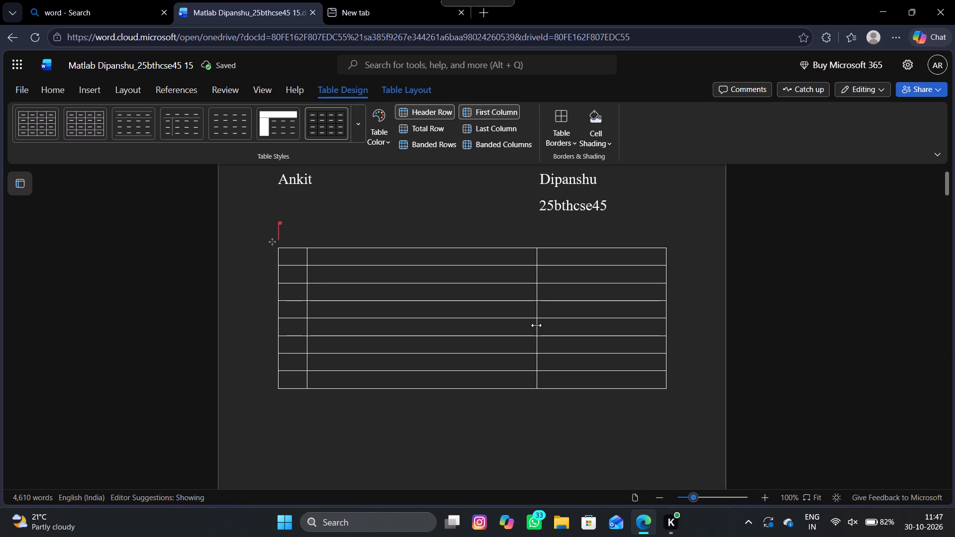
pyautogui.moveTo(536, 325); pyautogui.dragTo(605, 322)
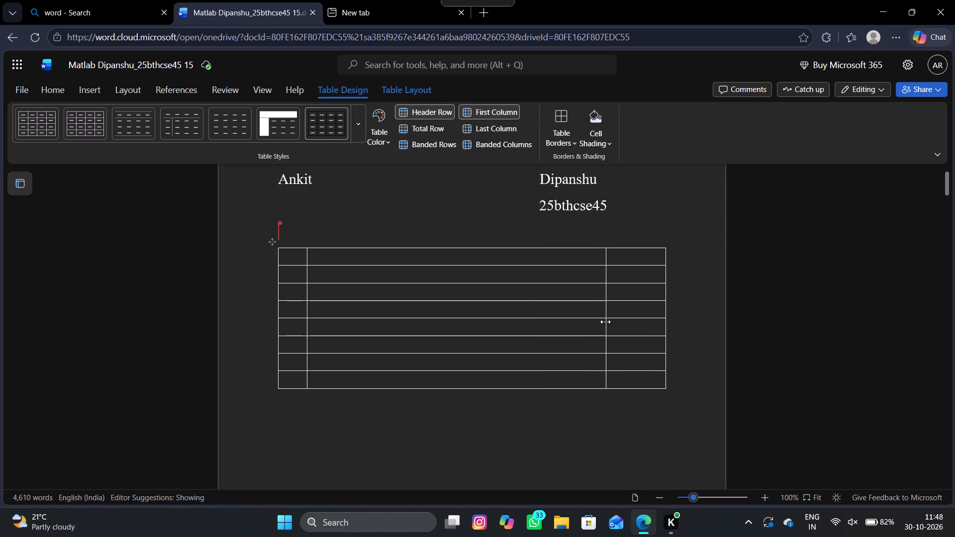
pyautogui.moveTo(605, 322); pyautogui.dragTo(607, 322)
# Open a new browser tab and get its web search box ready for a query.
pyautogui.click(486, 11)
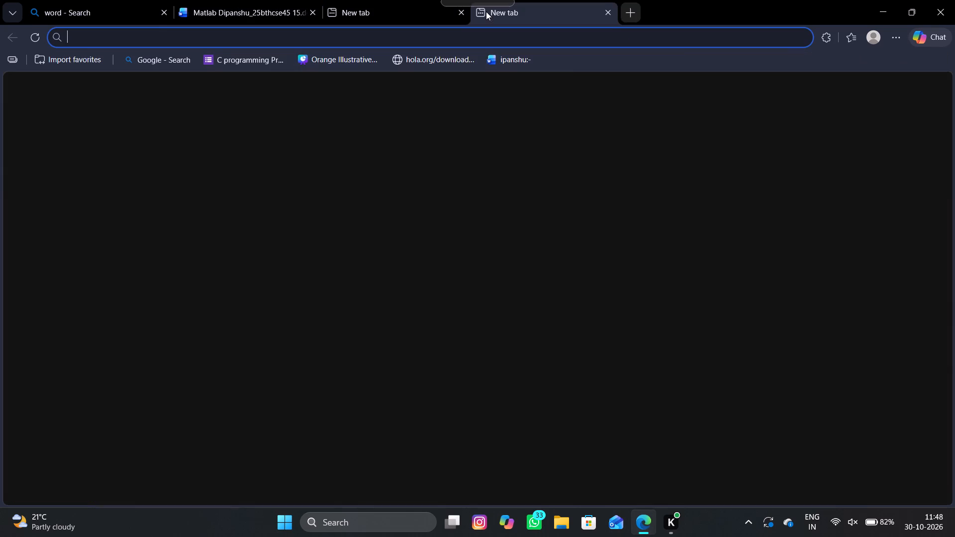
pyautogui.click(405, 100)
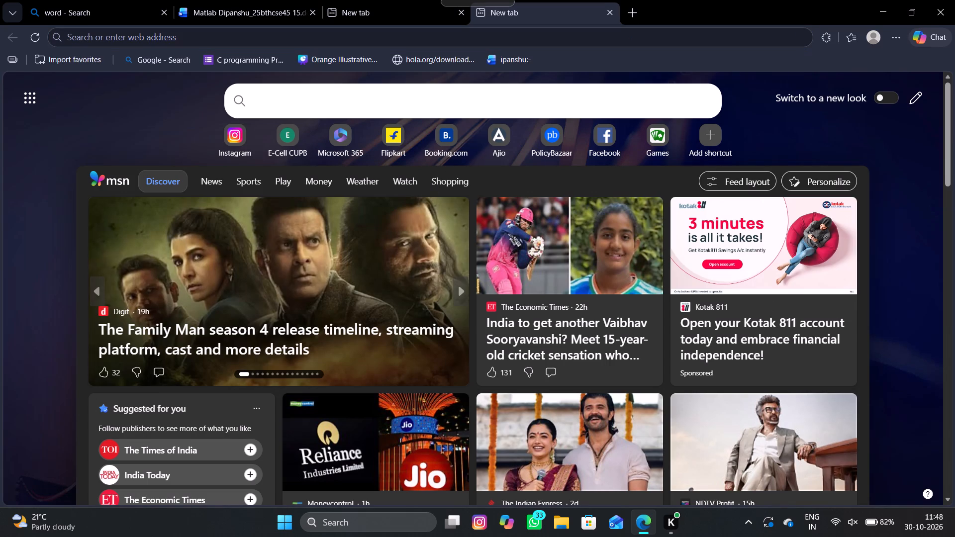
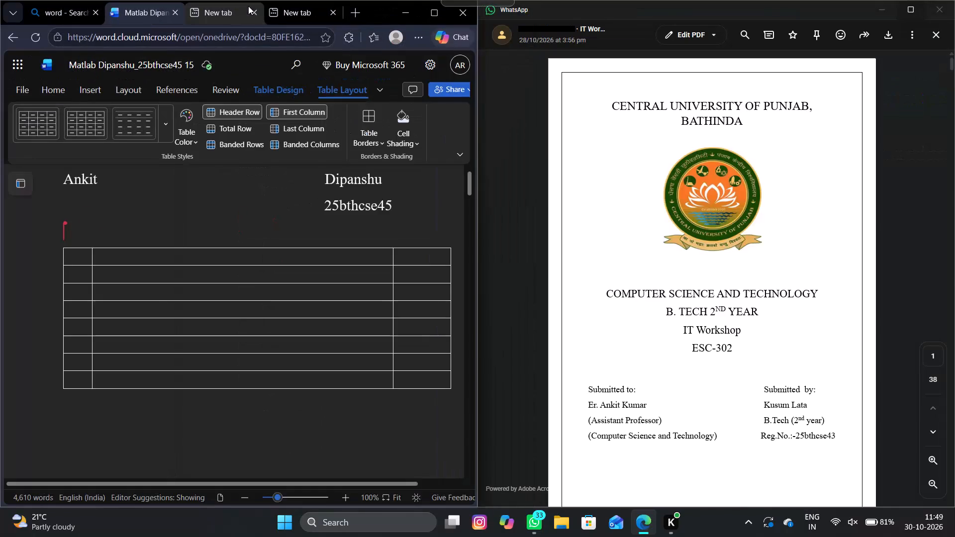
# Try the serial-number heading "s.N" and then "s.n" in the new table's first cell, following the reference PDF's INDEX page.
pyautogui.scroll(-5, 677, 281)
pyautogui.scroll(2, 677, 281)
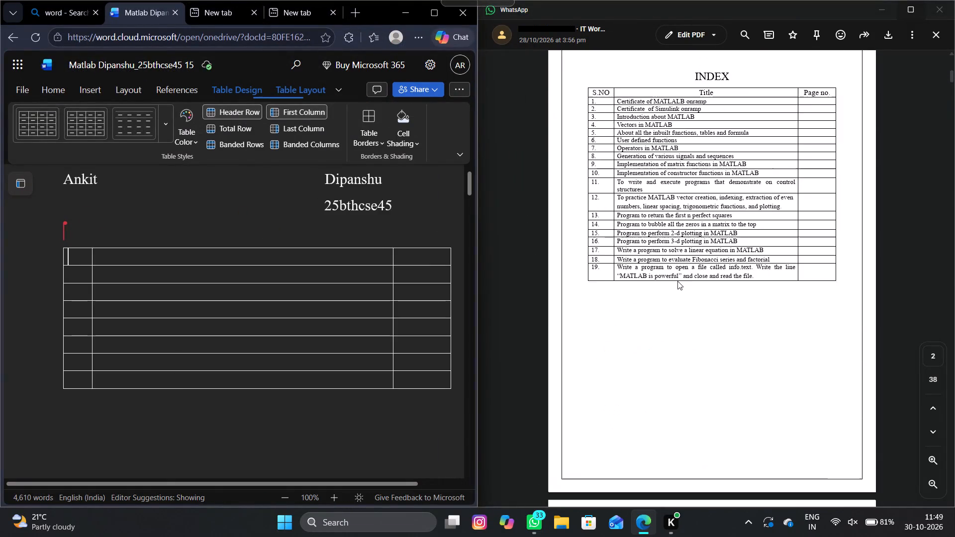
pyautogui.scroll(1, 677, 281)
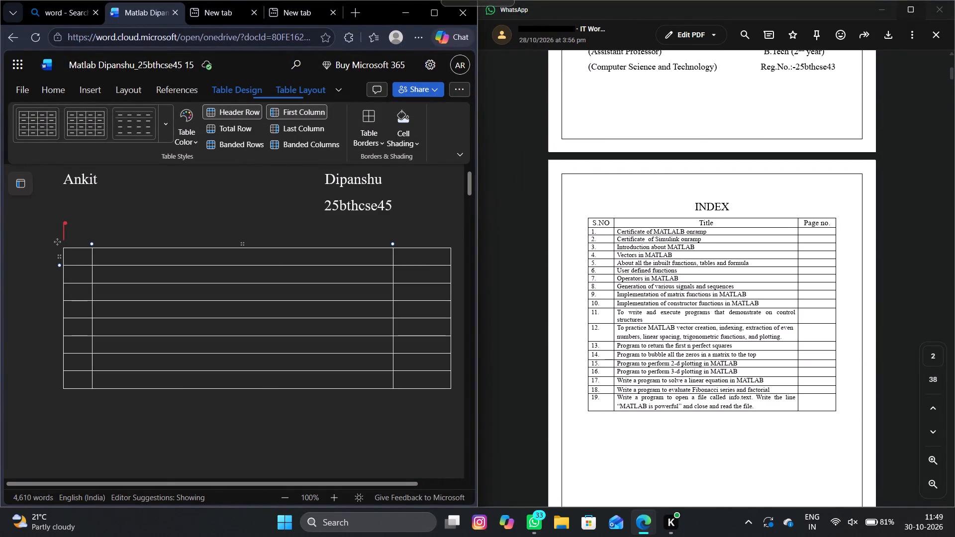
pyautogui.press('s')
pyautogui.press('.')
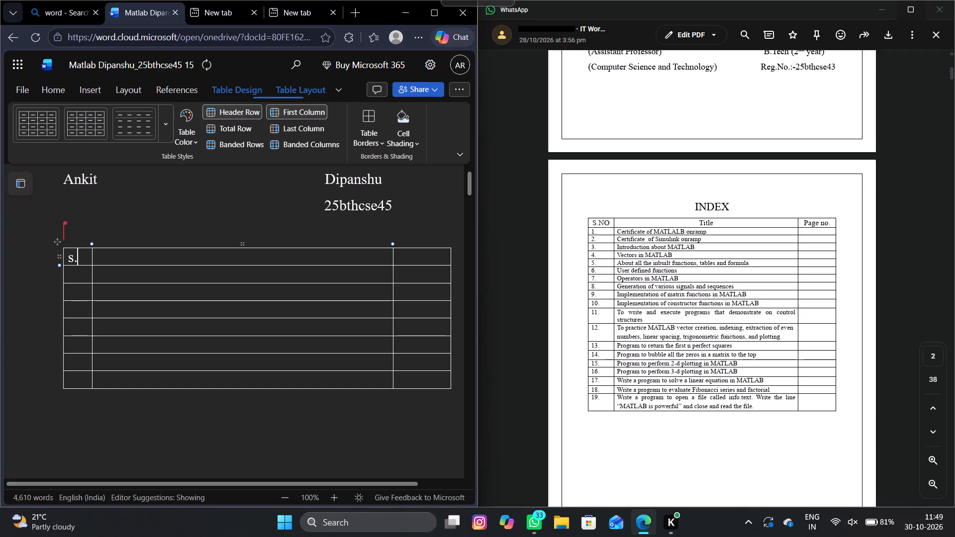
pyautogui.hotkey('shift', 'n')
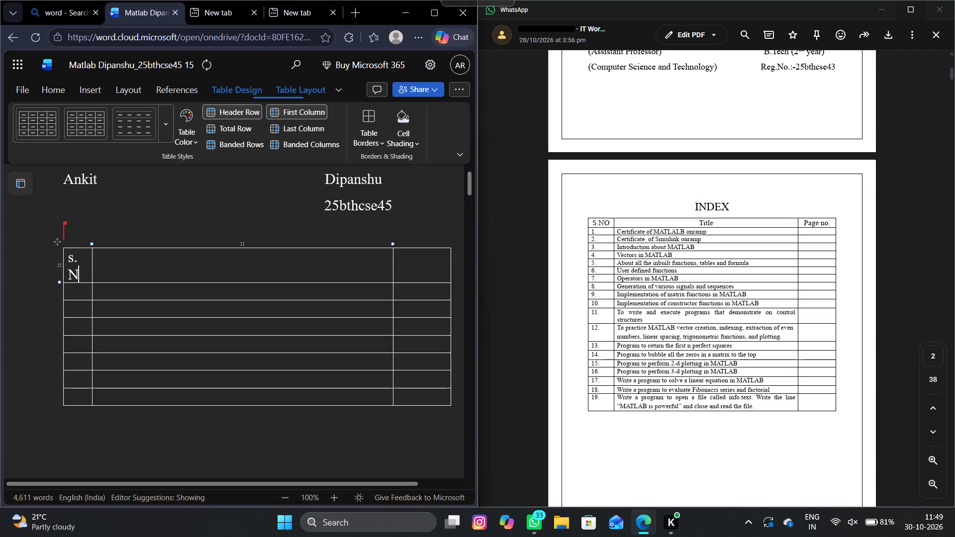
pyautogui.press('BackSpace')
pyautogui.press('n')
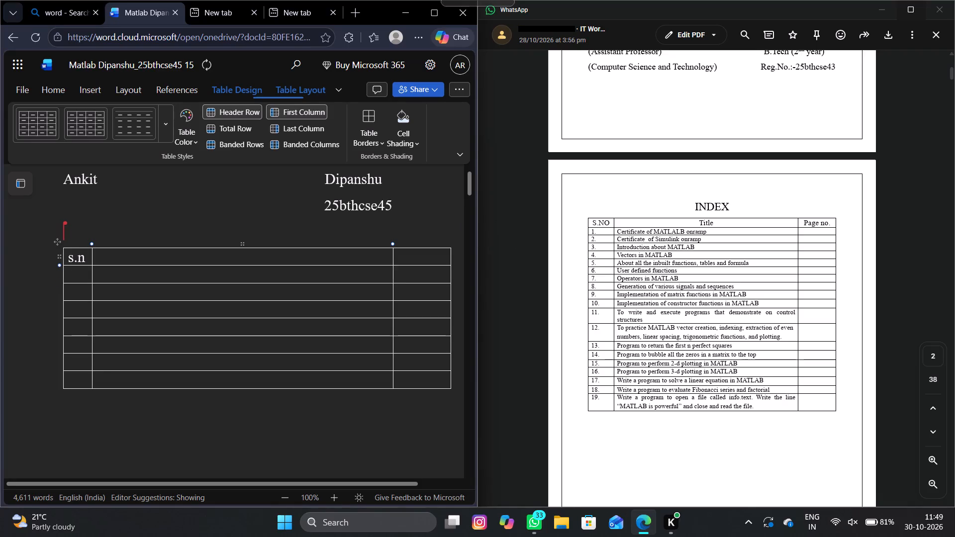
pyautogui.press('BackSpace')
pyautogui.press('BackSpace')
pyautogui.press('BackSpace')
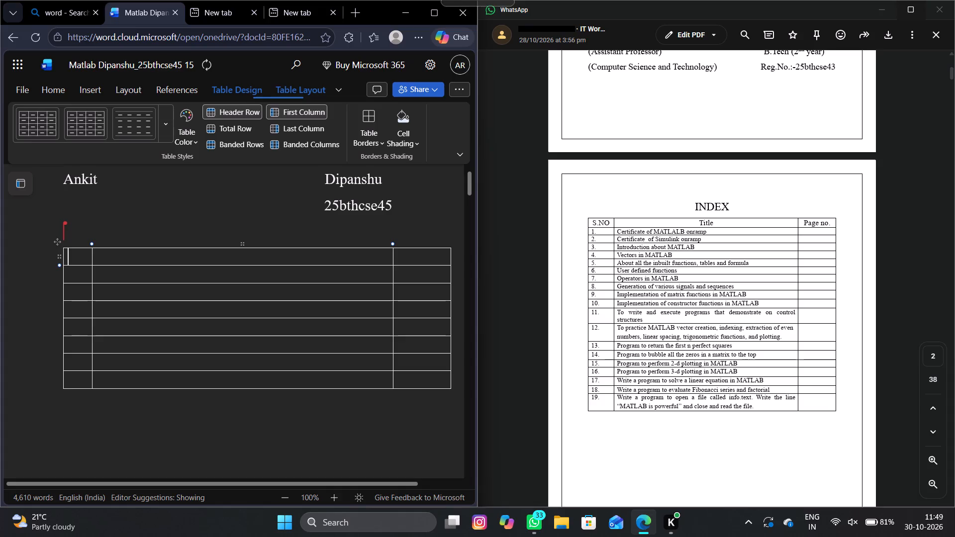
# Select a block of the new table's cells across its first two columns, starting from the first cell.
pyautogui.moveTo(67, 257); pyautogui.dragTo(266, 327)
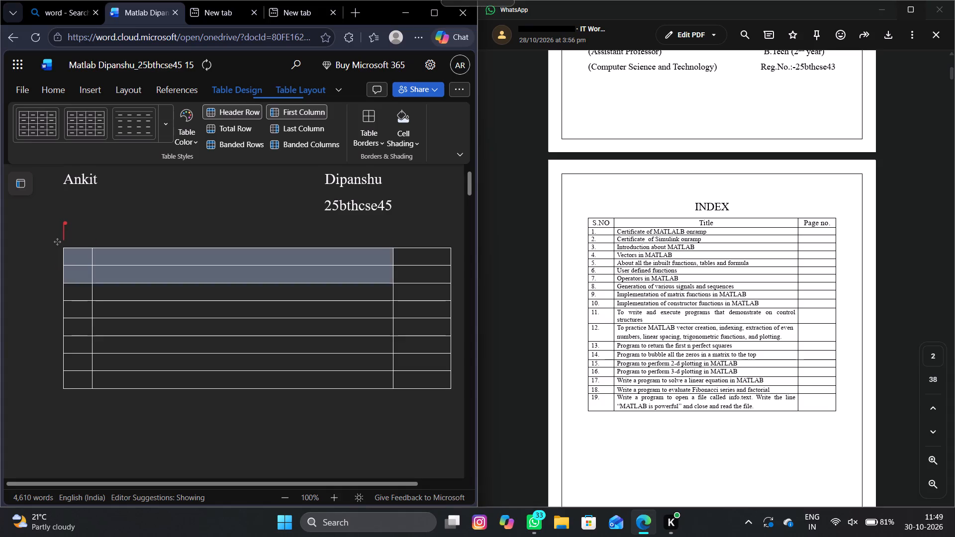
# Set the font size of the whole new table to 14.
pyautogui.moveTo(266, 327); pyautogui.dragTo(408, 373)
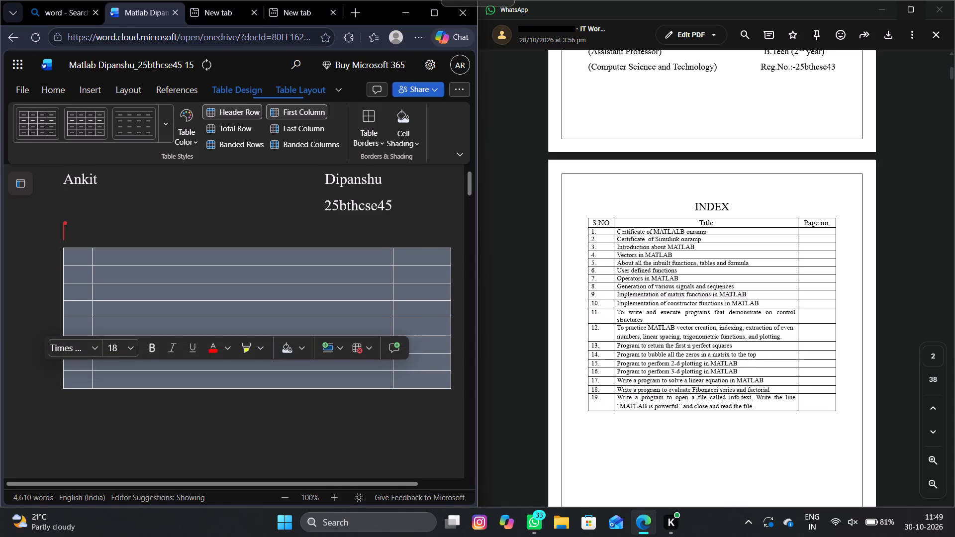
pyautogui.click(129, 347)
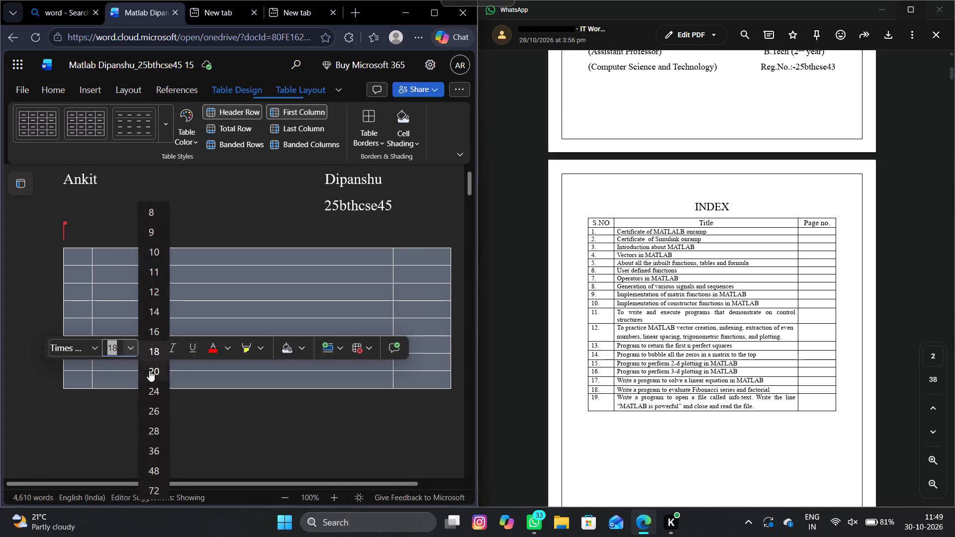
pyautogui.click(156, 314)
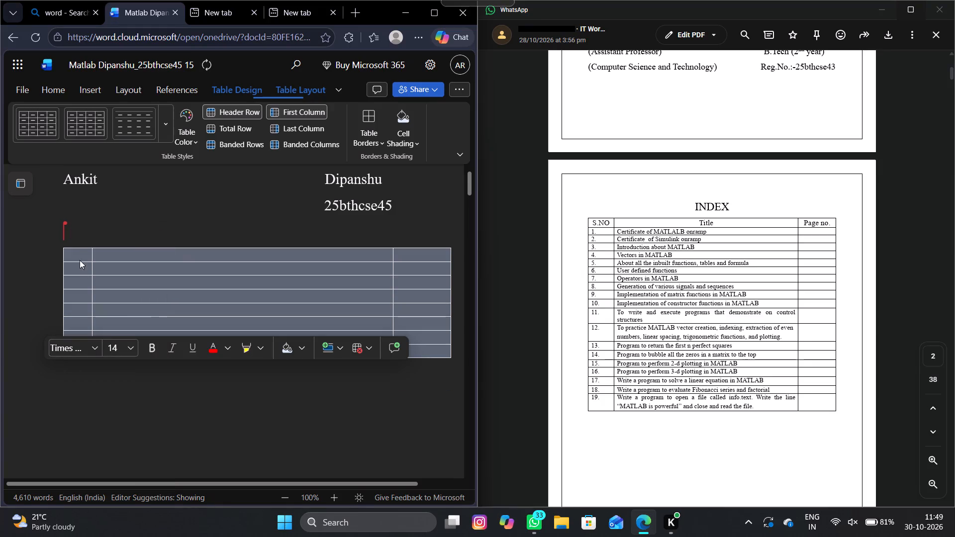
# Enter the heading S.No in the table's first header cell and widen the first column so it fits on one line.
pyautogui.click(79, 251)
pyautogui.click(80, 255)
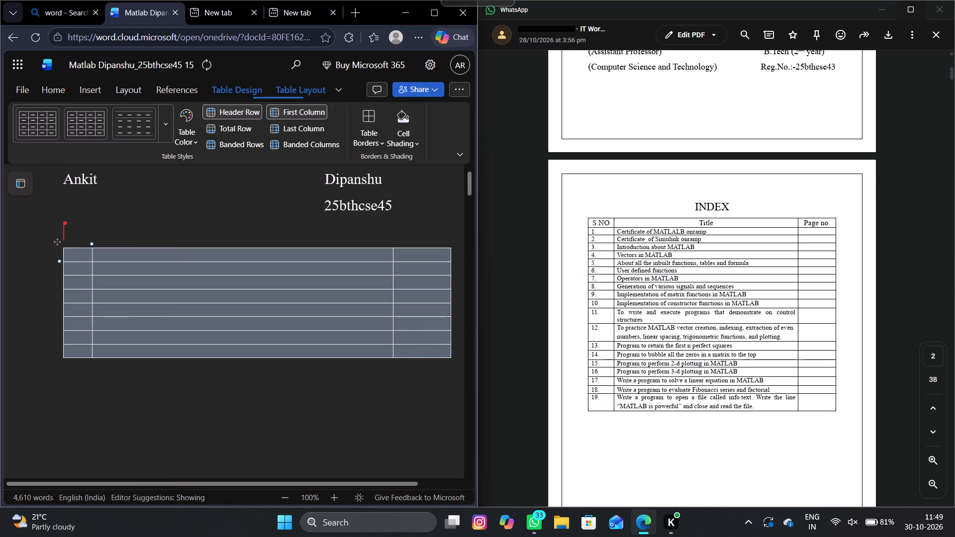
pyautogui.hotkey('shift', 's')
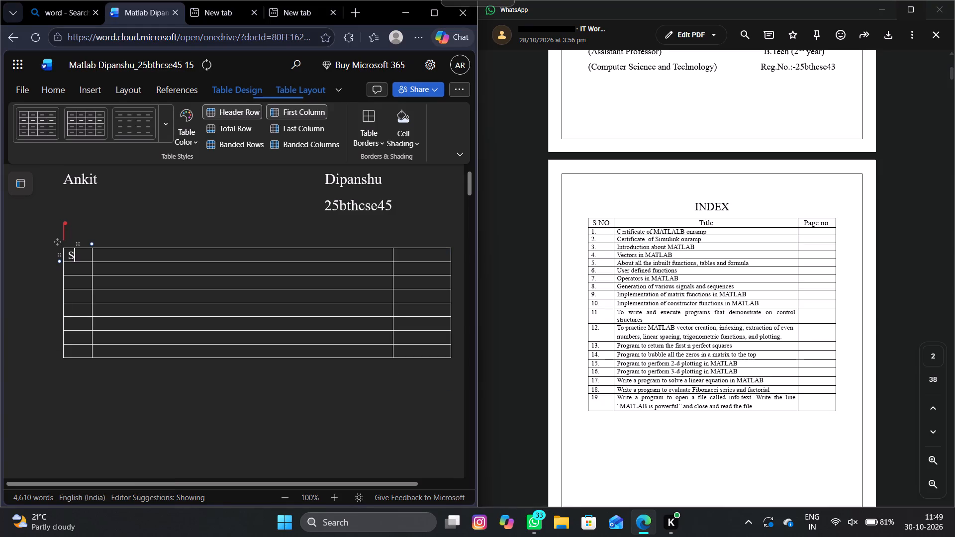
pyautogui.press('.')
pyautogui.hotkey('shift', 'n')
pyautogui.hotkey('shift', 'o')
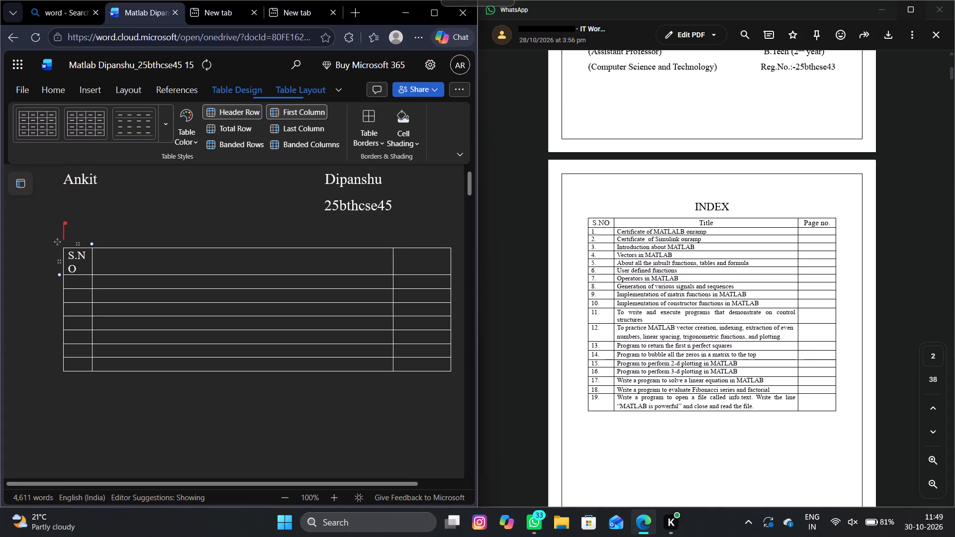
pyautogui.press('BackSpace')
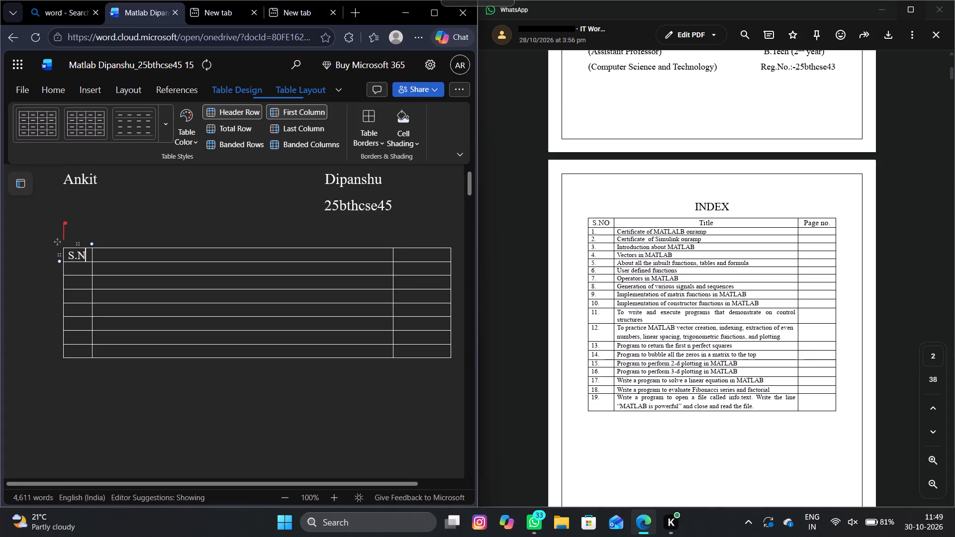
pyautogui.press('o')
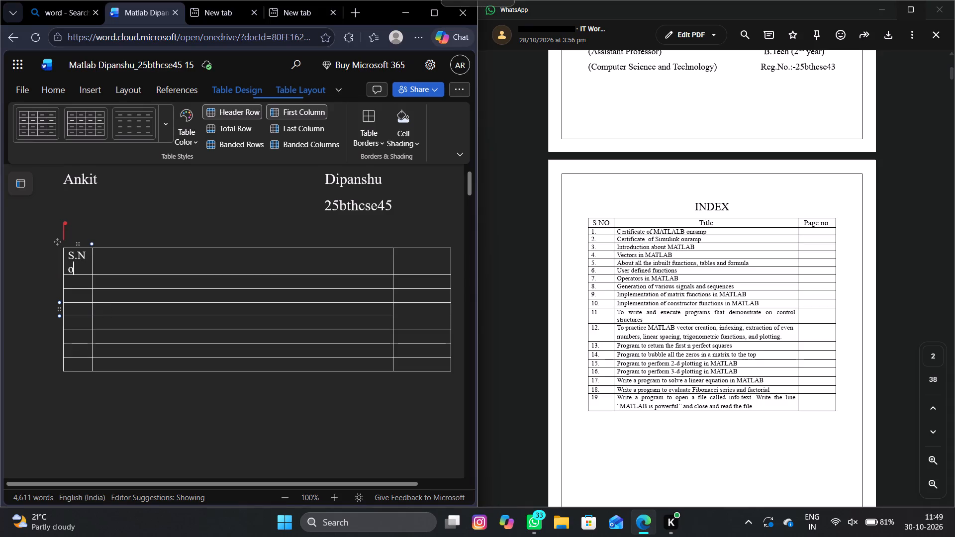
pyautogui.moveTo(90, 307); pyautogui.dragTo(103, 308)
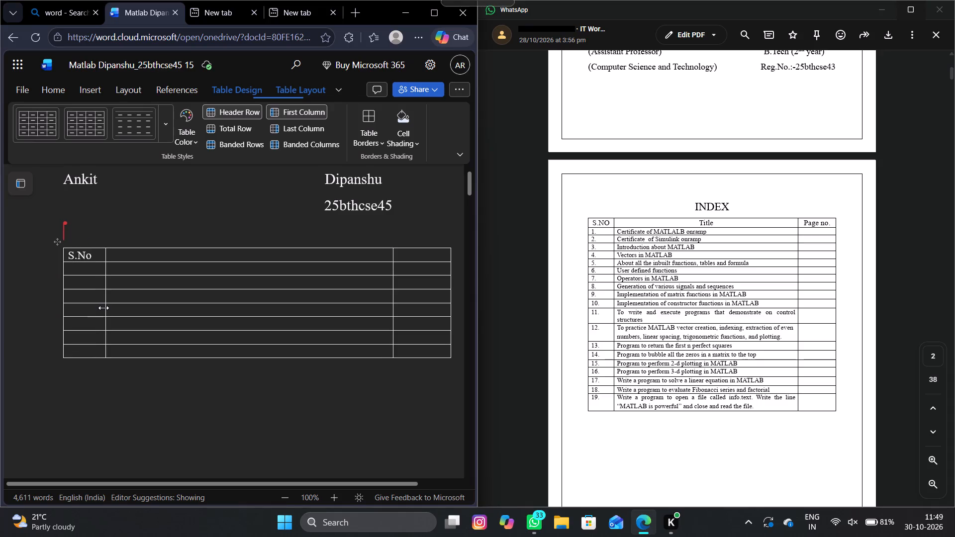
pyautogui.moveTo(103, 308); pyautogui.dragTo(98, 308)
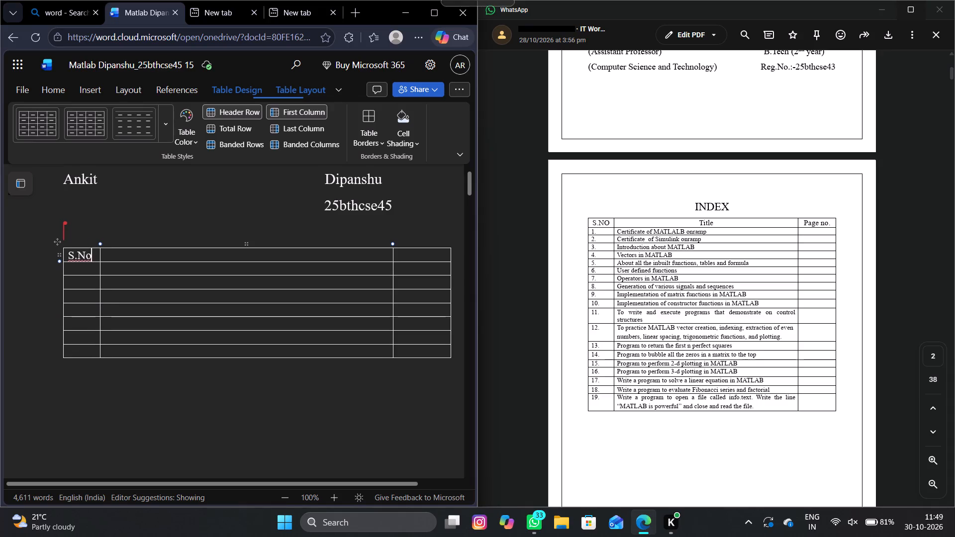
# Centre the middle header cell and enter the heading Title in it.
pyautogui.click(151, 261)
pyautogui.click(83, 92)
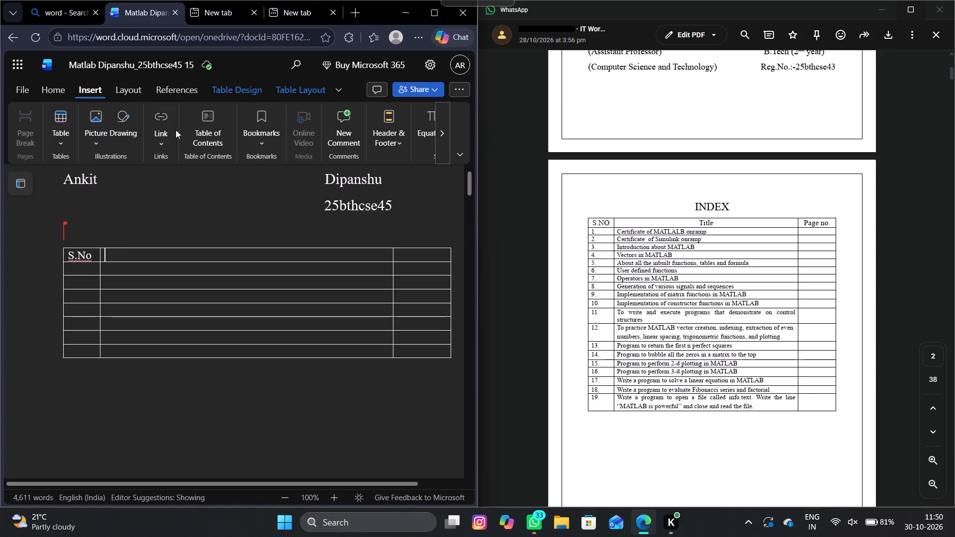
pyautogui.click(52, 89)
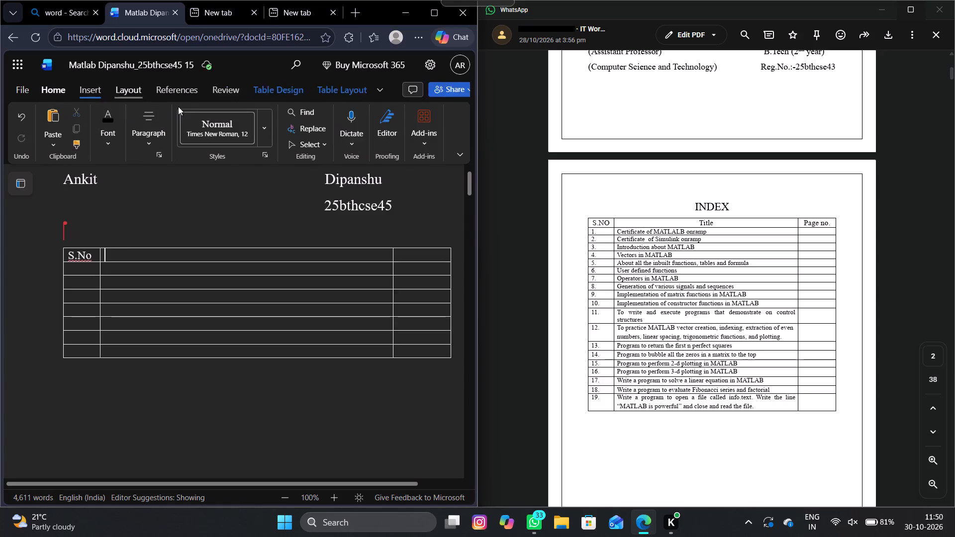
pyautogui.click(143, 122)
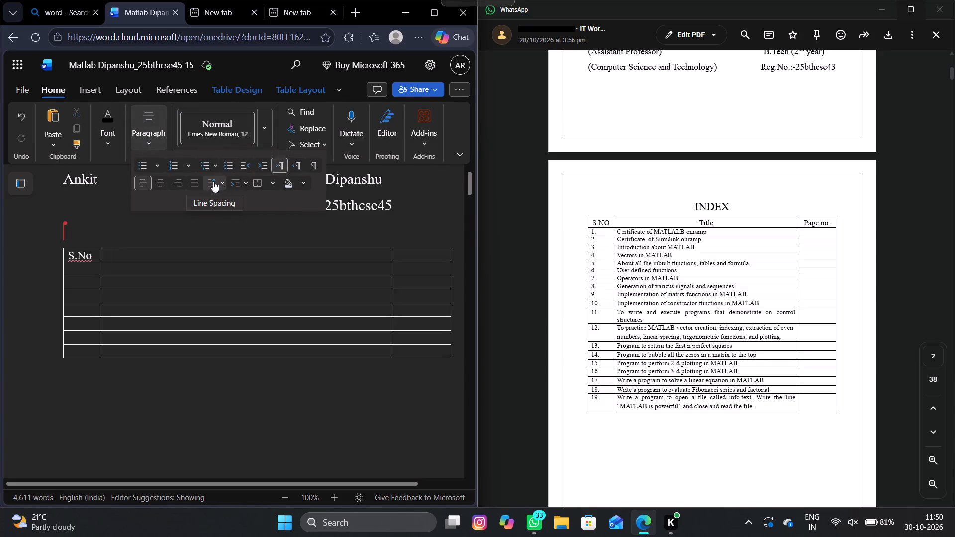
pyautogui.click(161, 184)
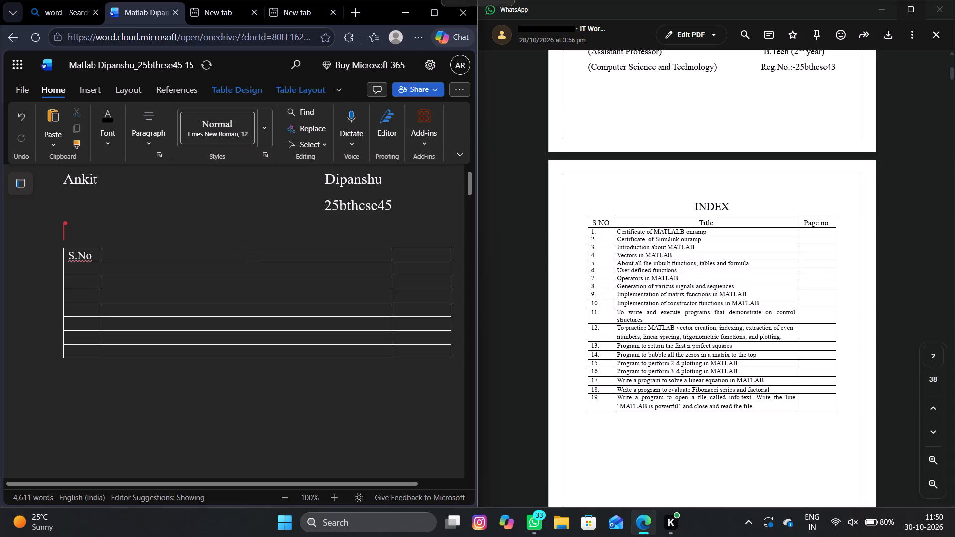
pyautogui.hotkey('shift', 't')
pyautogui.write('itle')
# Enter the heading Page no. in the third header cell.
pyautogui.click(417, 253)
pyautogui.hotkey('shift', 'p')
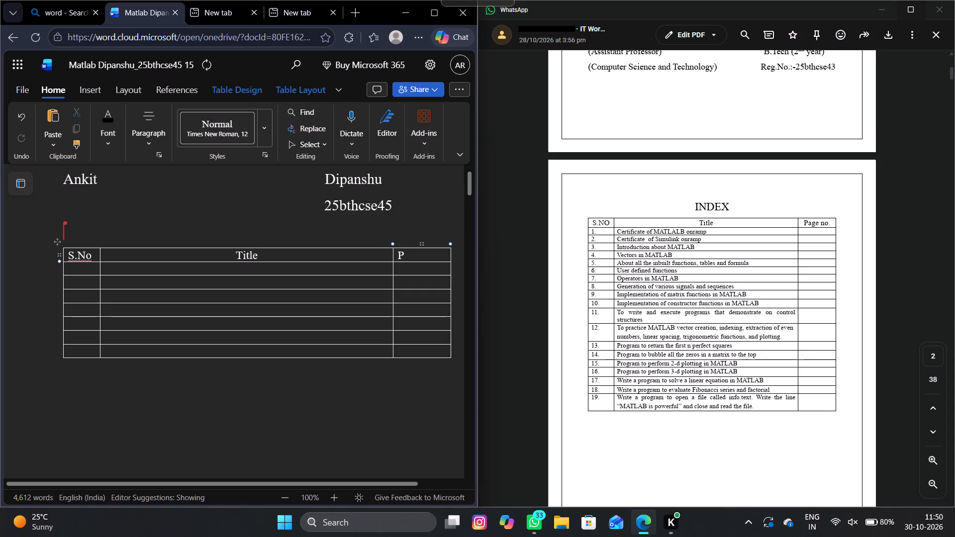
pyautogui.write('age')
pyautogui.press('space')
pyautogui.write('no.')
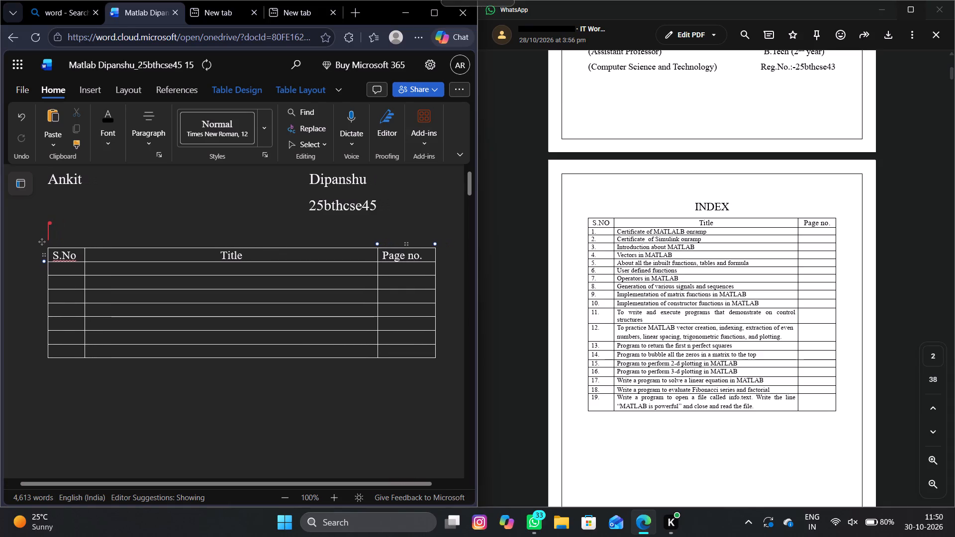
# Number the seven rows below the header in the S.No column from 1. to 7., each with a full stop.
pyautogui.click(69, 269)
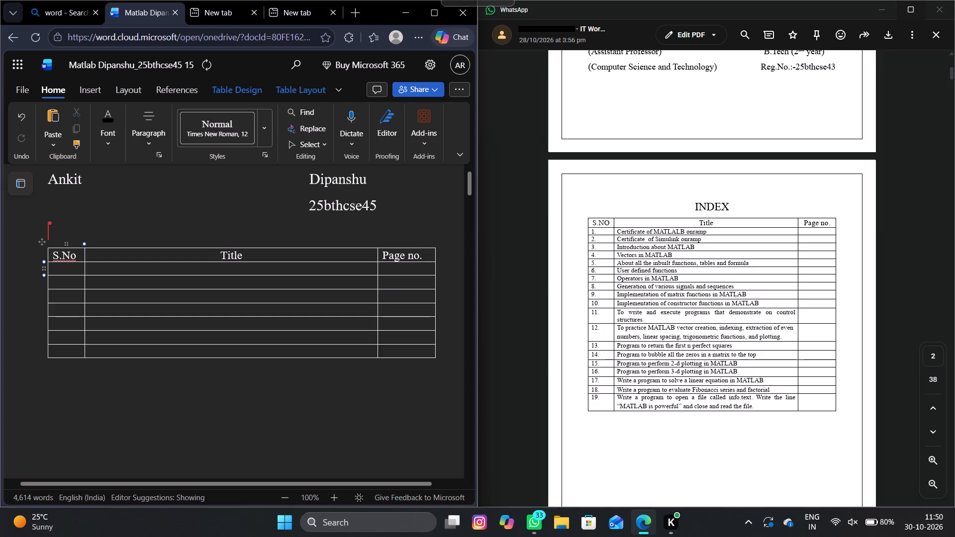
pyautogui.press('1')
pyautogui.press('.')
pyautogui.press('Down')
pyautogui.write('2.')
pyautogui.press('Down')
pyautogui.write('3.')
pyautogui.press('Down')
pyautogui.press('4')
pyautogui.press('.')
pyautogui.press('Down')
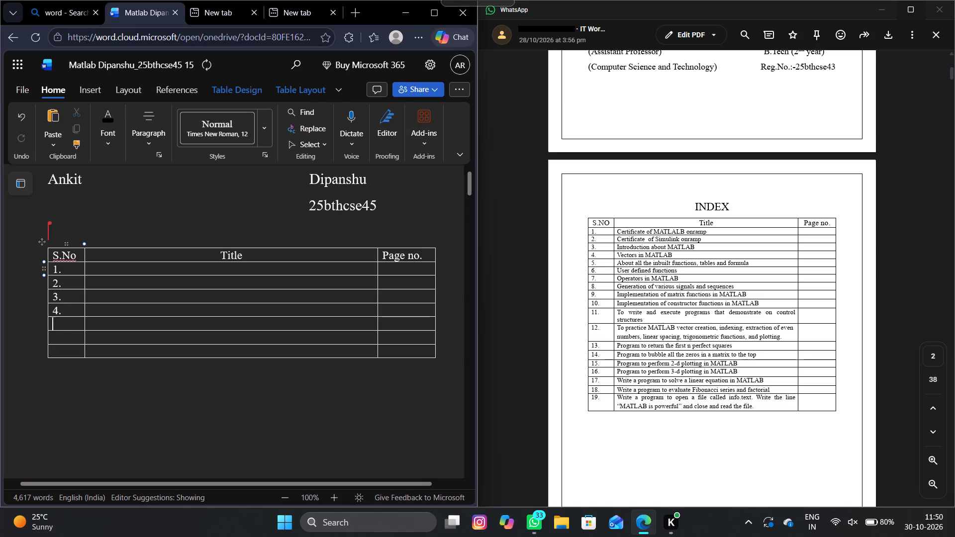
pyautogui.write('5.')
pyautogui.press('Down')
pyautogui.write('6.')
pyautogui.press('Down')
pyautogui.write('7.')
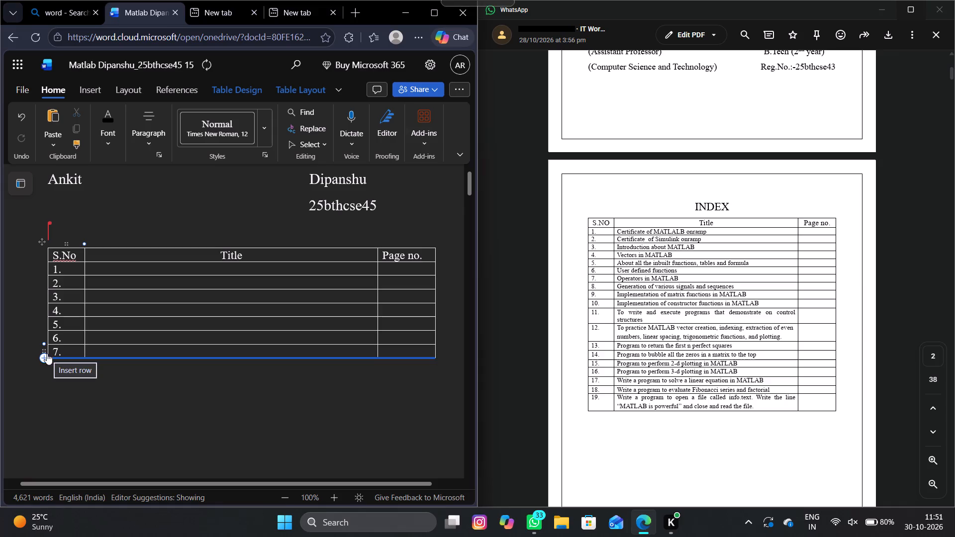
# Insert a block of additional blank rows at the end of the table, below row 7.
pyautogui.click(45, 356)
pyautogui.tripleClick(45, 356)
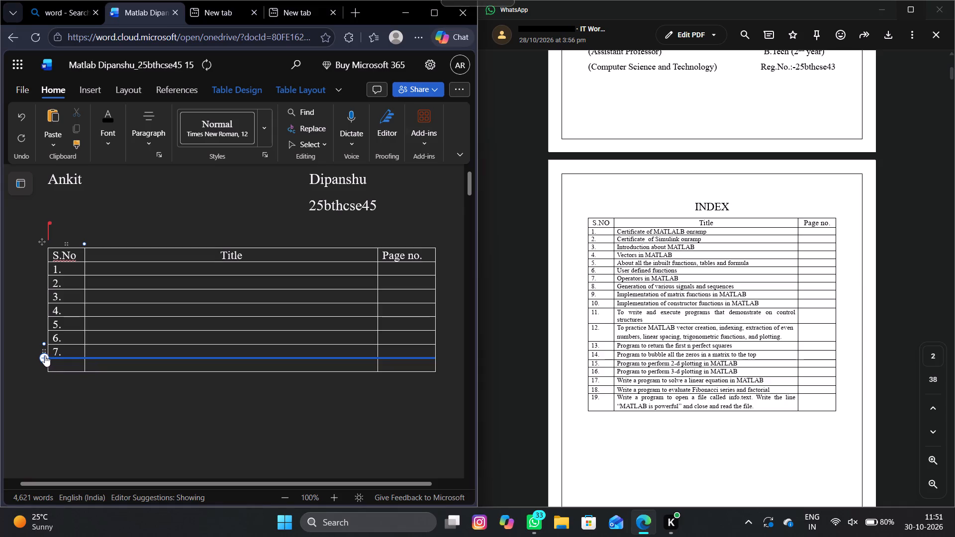
pyautogui.tripleClick(45, 356)
pyautogui.tripleClick(45, 356)
pyautogui.tripleClick(45, 356)
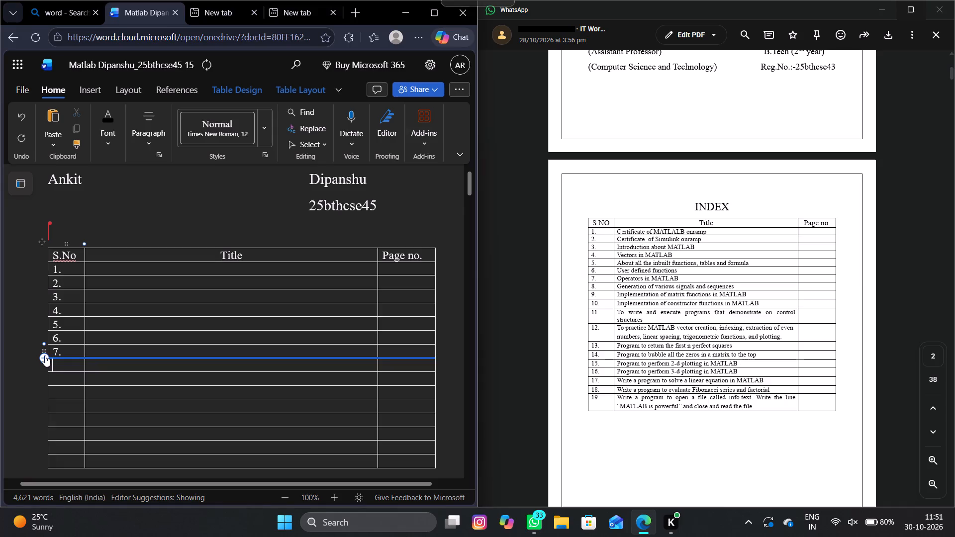
pyautogui.doubleClick(45, 356)
# Number the first three blank rows below row 7 in the S.No column as 8., 9. and 10.
pyautogui.click(64, 362)
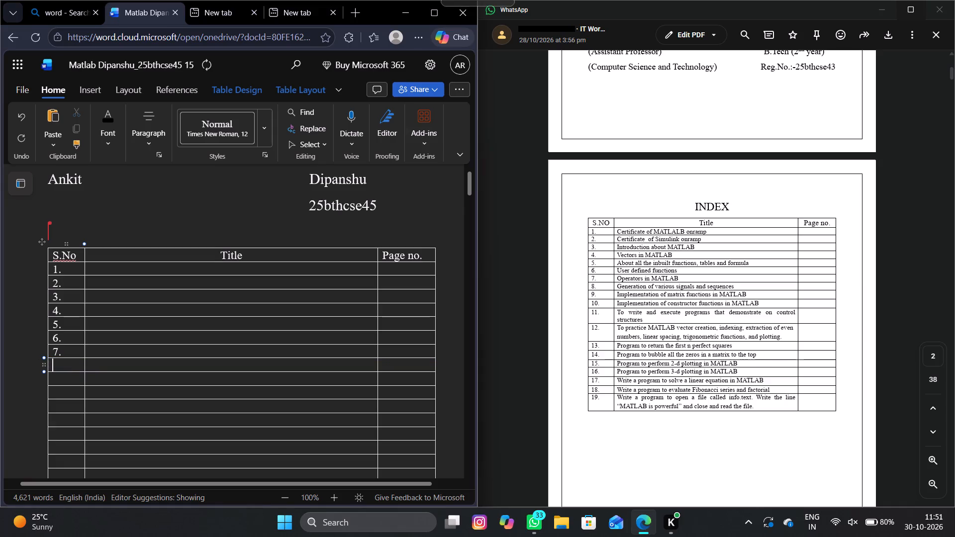
pyautogui.press('8')
pyautogui.press('.')
pyautogui.press('Down')
pyautogui.write('9.')
pyautogui.press('Down')
pyautogui.press('0')
pyautogui.press('BackSpace')
pyautogui.press('1')
pyautogui.press('0')
pyautogui.press('.')
pyautogui.press('Down')
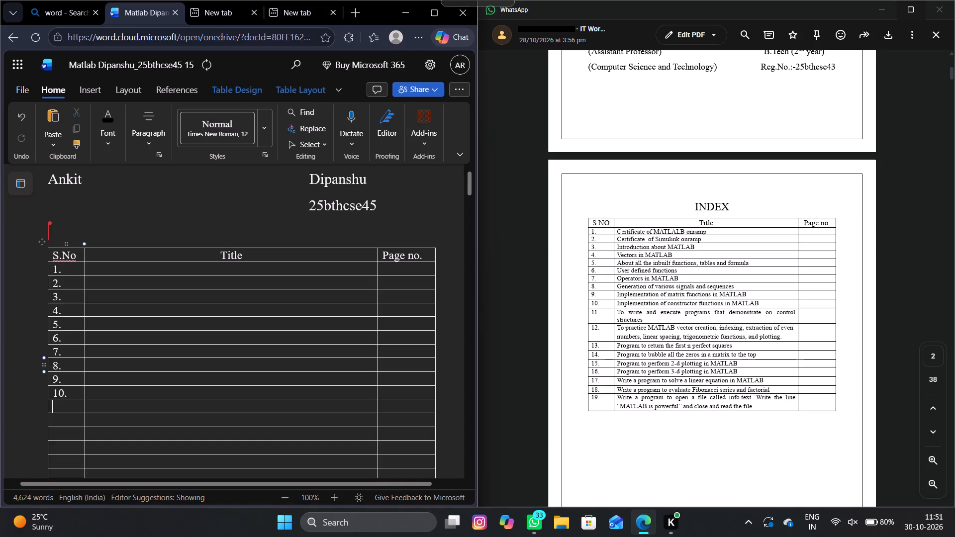
# Continue numbering the following four rows of the S.No column with 11., 12., 13. and 14/.
pyautogui.write('11')
pyautogui.press('Down')
pyautogui.press('Up')
pyautogui.press('.')
pyautogui.press('Down')
pyautogui.press('1')
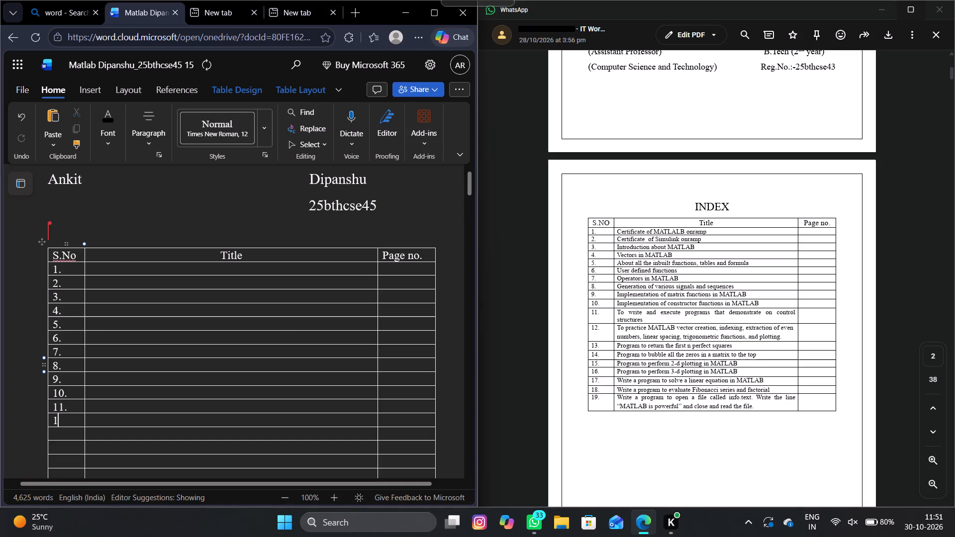
pyautogui.press('2')
pyautogui.press('.')
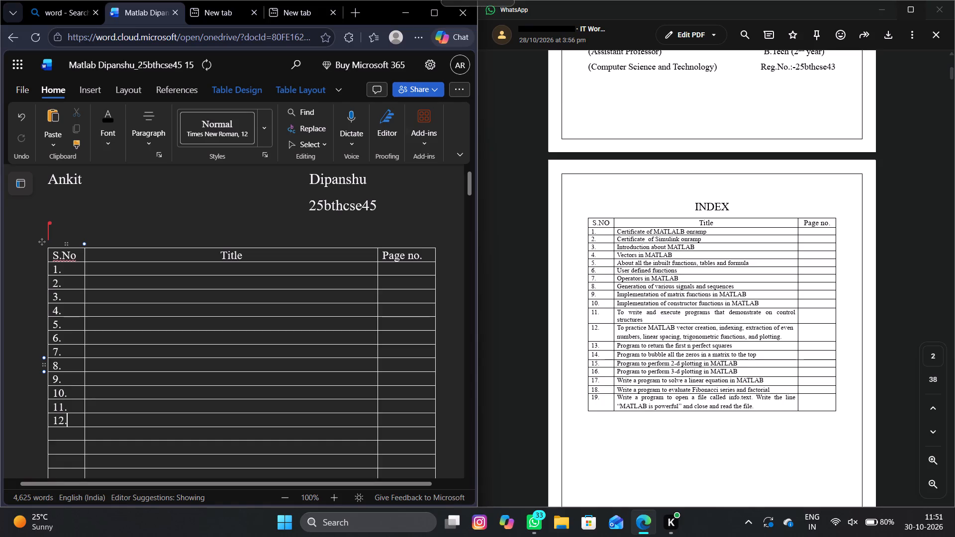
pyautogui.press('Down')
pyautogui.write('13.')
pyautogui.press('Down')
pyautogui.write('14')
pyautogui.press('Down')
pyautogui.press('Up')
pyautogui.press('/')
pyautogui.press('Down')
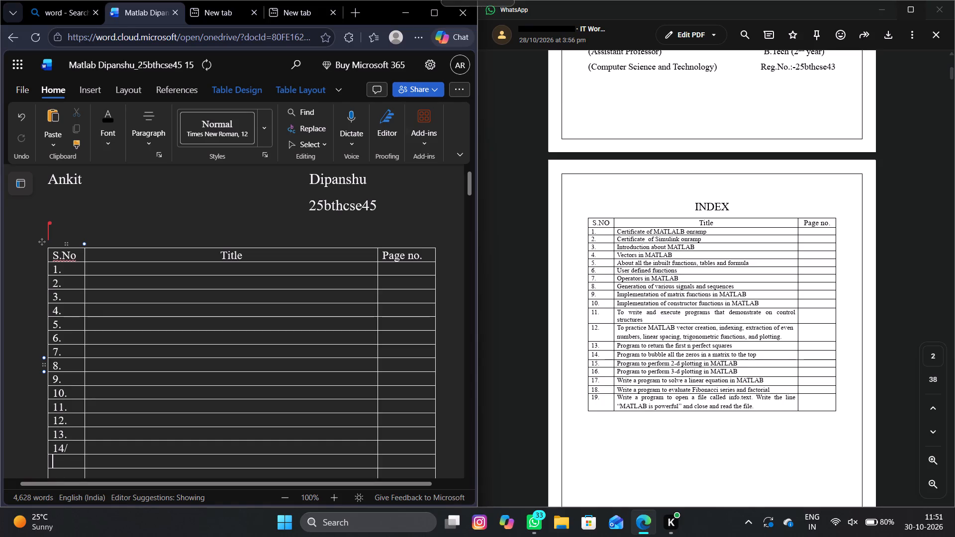
# Correct the mistyped S.No entry below row 13 so it reads 14. with a full stop.
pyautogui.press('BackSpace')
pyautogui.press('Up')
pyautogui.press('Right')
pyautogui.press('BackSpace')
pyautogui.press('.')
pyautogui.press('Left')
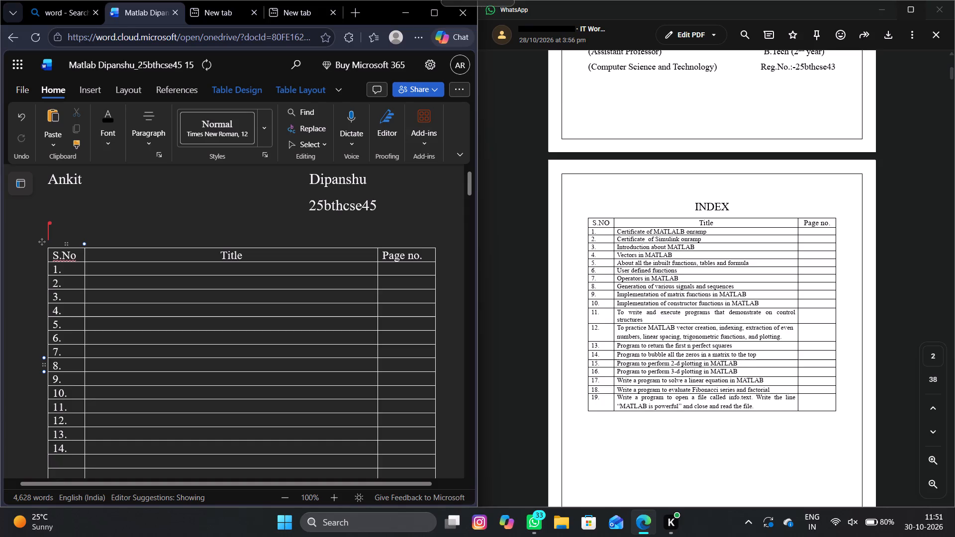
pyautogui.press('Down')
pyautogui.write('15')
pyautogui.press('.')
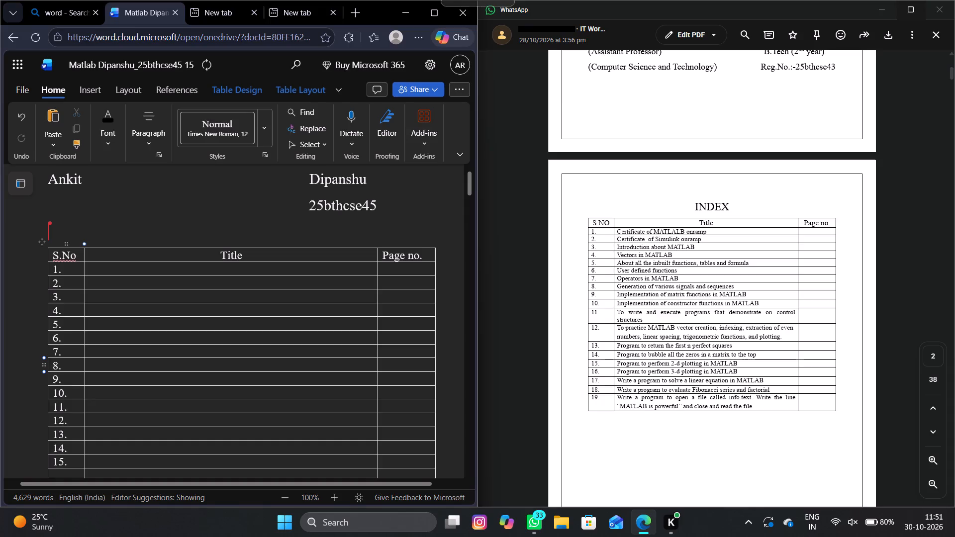
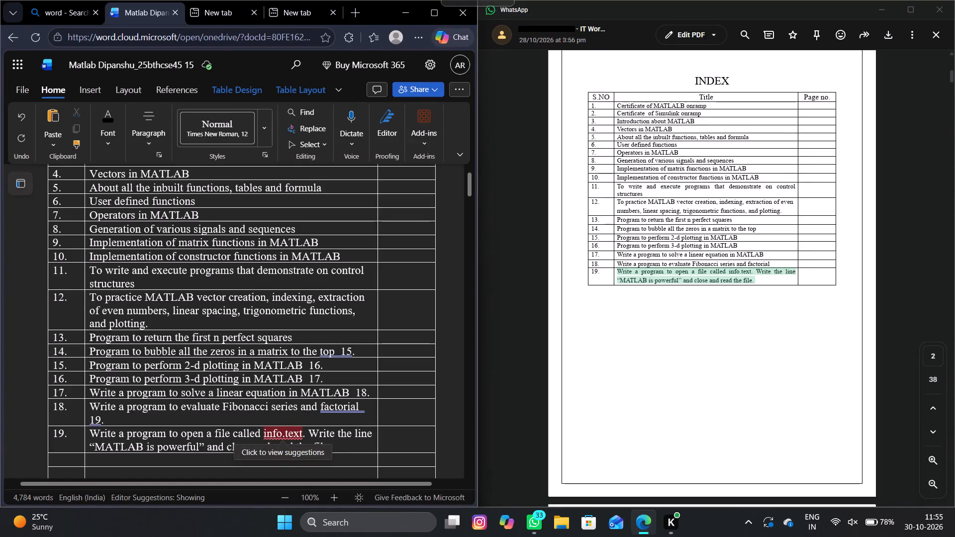
# Delete the stray trailing numbers 19. and 18. from the ends of the titles in index table rows 18 and 17.
pyautogui.click(112, 418)
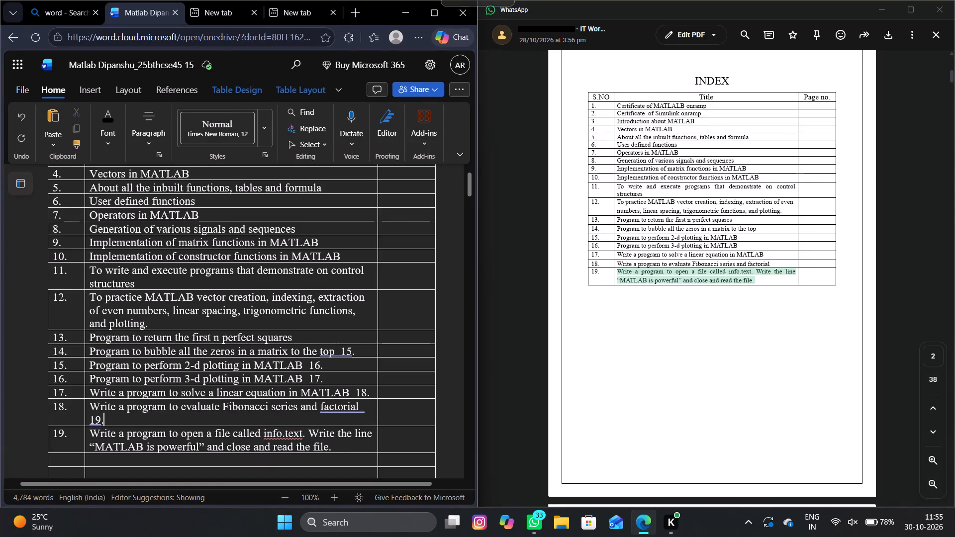
pyautogui.press('BackSpace')
pyautogui.press('BackSpace')
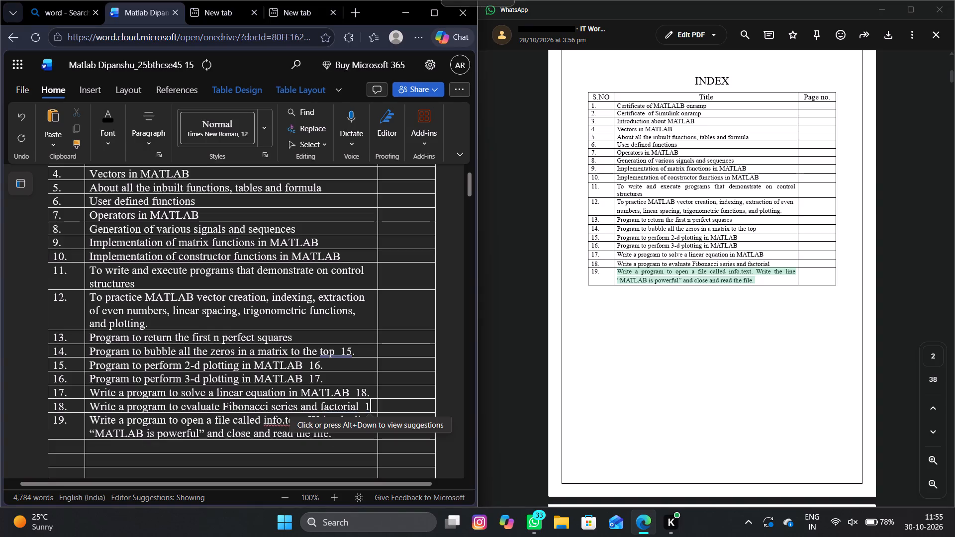
pyautogui.press('BackSpace')
pyautogui.press('BackSpace')
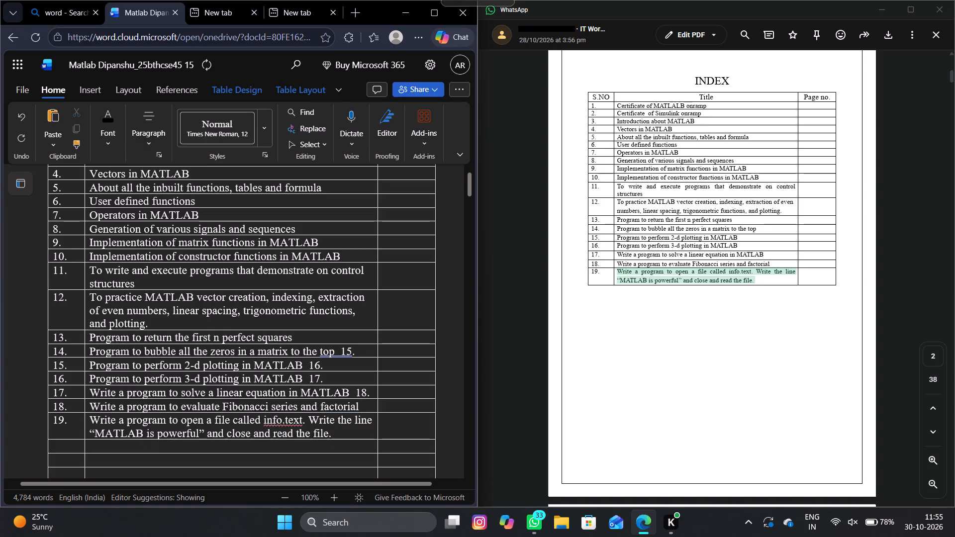
pyautogui.click(370, 391)
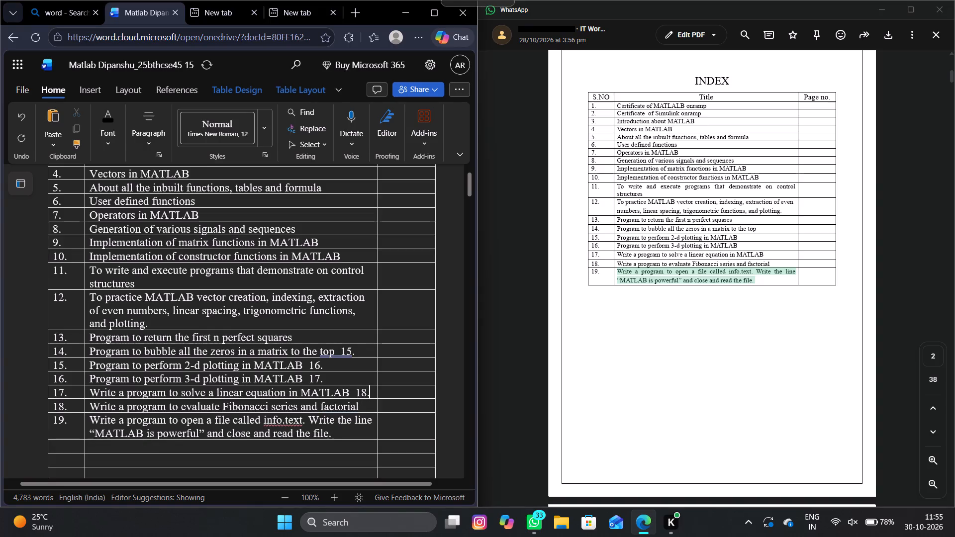
pyautogui.press('BackSpace')
pyautogui.press('BackSpace')
pyautogui.press('BackSpace')
pyautogui.press('BackSpace')
# Remove the stray trailing numbers 17., 16. and 15. from the ends of the titles in rows 16, 15 and 14.
pyautogui.click(348, 374)
pyautogui.press('BackSpace')
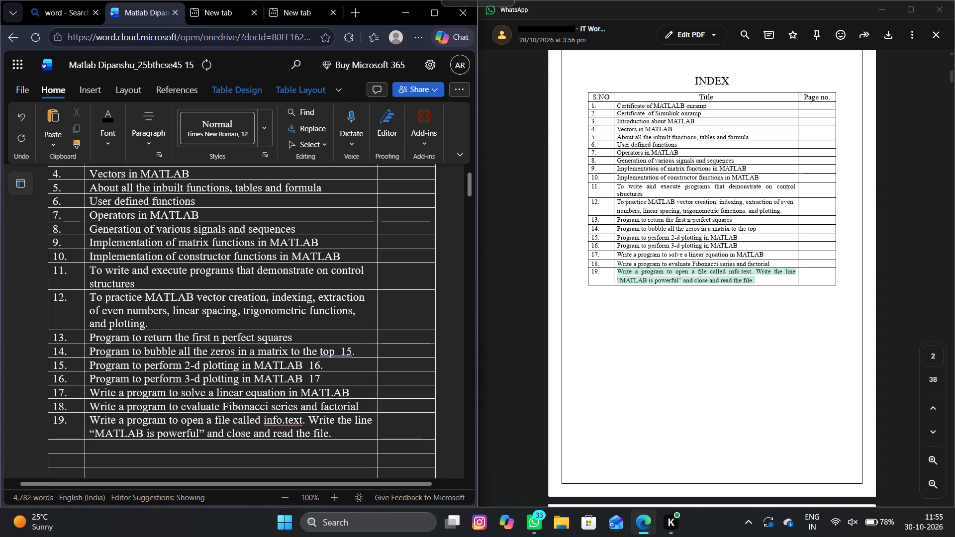
pyautogui.press('BackSpace')
pyautogui.press('BackSpace')
pyautogui.press('BackSpace')
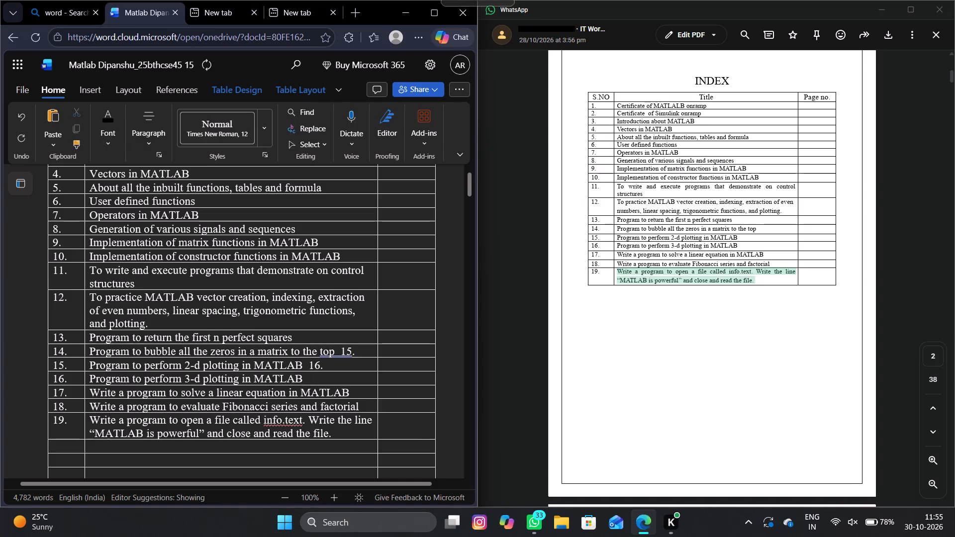
pyautogui.click(344, 360)
pyautogui.press('BackSpace')
pyautogui.press('BackSpace')
pyautogui.press('BackSpace')
pyautogui.press('BackSpace')
pyautogui.click(357, 353)
pyautogui.press('BackSpace')
pyautogui.press('BackSpace')
pyautogui.press('BackSpace')
pyautogui.press('BackSpace')
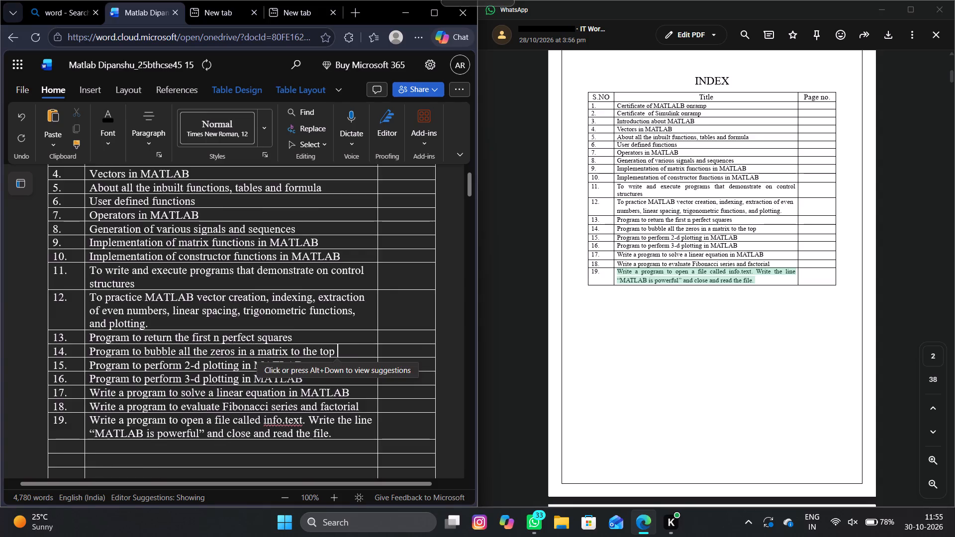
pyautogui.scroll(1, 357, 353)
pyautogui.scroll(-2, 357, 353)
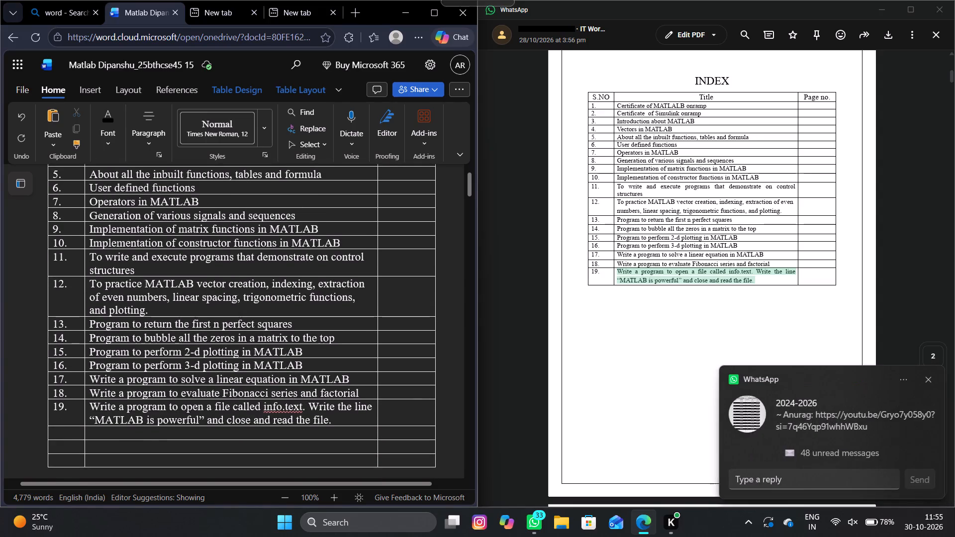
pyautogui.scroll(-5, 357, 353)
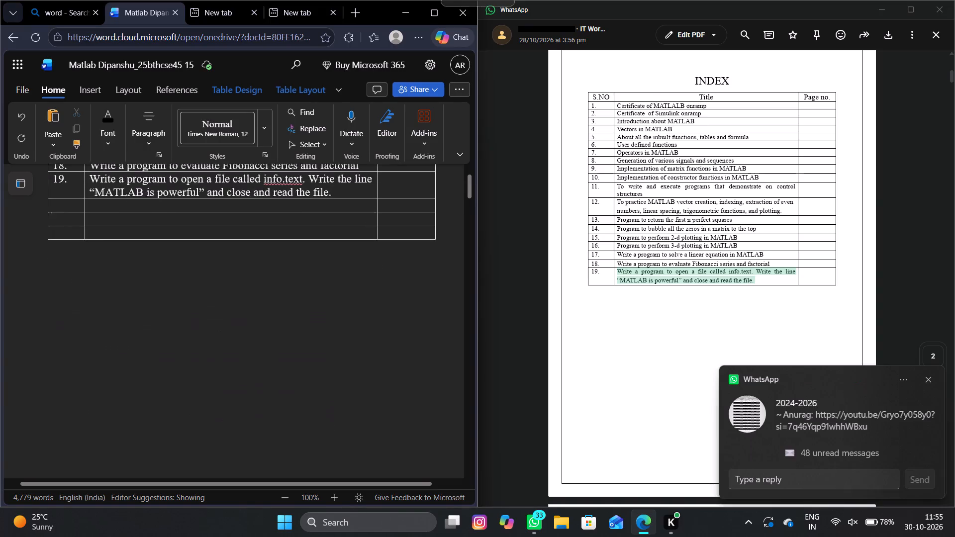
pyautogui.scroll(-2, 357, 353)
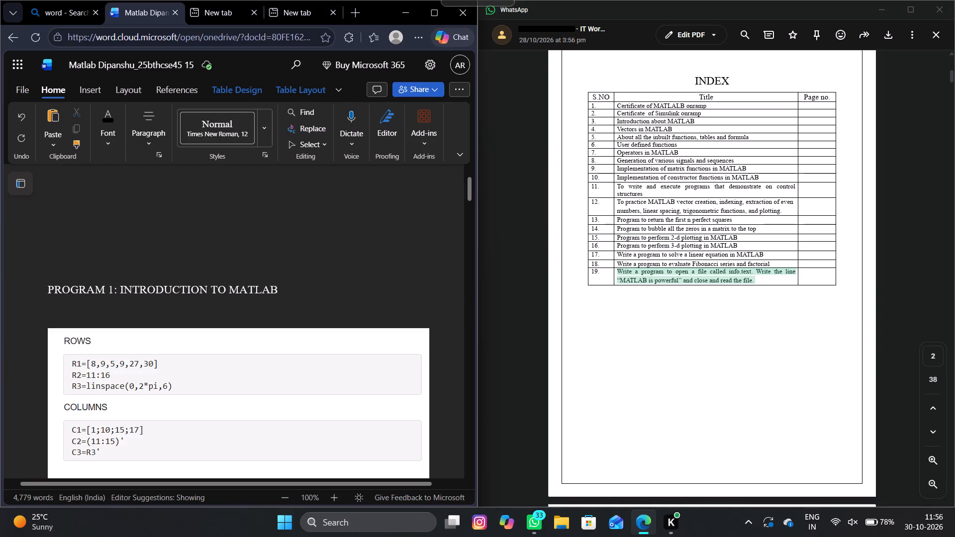
# Review the document's numbered program headings from Program 1 through Program 7 against the titles in the reference index.
pyautogui.scroll(-10, 357, 353)
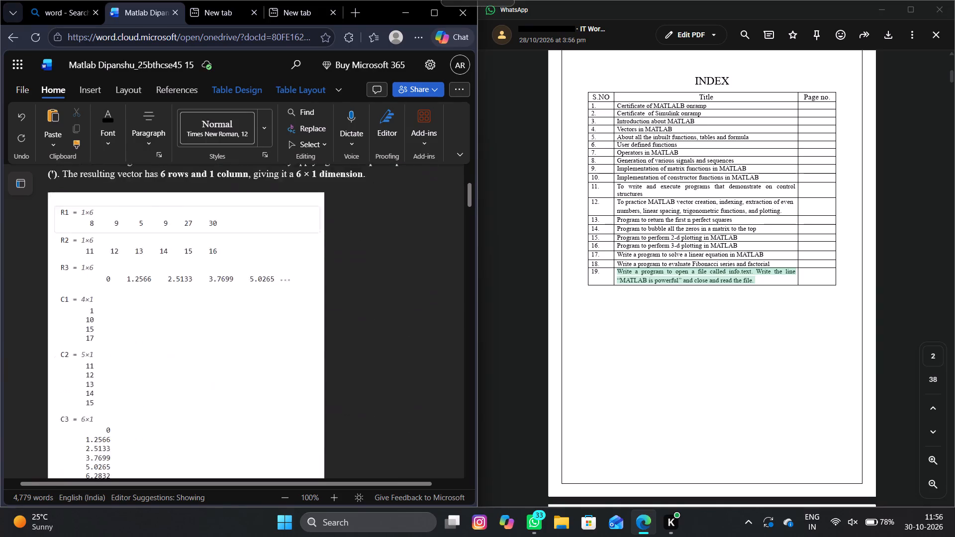
pyautogui.scroll(-1, 357, 353)
pyautogui.scroll(1, 357, 353)
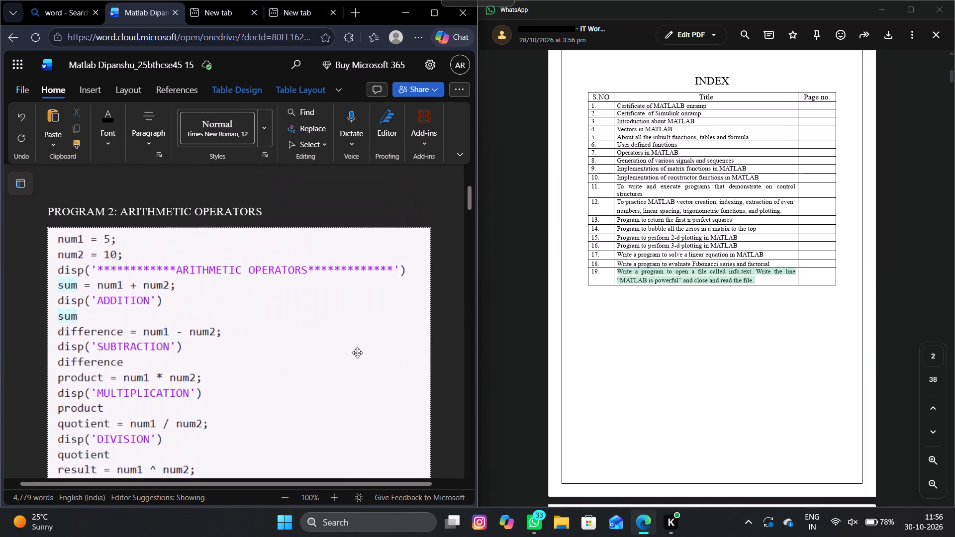
pyautogui.scroll(1, 357, 353)
pyautogui.scroll(-6, 357, 353)
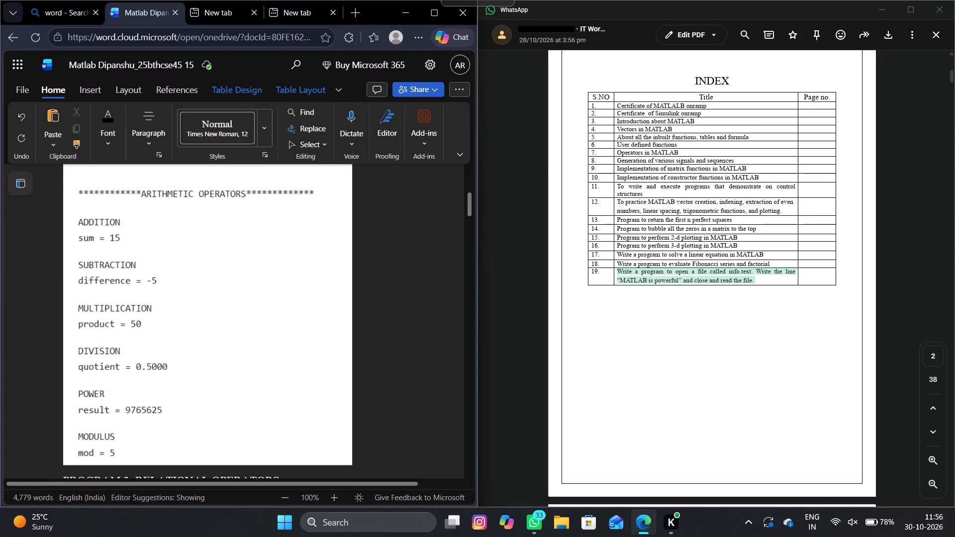
pyautogui.scroll(-7, 357, 353)
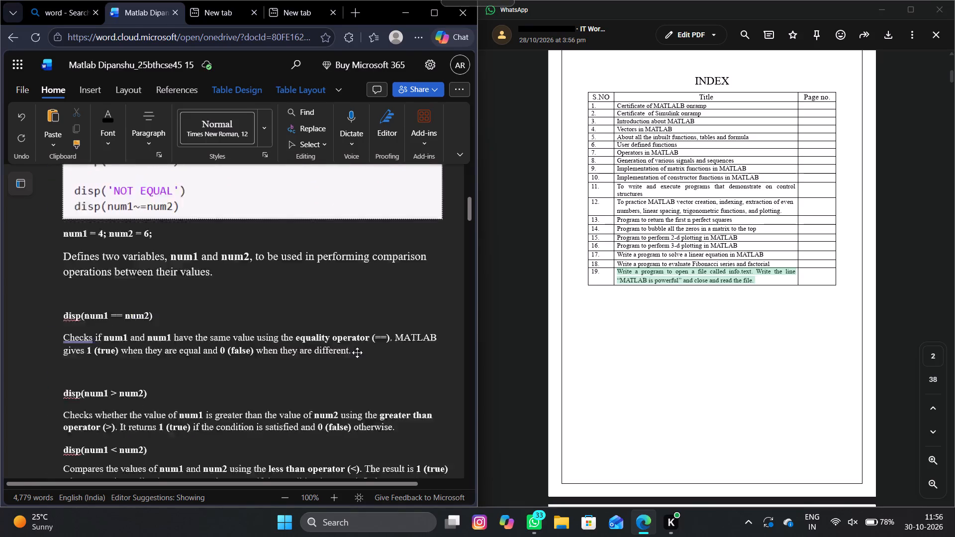
pyautogui.scroll(-10, 357, 353)
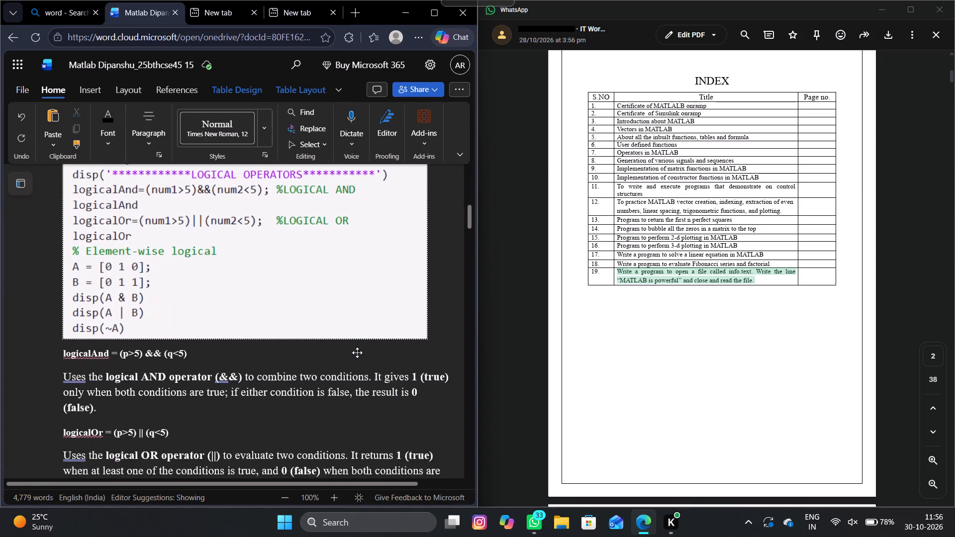
pyautogui.scroll(-4, 357, 353)
pyautogui.scroll(1, 357, 353)
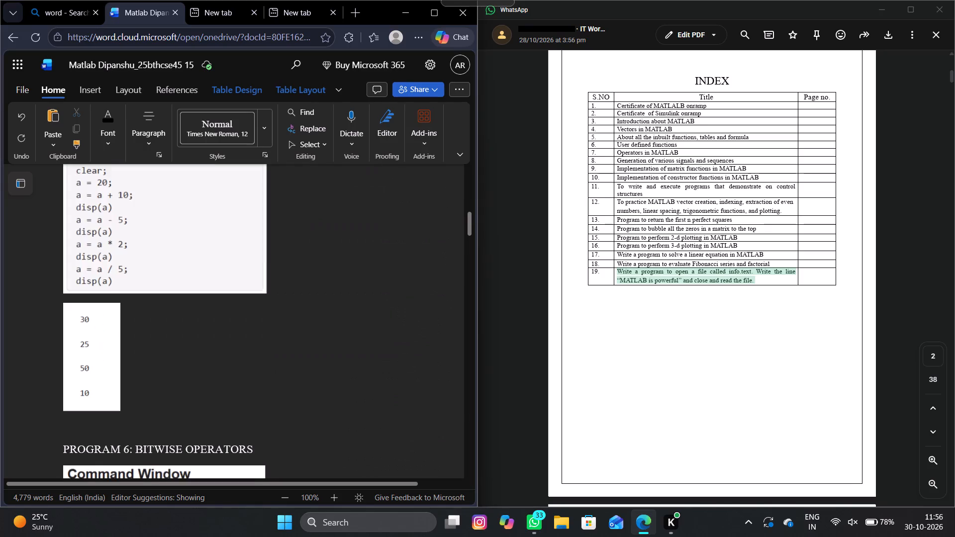
pyautogui.scroll(3, 350, 368)
pyautogui.scroll(-1, 350, 368)
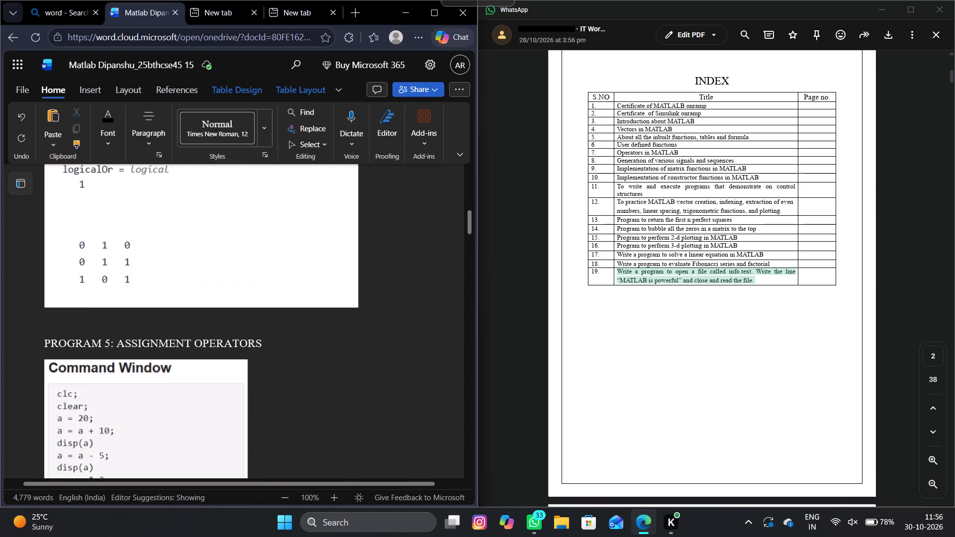
pyautogui.scroll(-6, 350, 368)
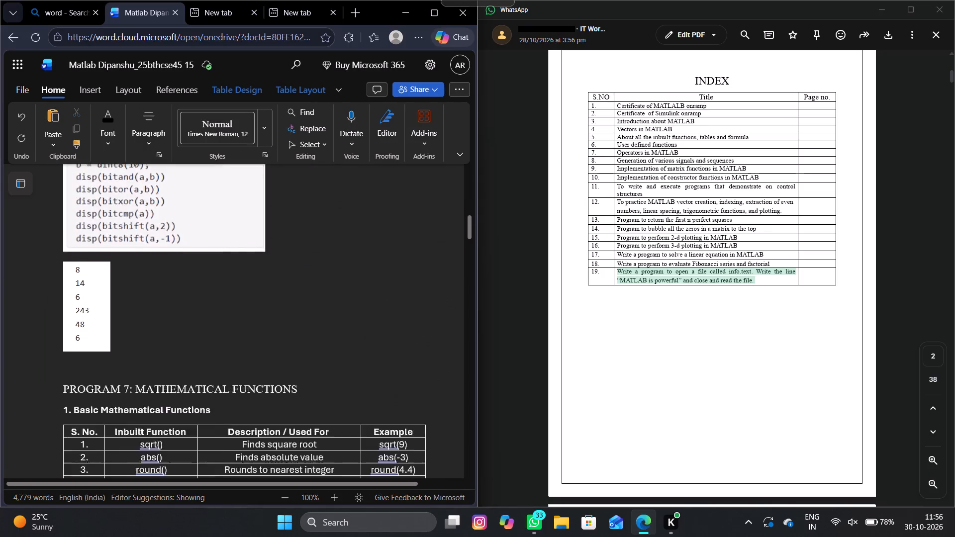
pyautogui.scroll(-2, 350, 368)
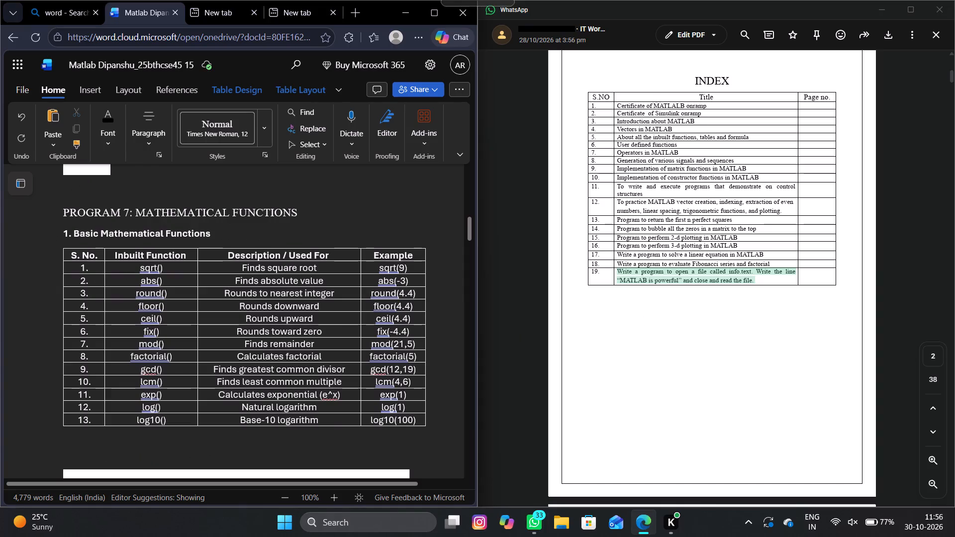
# Examine the inbuilt function sections under Program 7, from basic mathematical functions to complex number functions, alongside the reference index.
pyautogui.scroll(1, 687, 191)
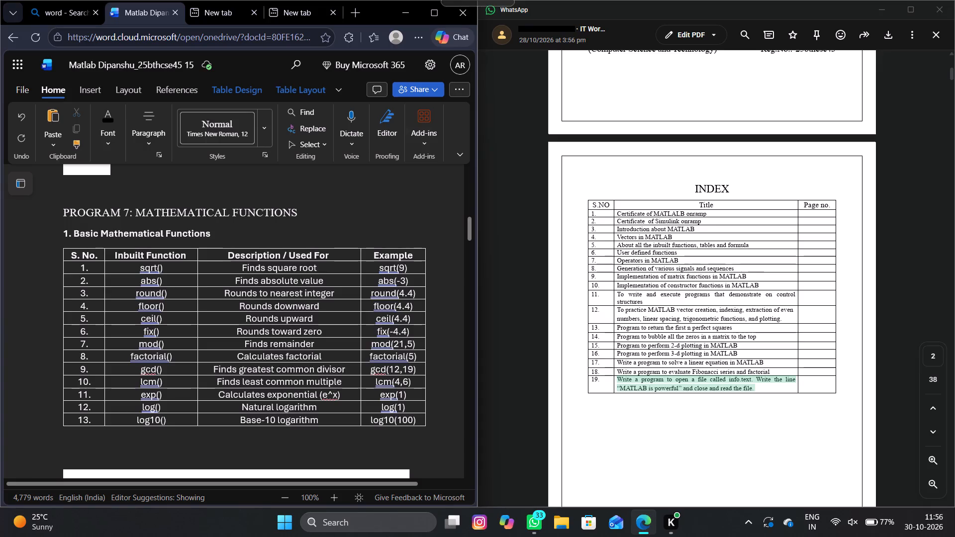
pyautogui.scroll(-3, 446, 311)
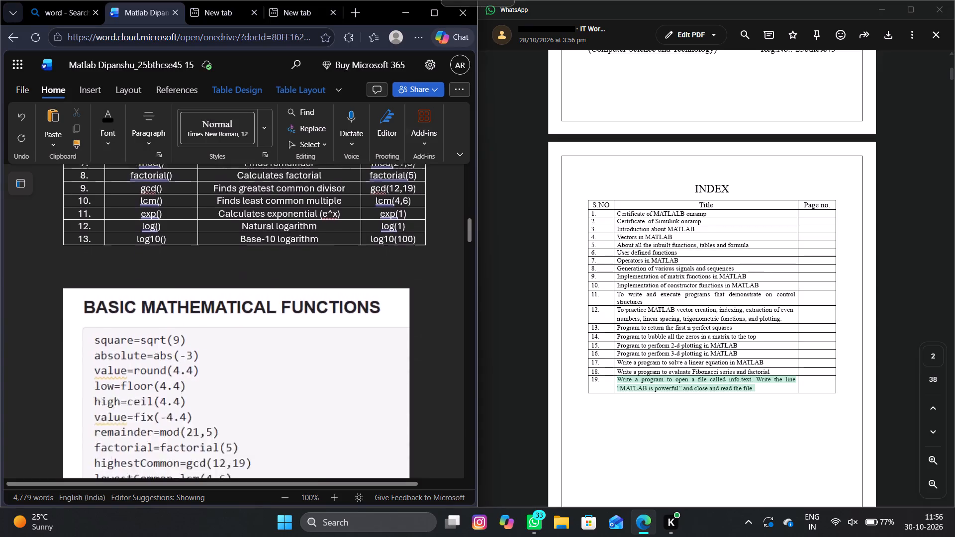
pyautogui.scroll(-6, 446, 311)
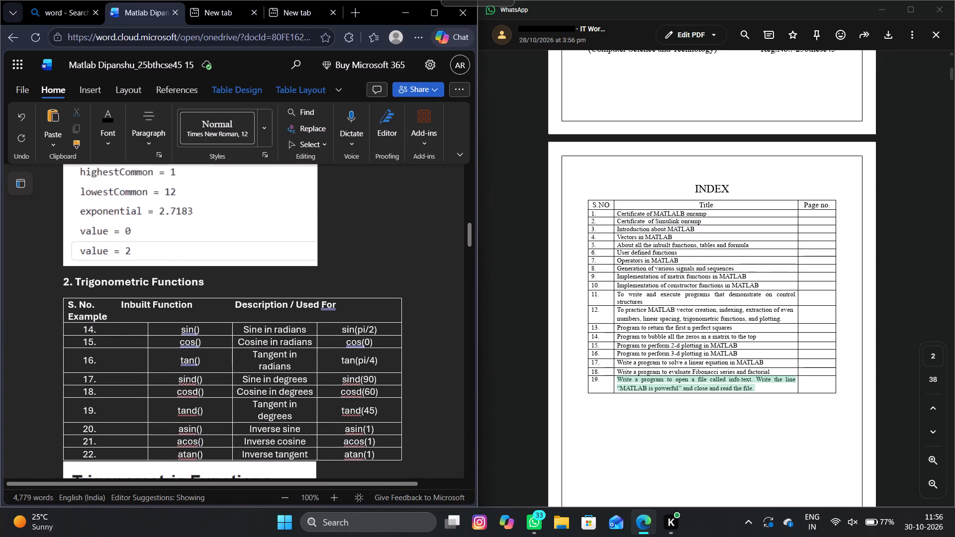
pyautogui.scroll(-4, 446, 311)
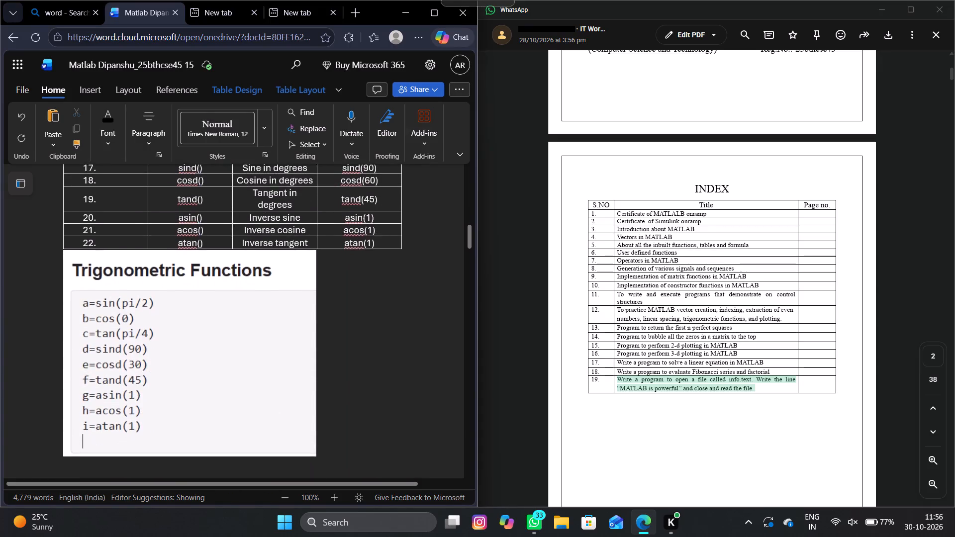
pyautogui.scroll(-6, 446, 311)
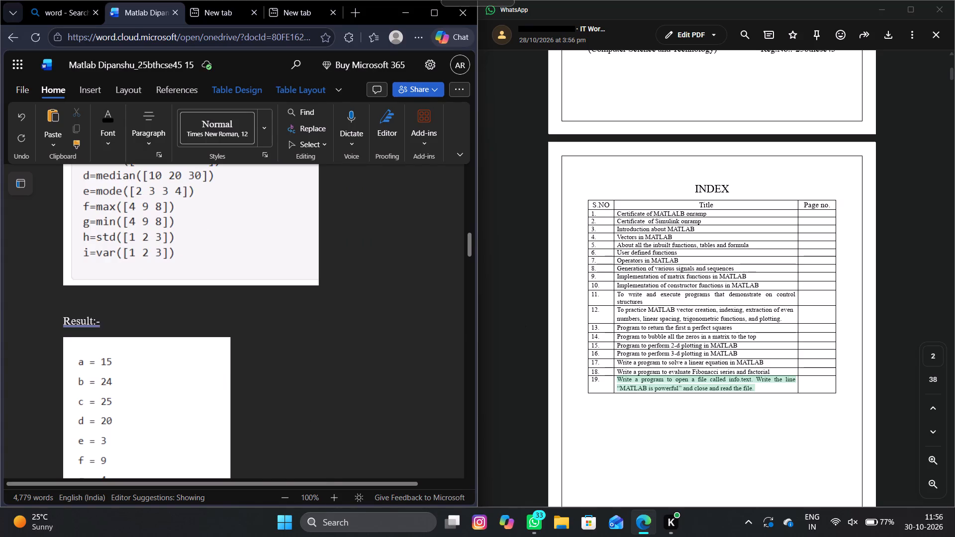
pyautogui.scroll(-5, 352, 379)
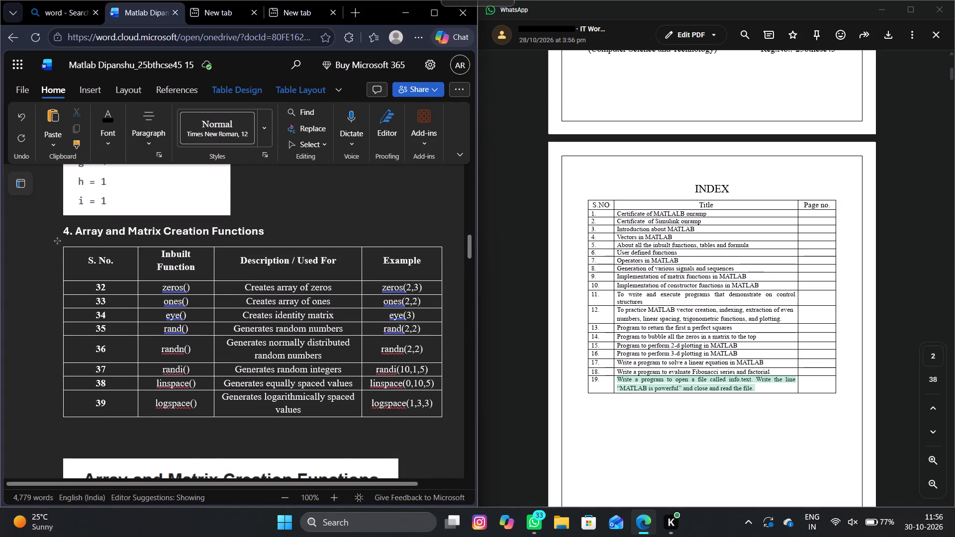
pyautogui.scroll(-4, 352, 379)
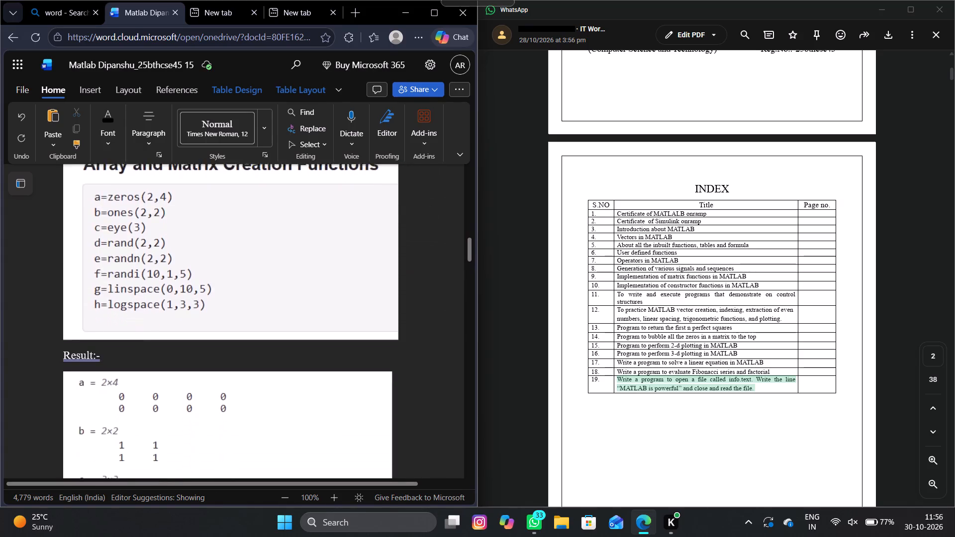
pyautogui.scroll(-4, 352, 379)
pyautogui.hscroll(1, 352, 379)
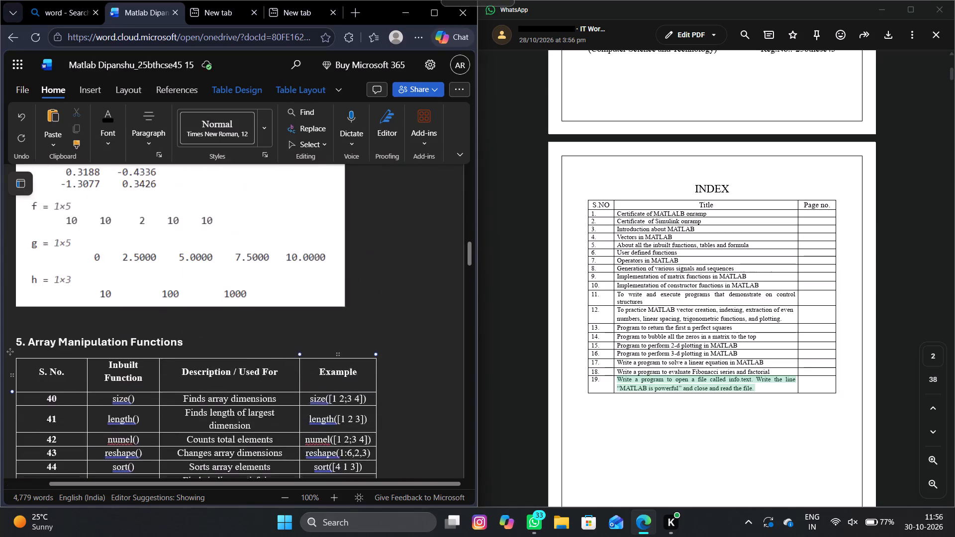
pyautogui.hscroll(1, 352, 379)
pyautogui.scroll(-2, 352, 379)
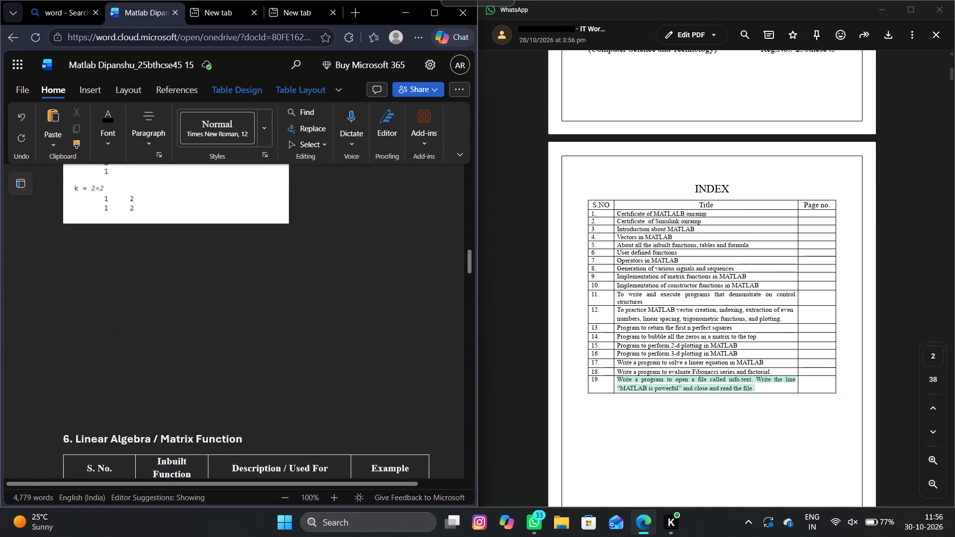
pyautogui.scroll(-4, 352, 379)
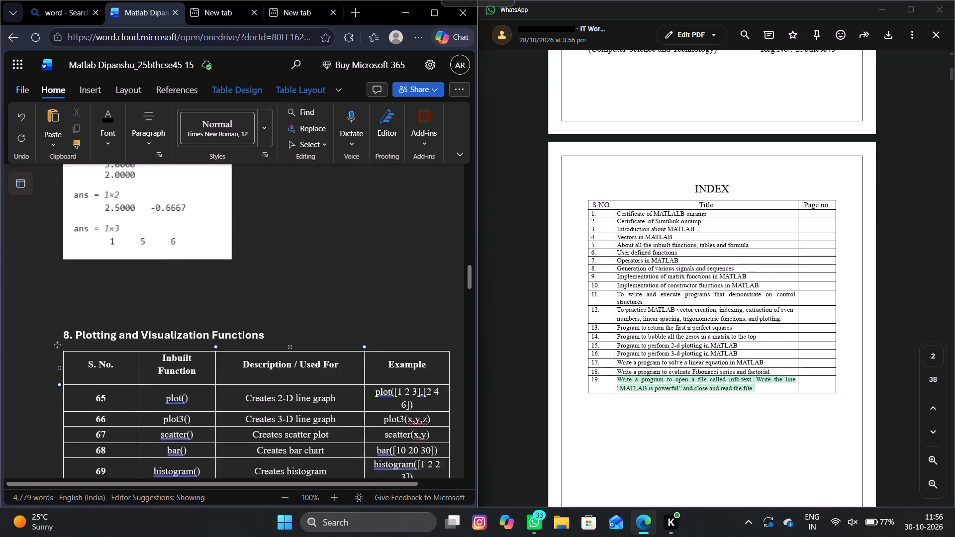
pyautogui.scroll(-6, 352, 379)
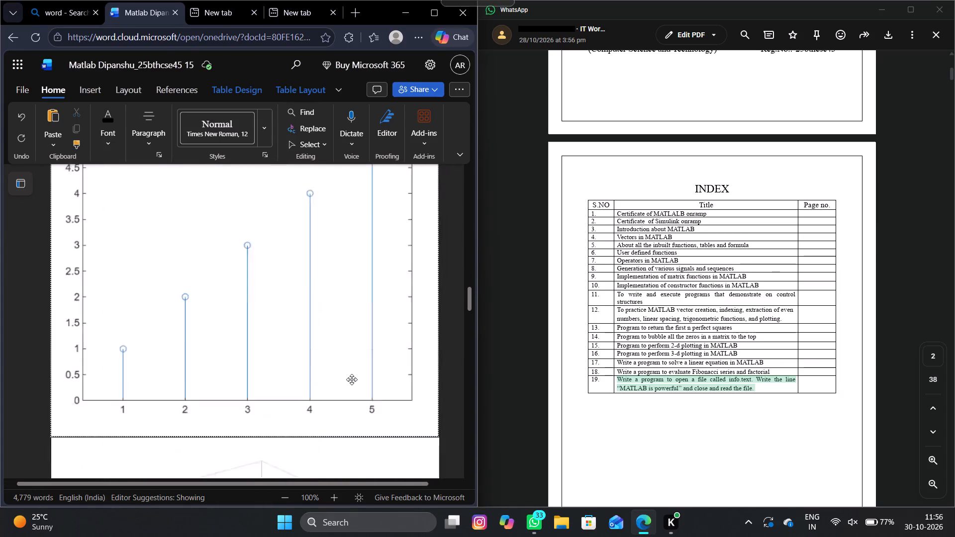
pyautogui.scroll(-7, 352, 379)
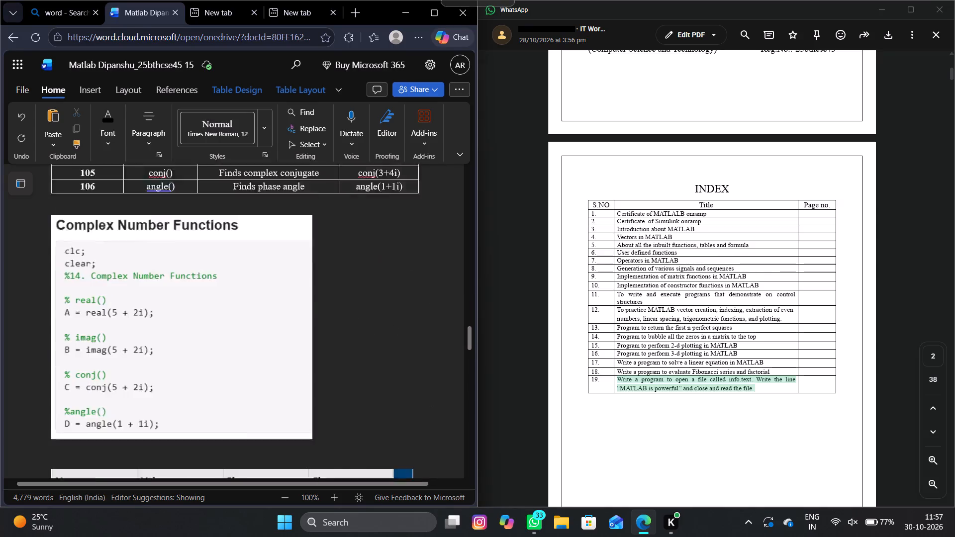
# Examine the sections from arithmetic, relational and logical operations through the user-defined functions table to Practical 06 on control structures.
pyautogui.scroll(-2, 352, 379)
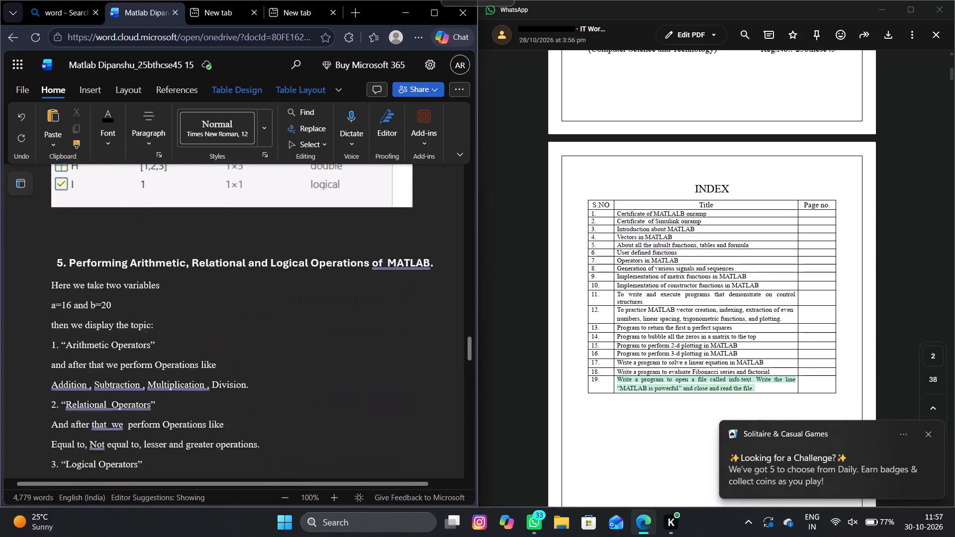
pyautogui.scroll(-4, 352, 379)
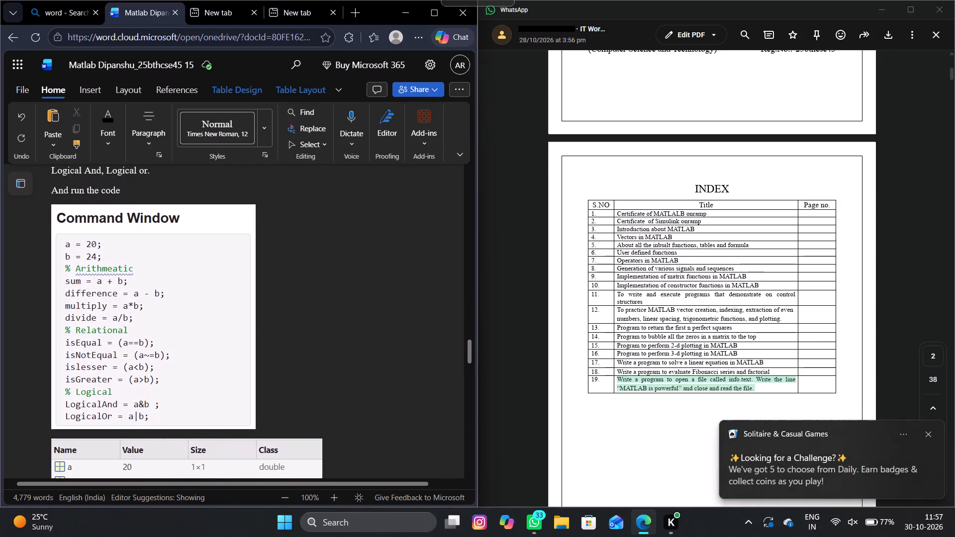
pyautogui.scroll(-6, 352, 379)
pyautogui.scroll(3, 352, 379)
pyautogui.scroll(-1, 352, 379)
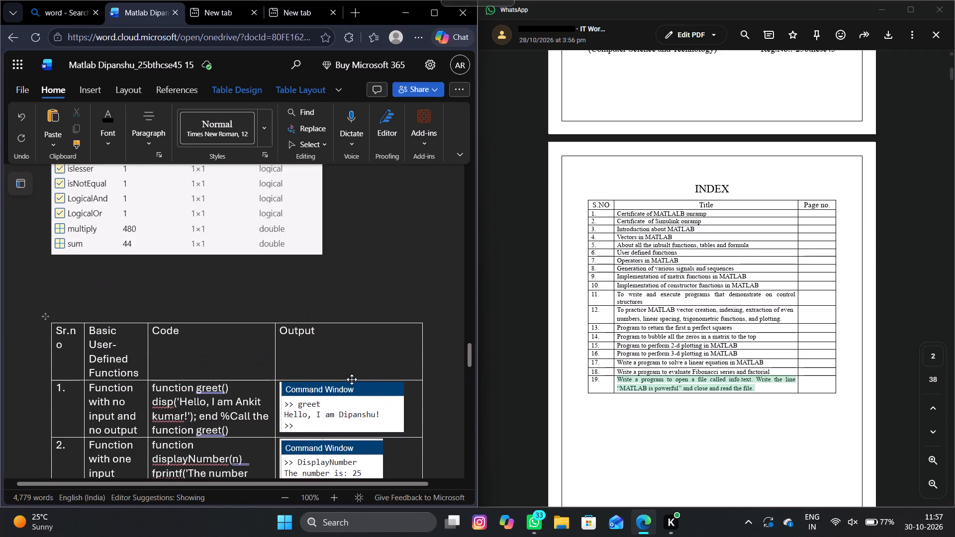
pyautogui.scroll(-4, 352, 379)
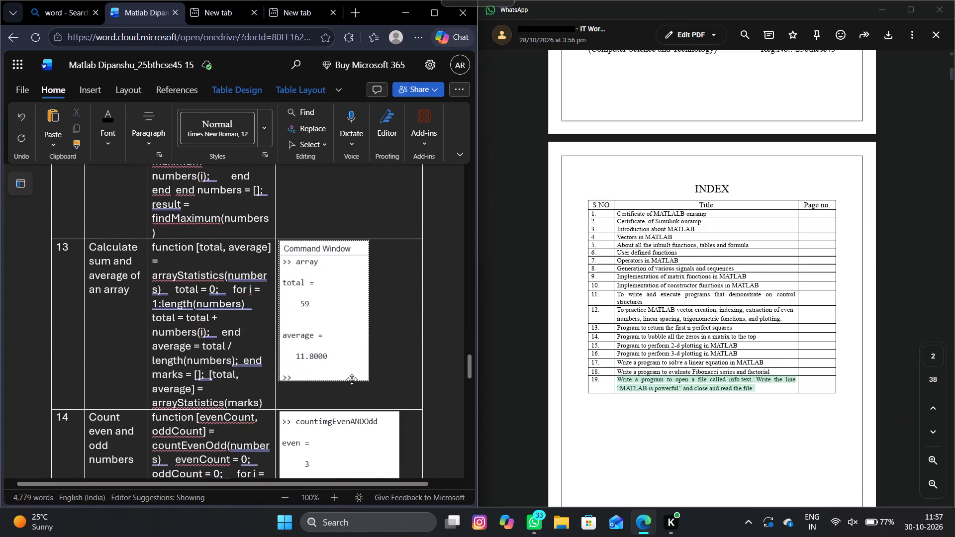
pyautogui.scroll(-4, 352, 379)
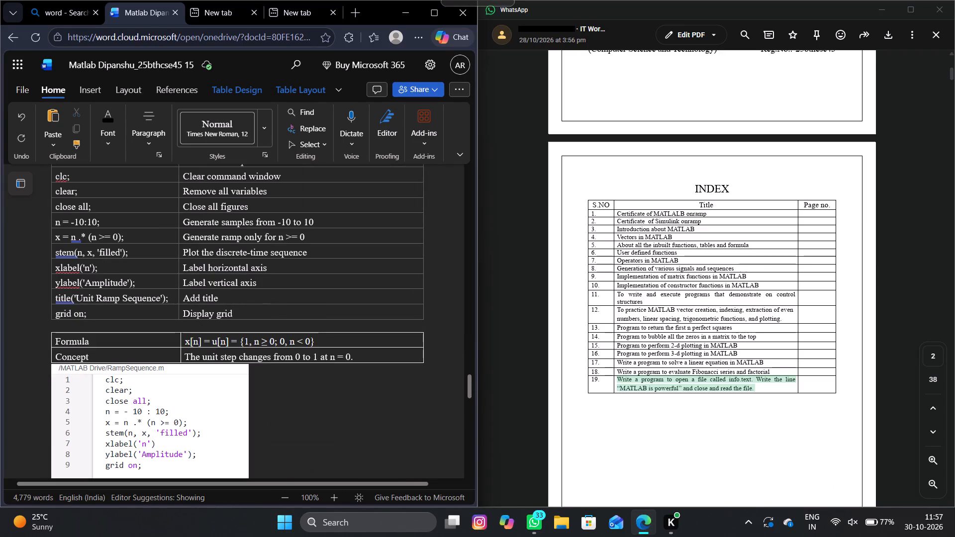
pyautogui.scroll(-9, 352, 379)
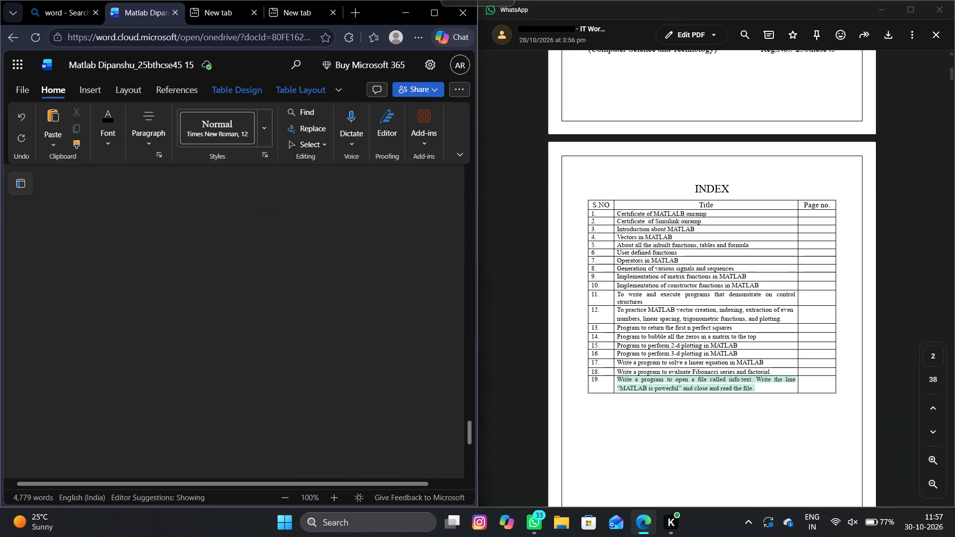
pyautogui.scroll(-17, 352, 379)
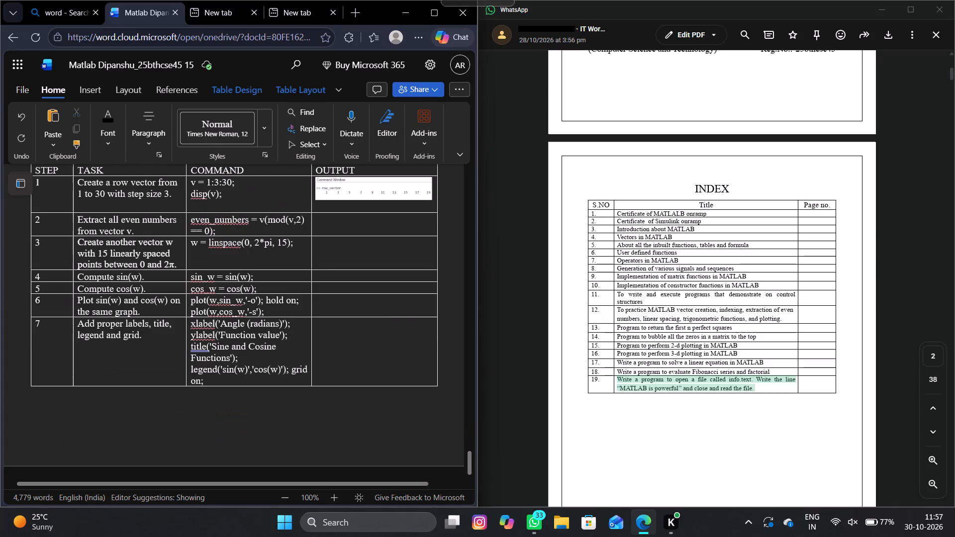
pyautogui.scroll(4, 352, 379)
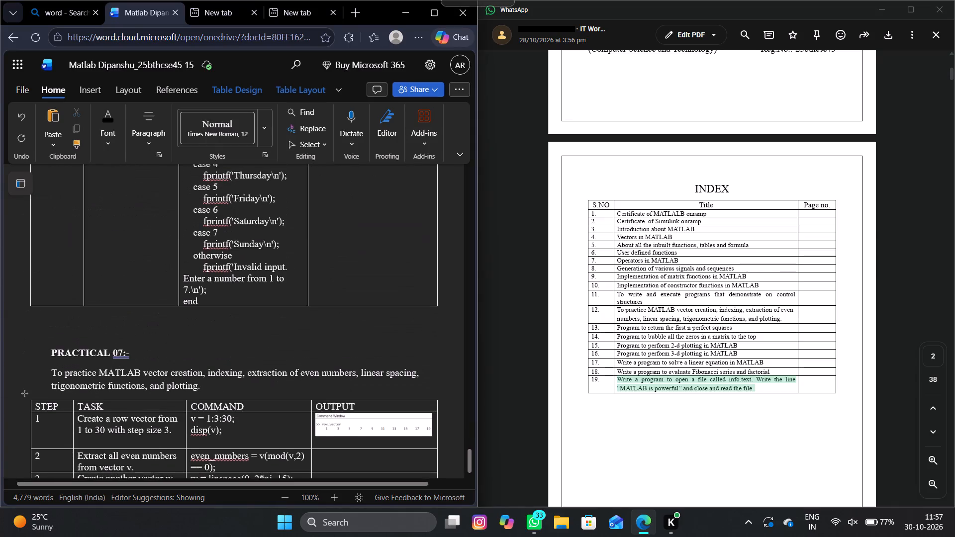
pyautogui.scroll(1, 352, 379)
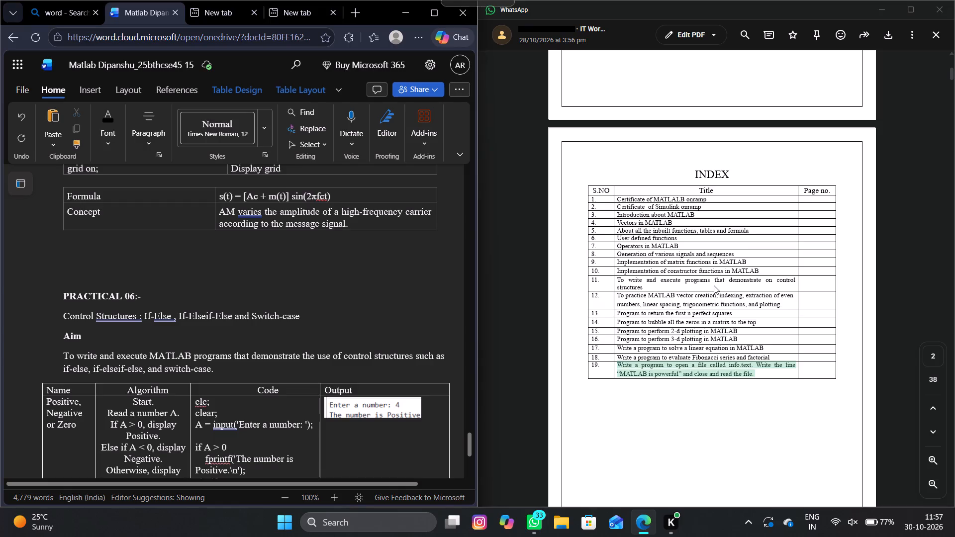
# Go back through the signal sections to the user-defined functions table and check where the signals and sequences section begins.
pyautogui.scroll(4, 446, 243)
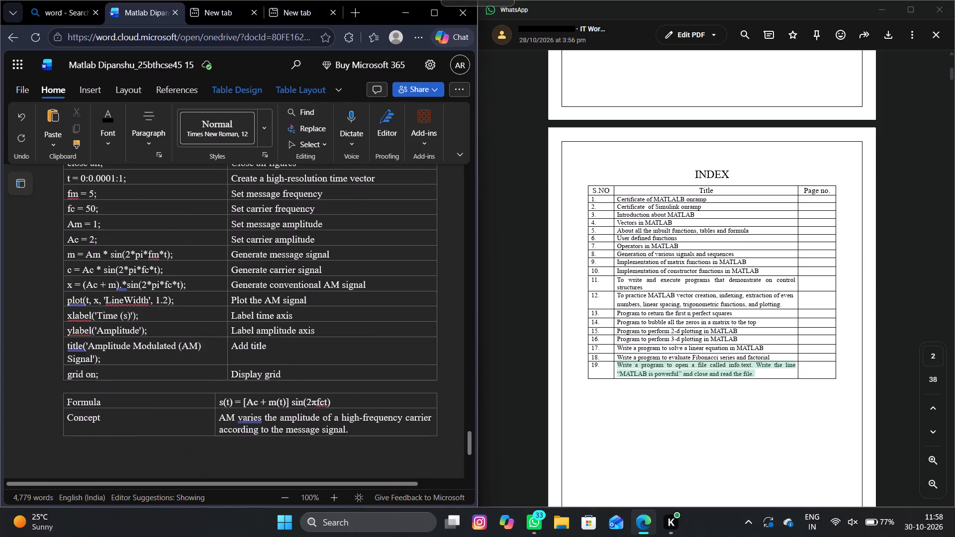
pyautogui.scroll(13, 446, 243)
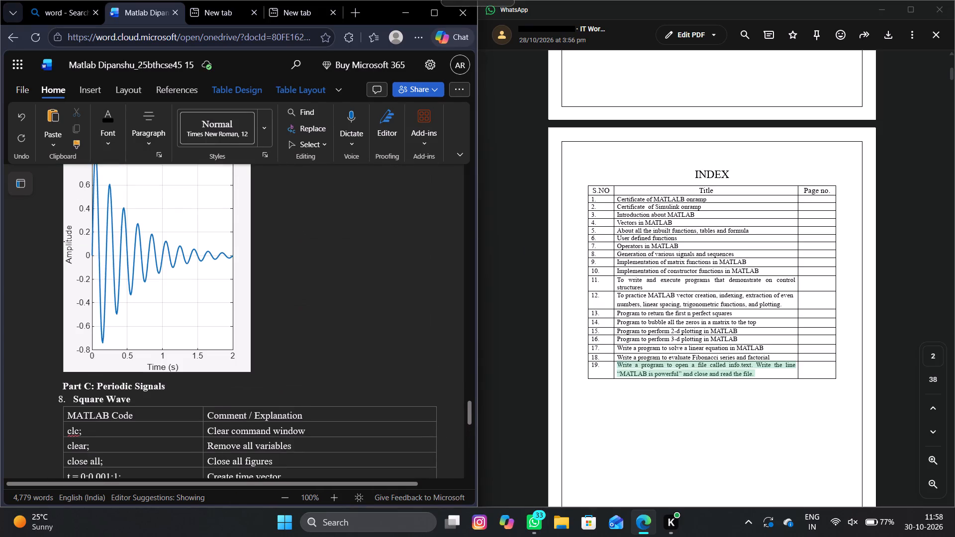
pyautogui.scroll(5, 446, 243)
pyautogui.scroll(7, 315, 273)
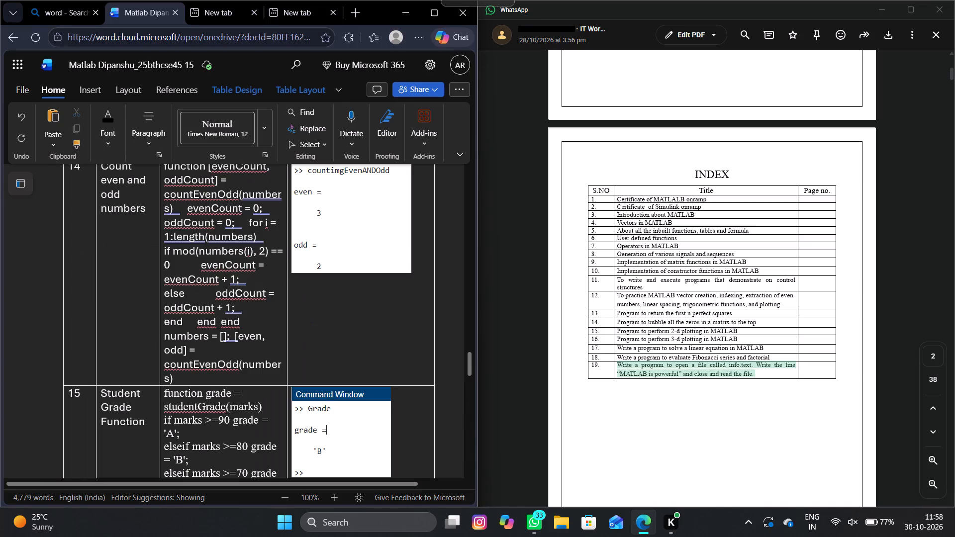
pyautogui.scroll(-3, 273, 307)
pyautogui.click(304, 322)
pyautogui.scroll(-5, 304, 322)
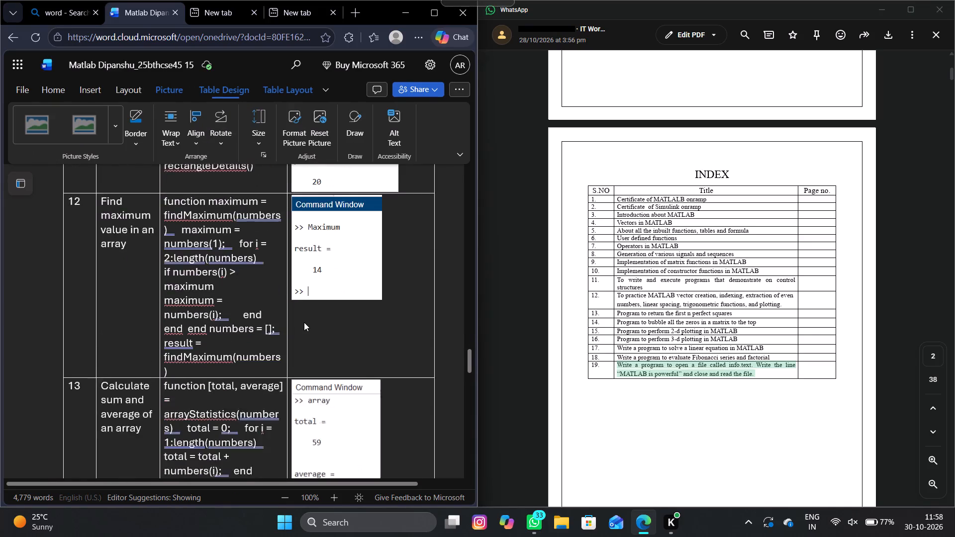
pyautogui.scroll(-3, 304, 322)
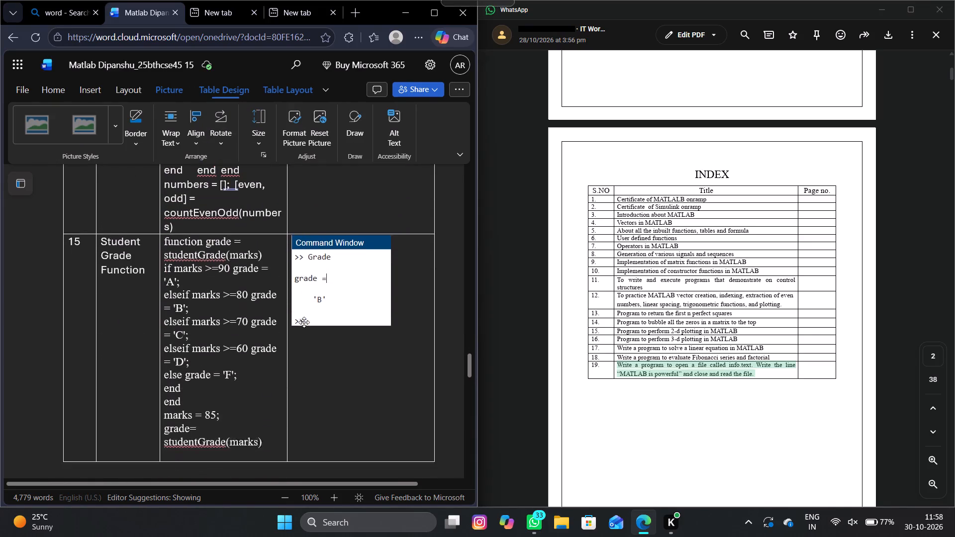
pyautogui.scroll(-2, 304, 322)
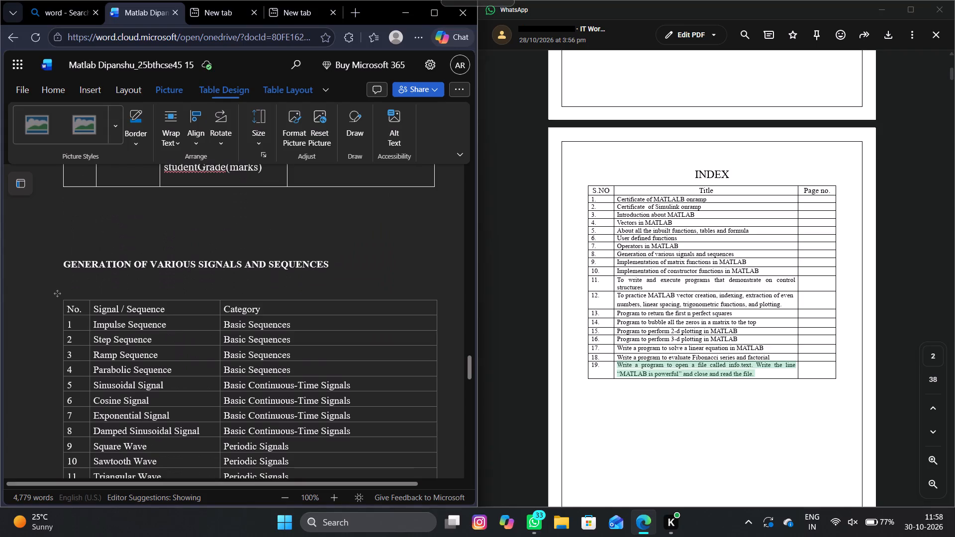
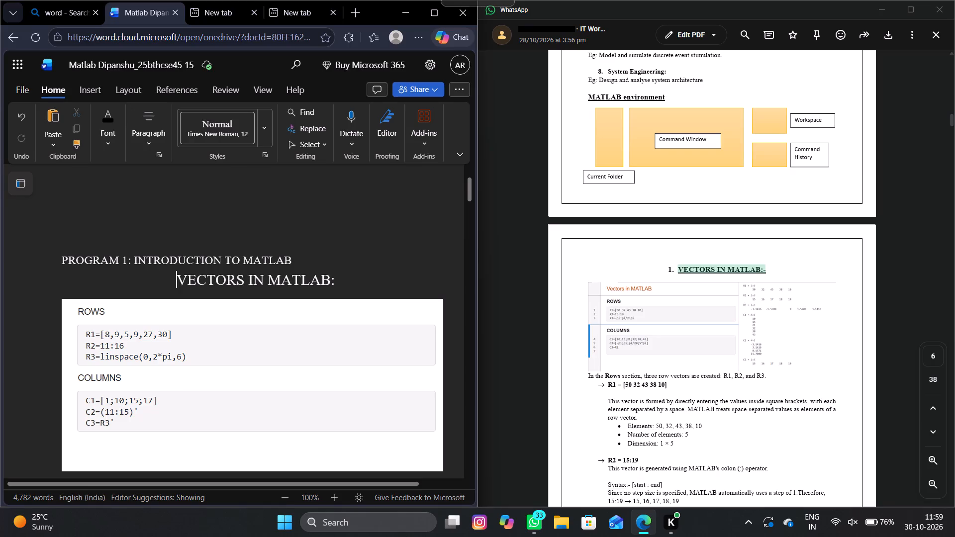
# Check the index table for the vectors entry and prefix the "VECTORS IN MATLAB:" heading with its number, "4.".
pyautogui.scroll(5, 116, 284)
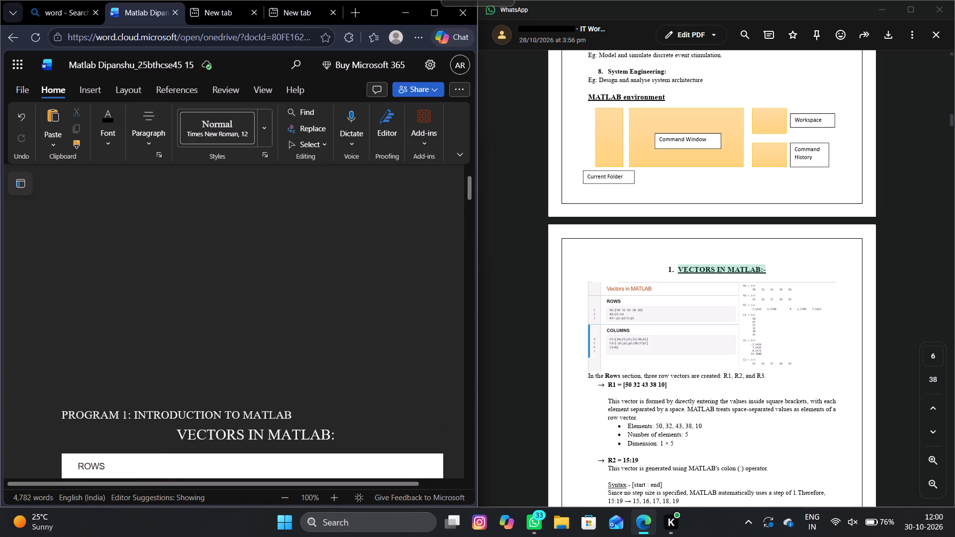
pyautogui.scroll(2, 116, 284)
pyautogui.scroll(-1, 116, 284)
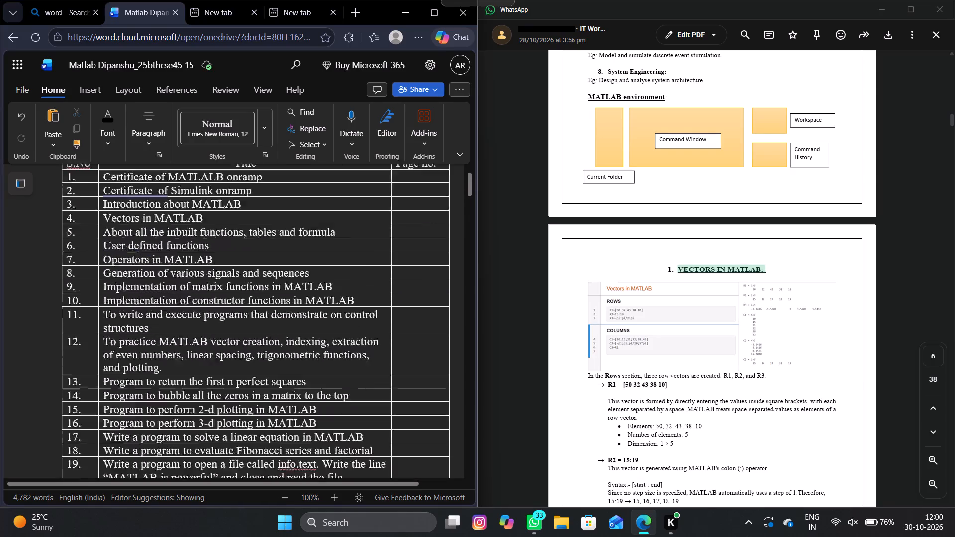
pyautogui.scroll(-2, 116, 284)
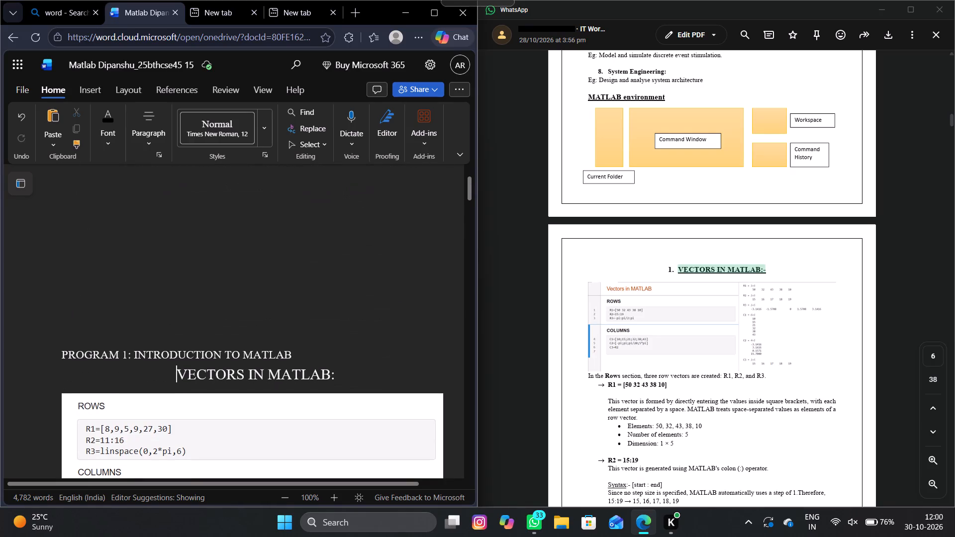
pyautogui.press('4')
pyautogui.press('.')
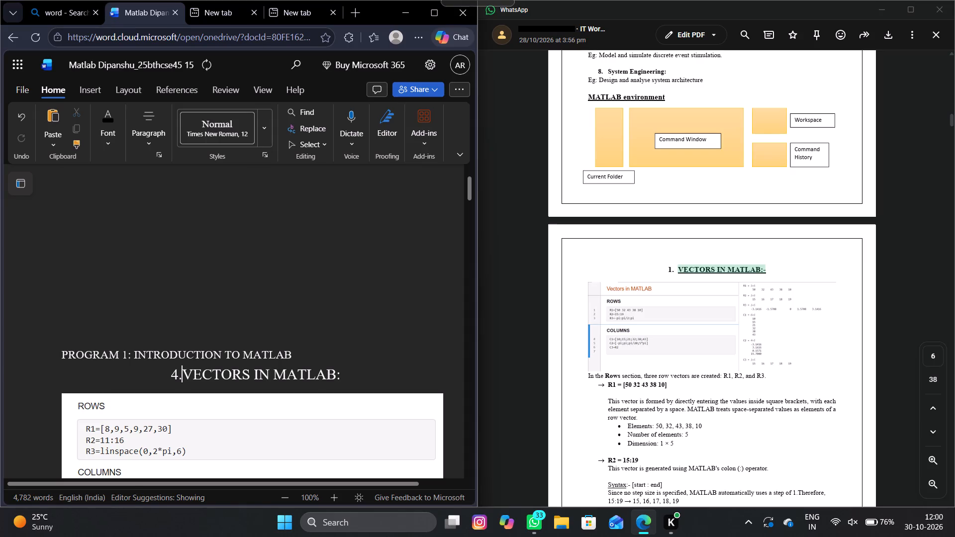
# Add a hyphen at the end of the vectors section heading so it reads "4.VECTORS IN MATLAB:-".
pyautogui.click(341, 368)
pyautogui.press('-')
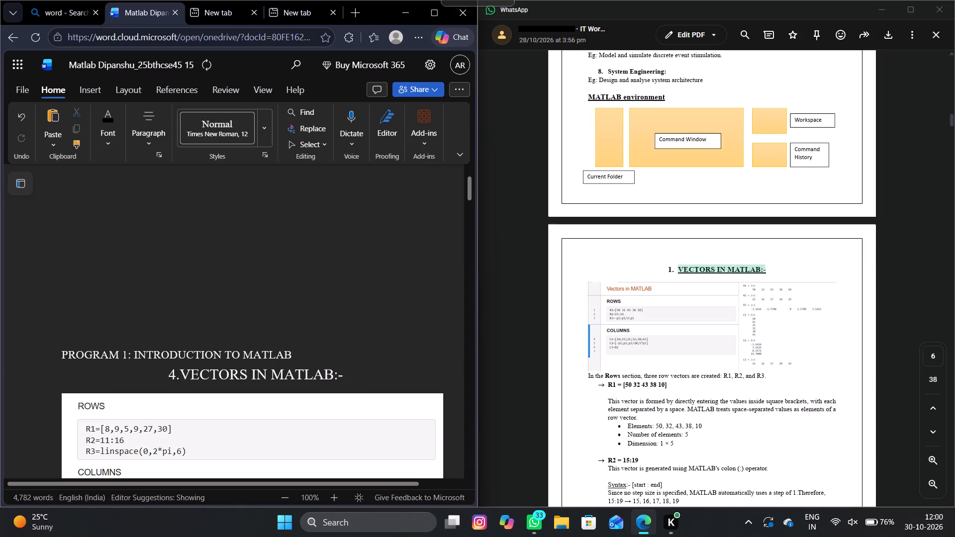
# Rewrite the introduction heading above the vectors section as "3. INTRODUCTION TO MATLAB", without the word PROGRAM.
pyautogui.scroll(3, 239, 326)
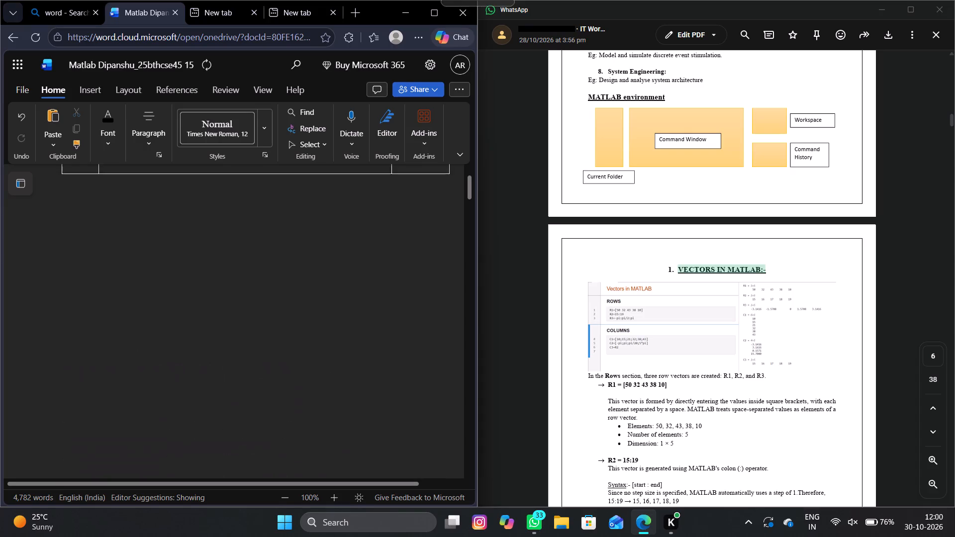
pyautogui.scroll(-4, 273, 368)
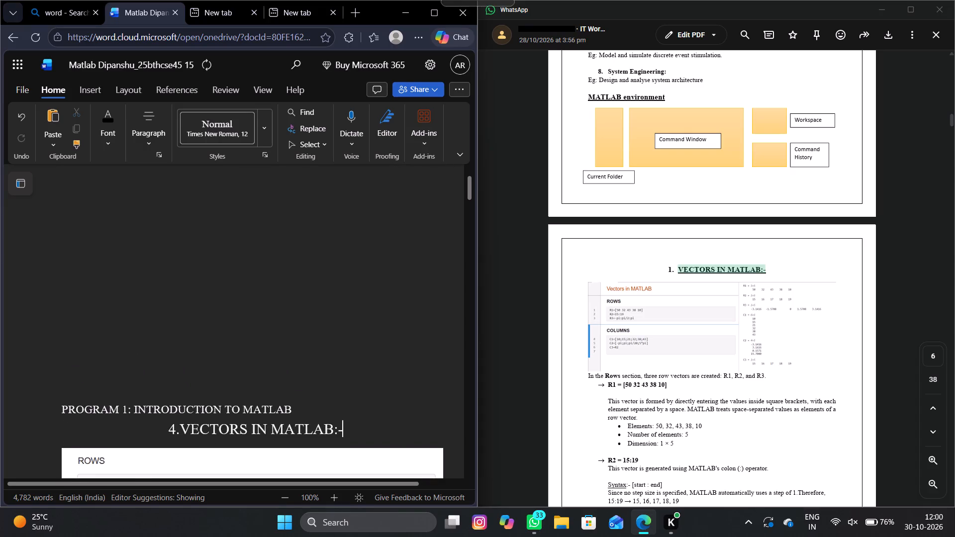
pyautogui.scroll(-2, 273, 368)
pyautogui.scroll(3, 635, 331)
pyautogui.scroll(-1, 635, 331)
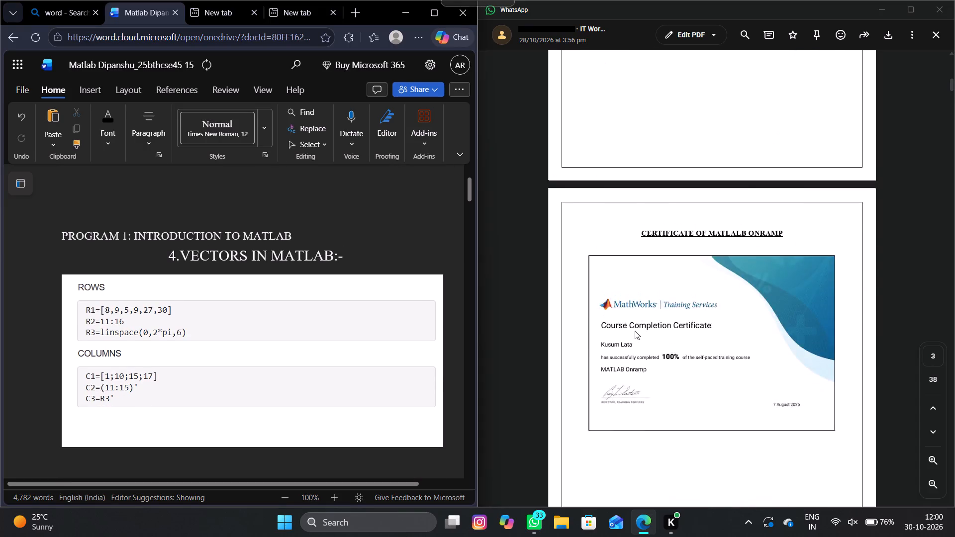
pyautogui.scroll(-1, 635, 331)
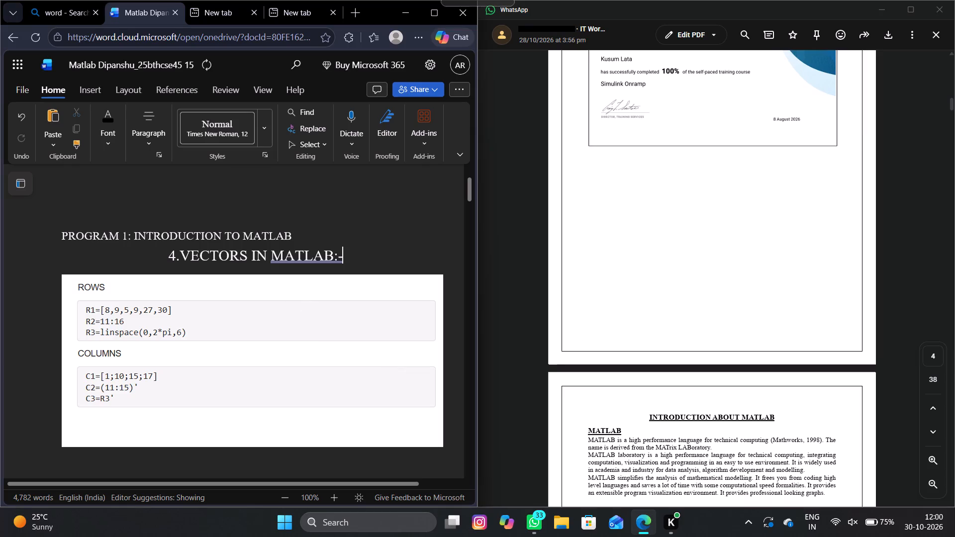
pyautogui.click(127, 236)
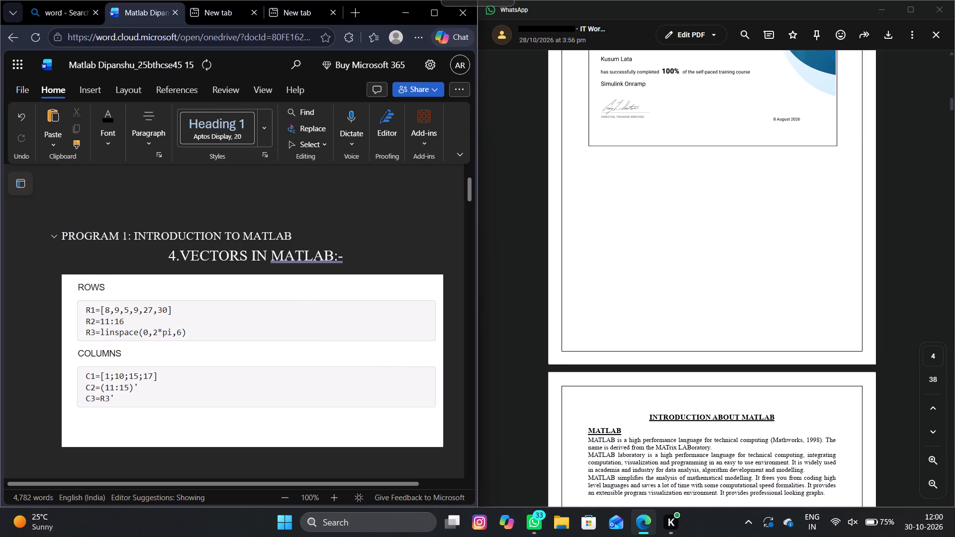
pyautogui.press('BackSpace')
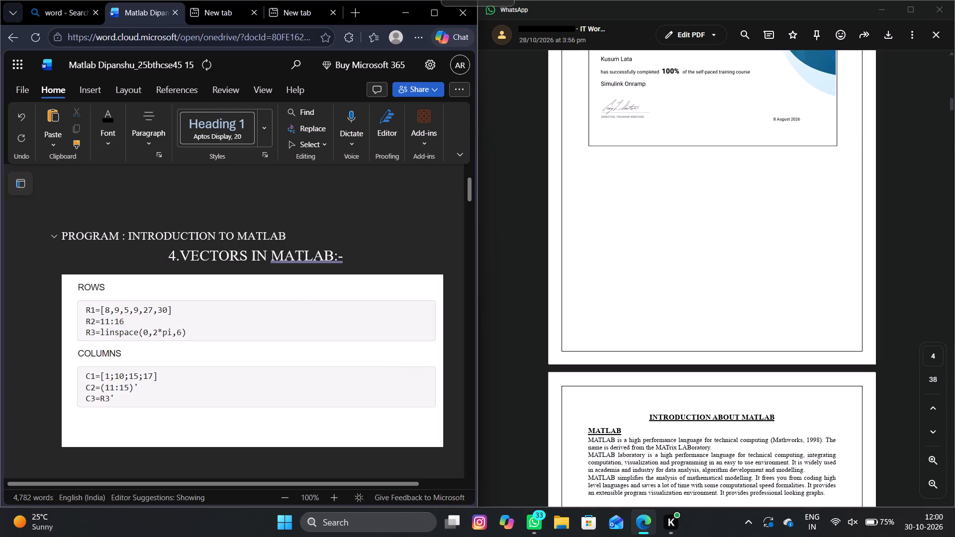
pyautogui.press('5')
pyautogui.press('BackSpace')
pyautogui.press('3')
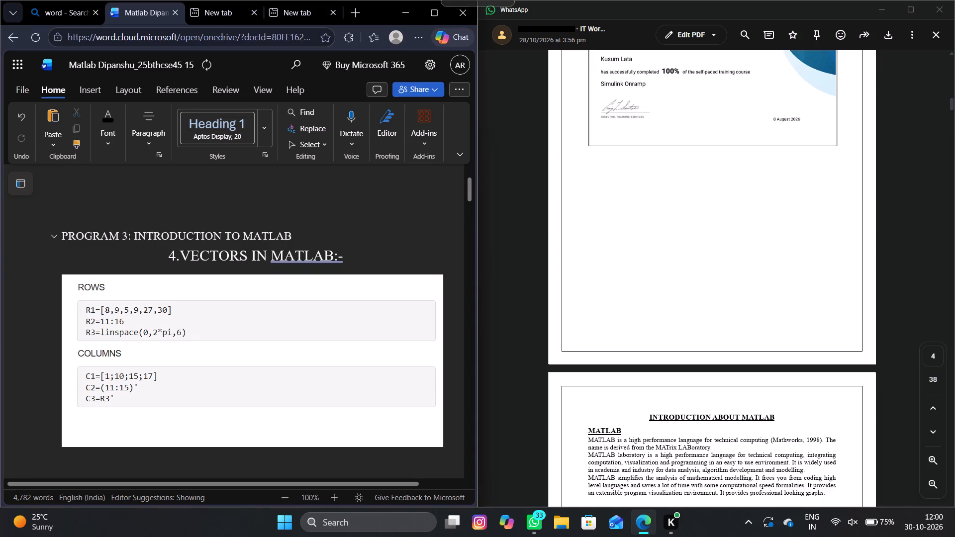
pyautogui.press('Right')
pyautogui.press('BackSpace')
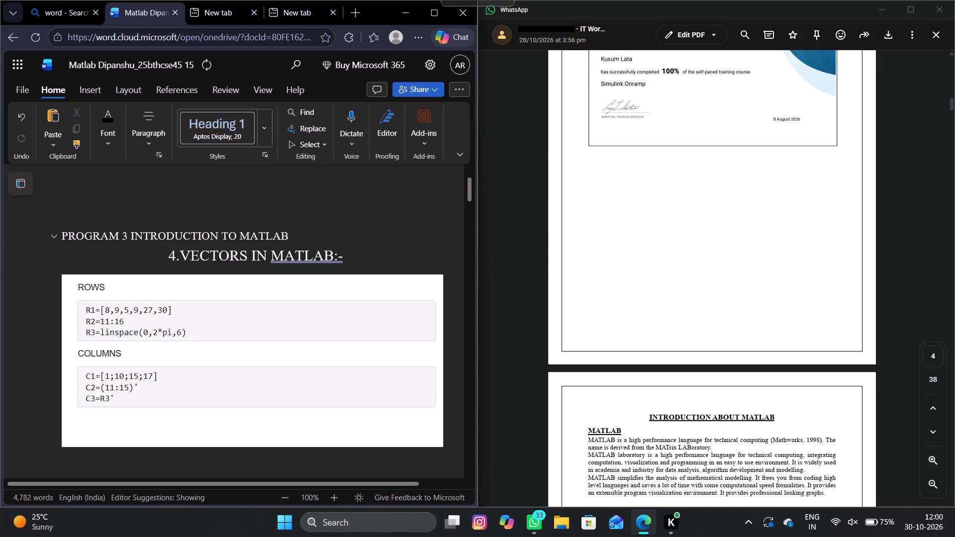
pyautogui.press('.')
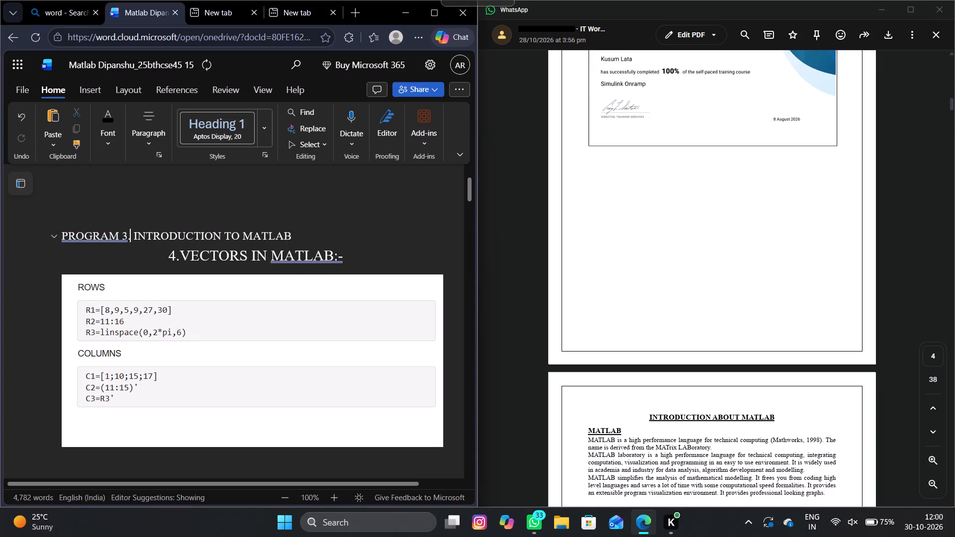
pyautogui.moveTo(122, 237); pyautogui.dragTo(57, 236)
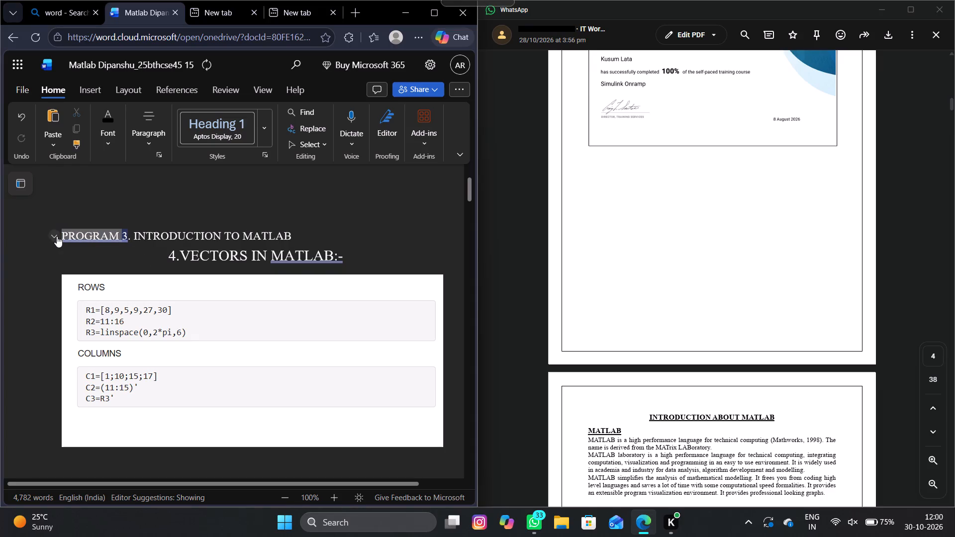
pyautogui.moveTo(57, 236); pyautogui.dragTo(54, 235)
pyautogui.press('BackSpace')
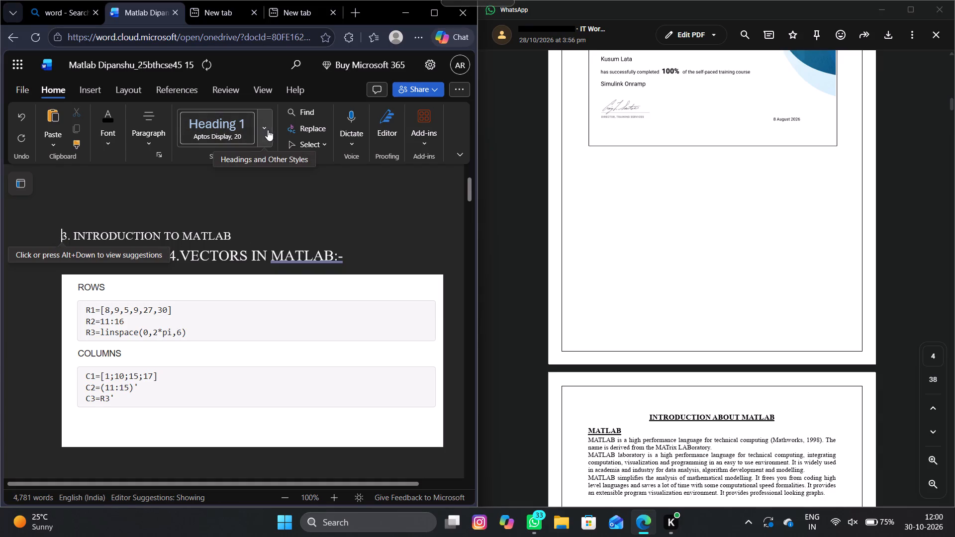
# Center the "3. INTRODUCTION TO MATLAB" heading.
pyautogui.click(158, 122)
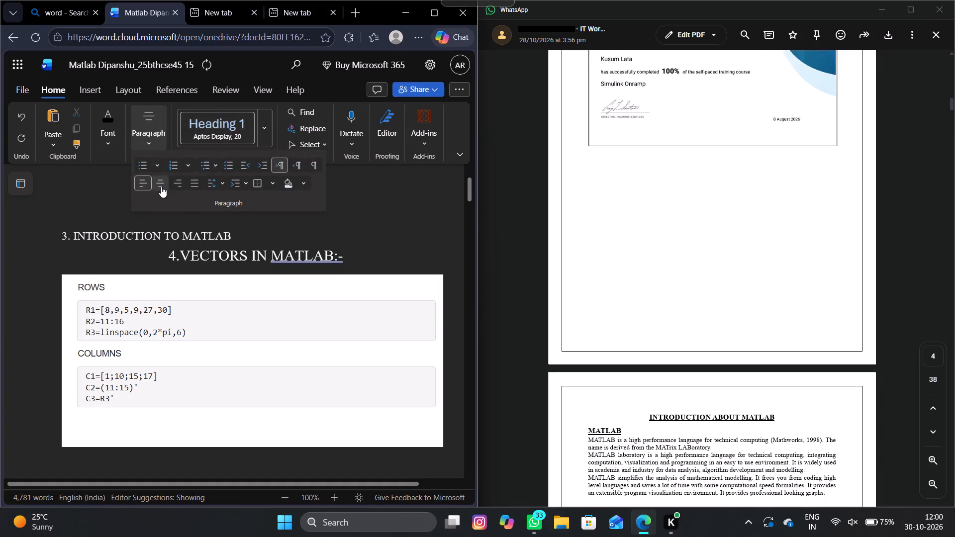
pyautogui.click(161, 186)
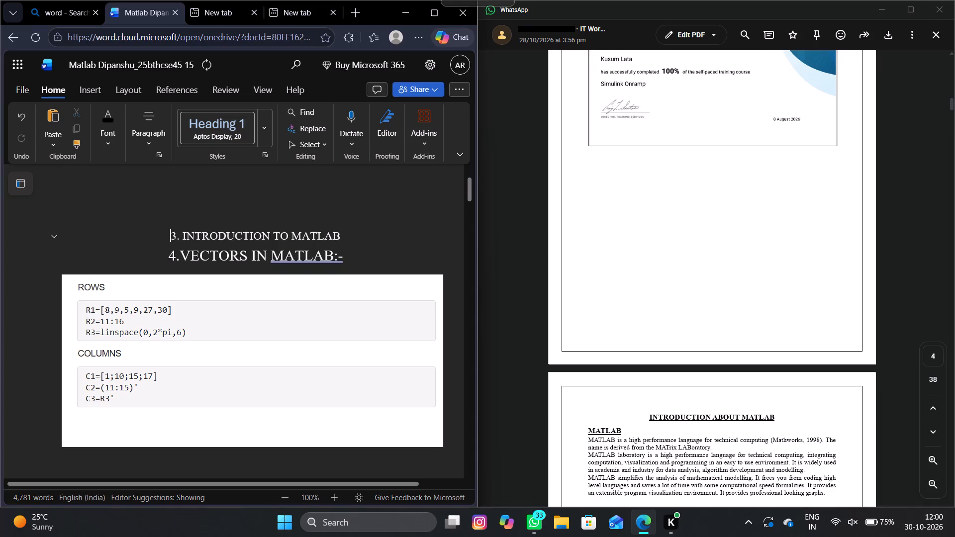
# Compare the introduction heading's font size with the vectors heading's and set the whole "3. INTRODUCTION TO MATLAB" heading to size 18.
pyautogui.moveTo(342, 236); pyautogui.dragTo(194, 242)
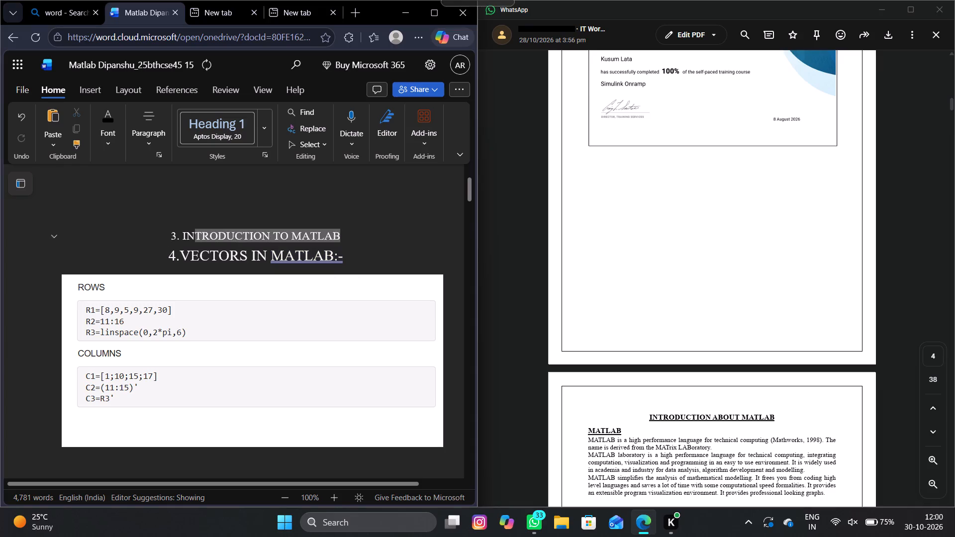
pyautogui.moveTo(194, 242); pyautogui.dragTo(187, 239)
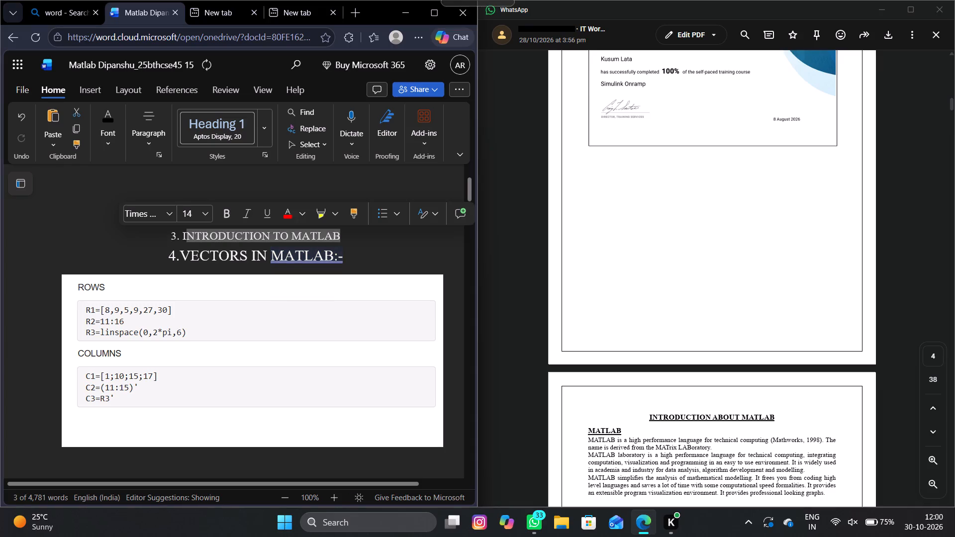
pyautogui.click(344, 255)
pyautogui.moveTo(344, 255); pyautogui.dragTo(241, 260)
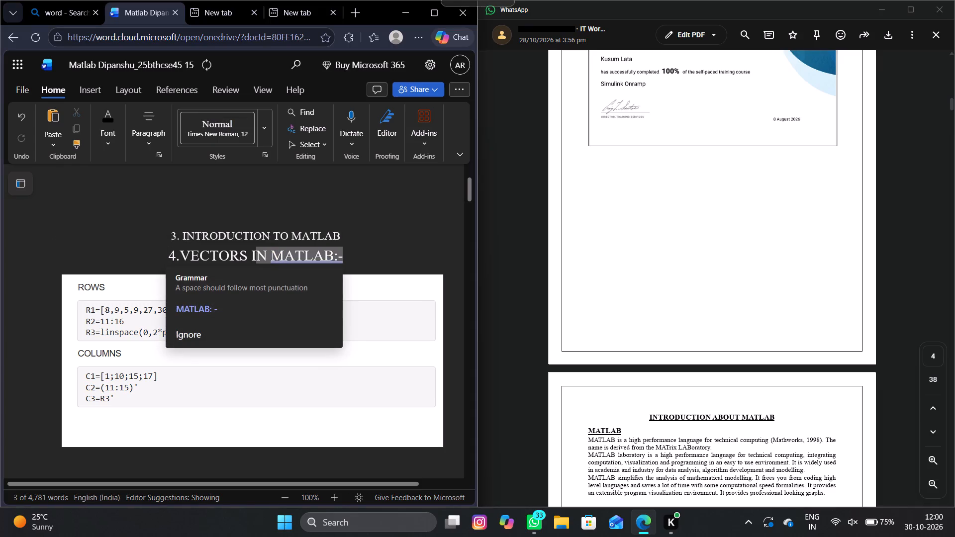
pyautogui.moveTo(241, 260); pyautogui.dragTo(180, 259)
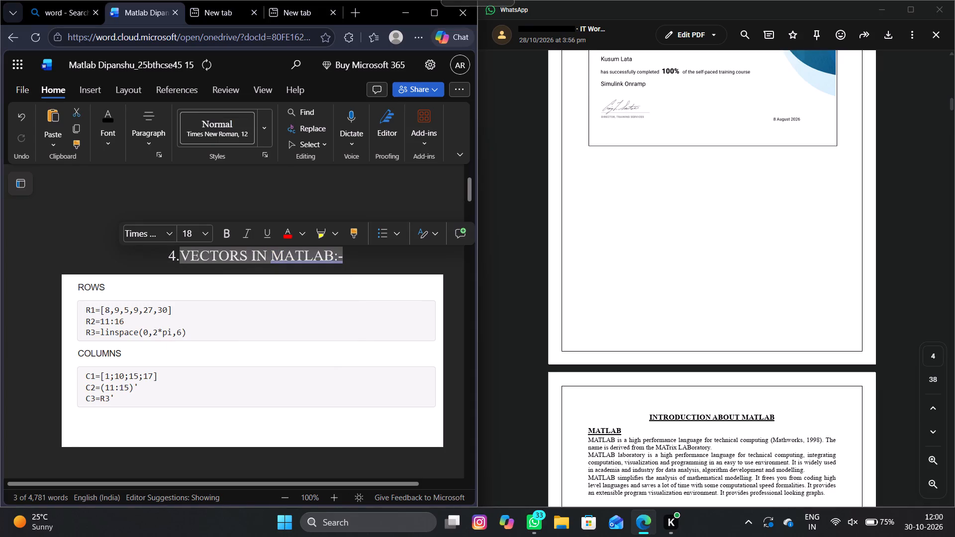
pyautogui.click(180, 259)
pyautogui.moveTo(348, 237); pyautogui.dragTo(170, 234)
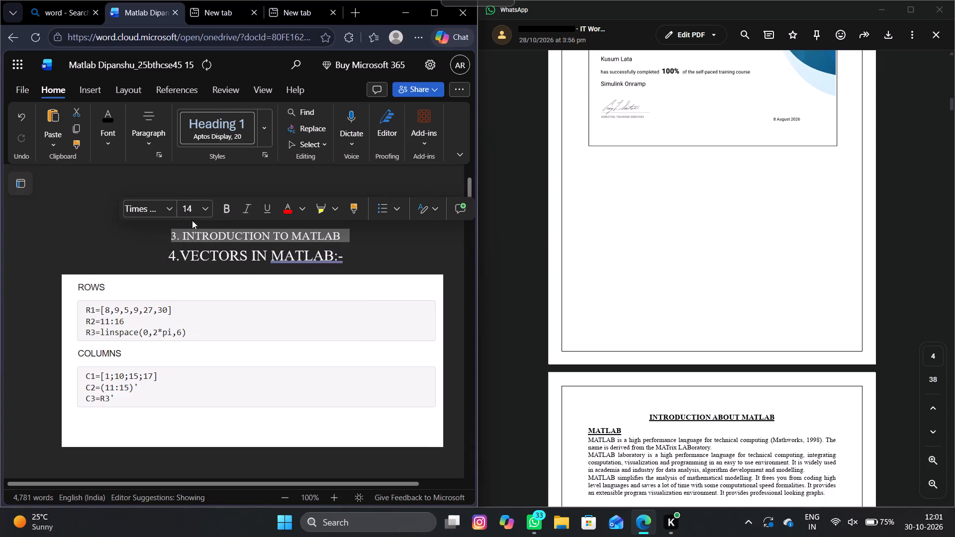
pyautogui.click(203, 208)
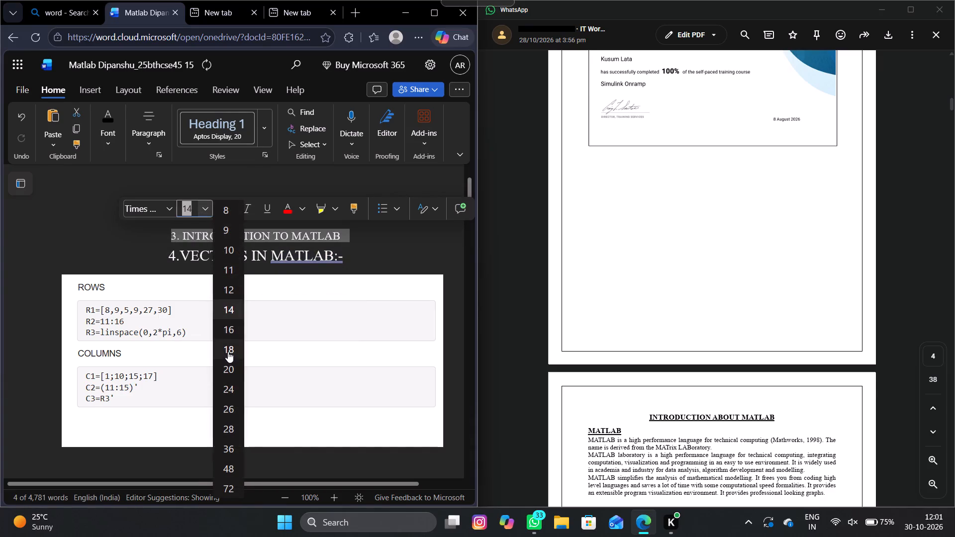
pyautogui.click(228, 352)
pyautogui.click(364, 263)
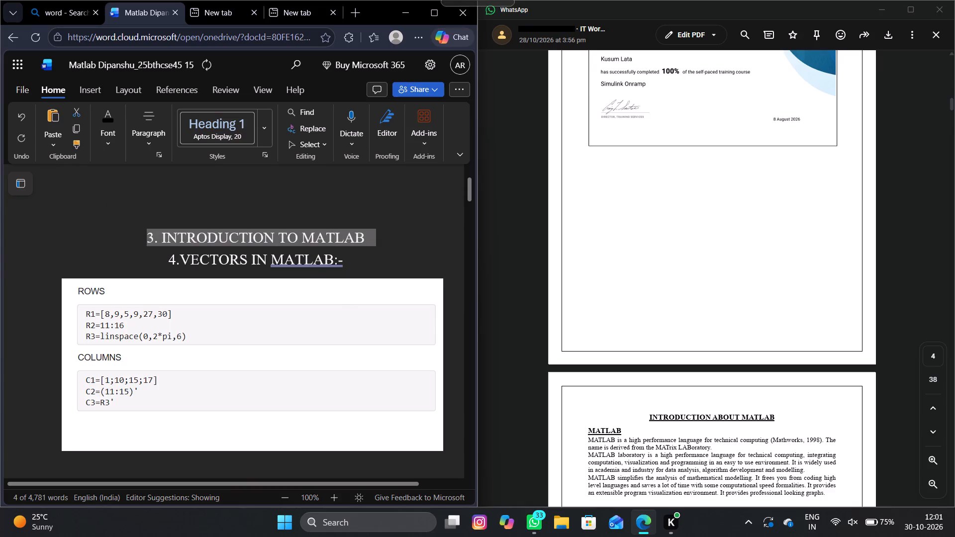
# Examine the "INTRODUCTION ABOUT MATLAB" page in the reference PDF, from the MATLAB description through the applications to the environment diagram.
pyautogui.scroll(-3, 666, 263)
pyautogui.scroll(1, 666, 263)
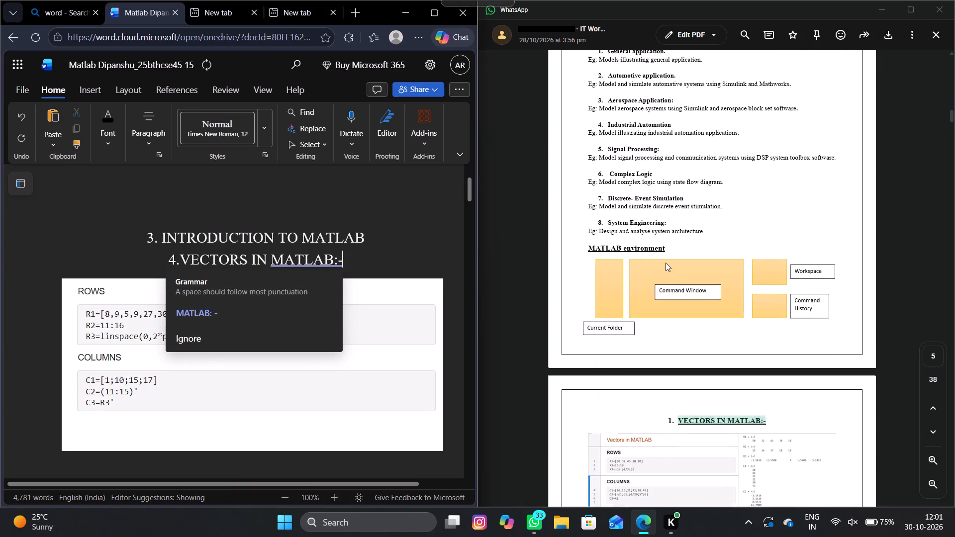
pyautogui.scroll(1, 666, 263)
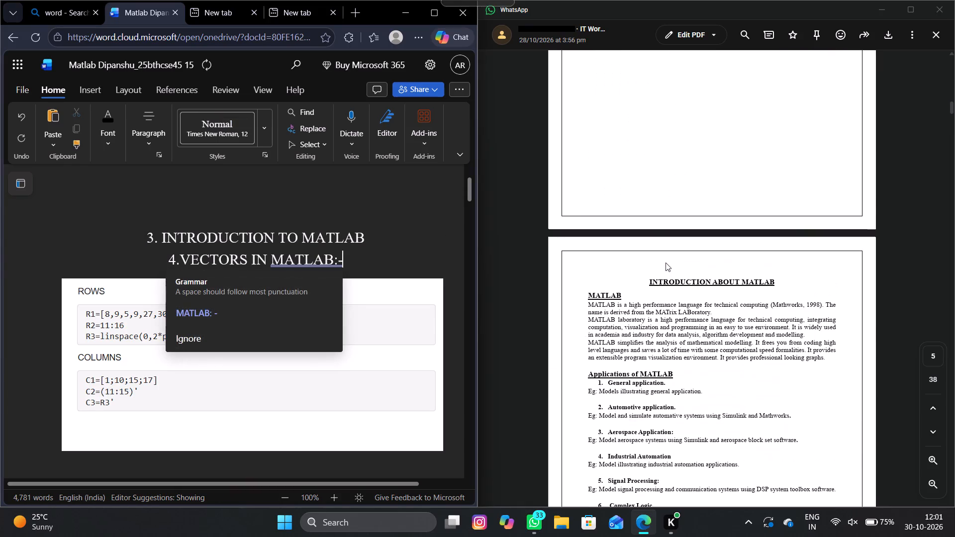
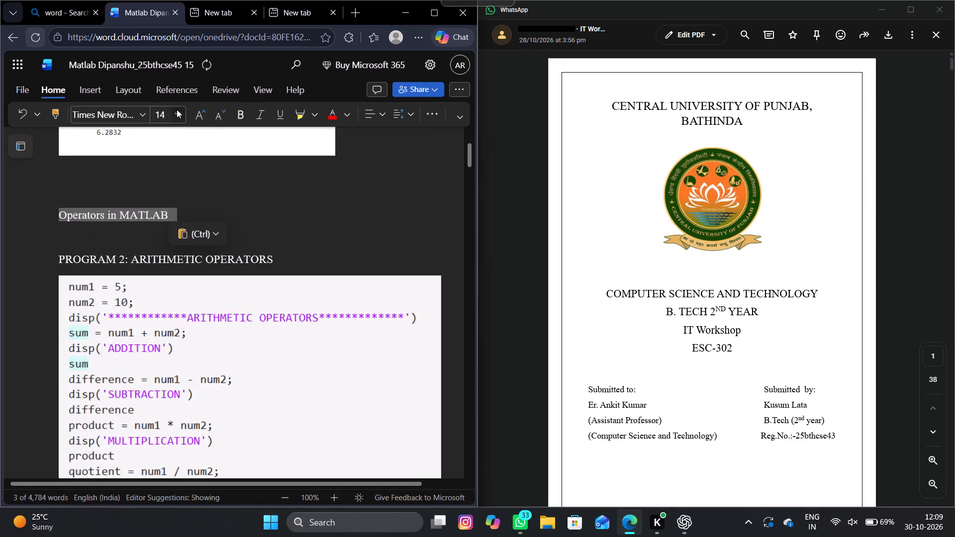
pyautogui.click(164, 268)
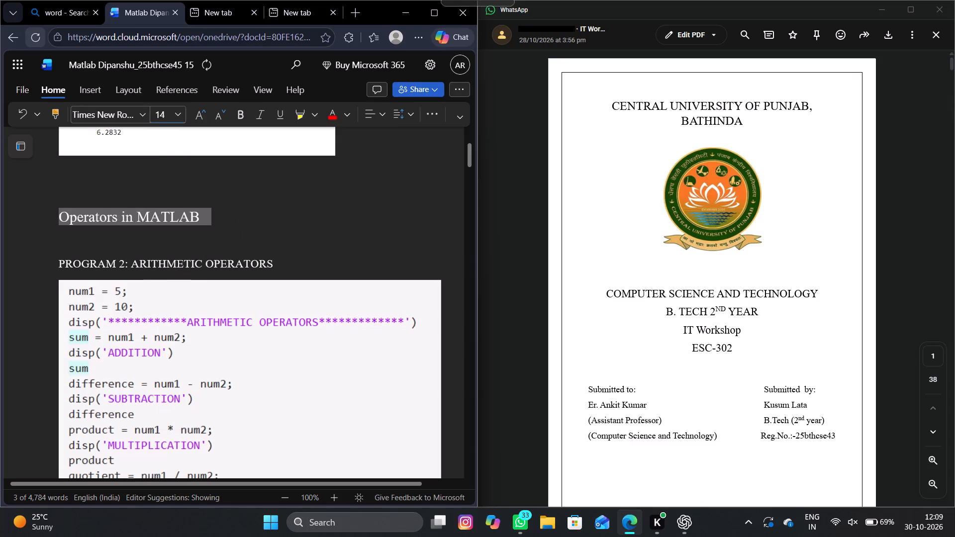
pyautogui.click(56, 209)
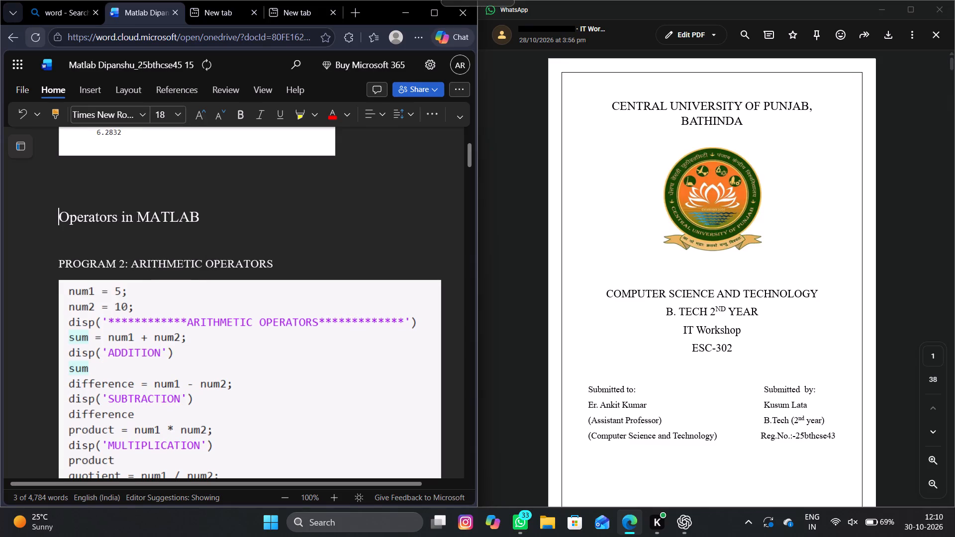
pyautogui.click(127, 90)
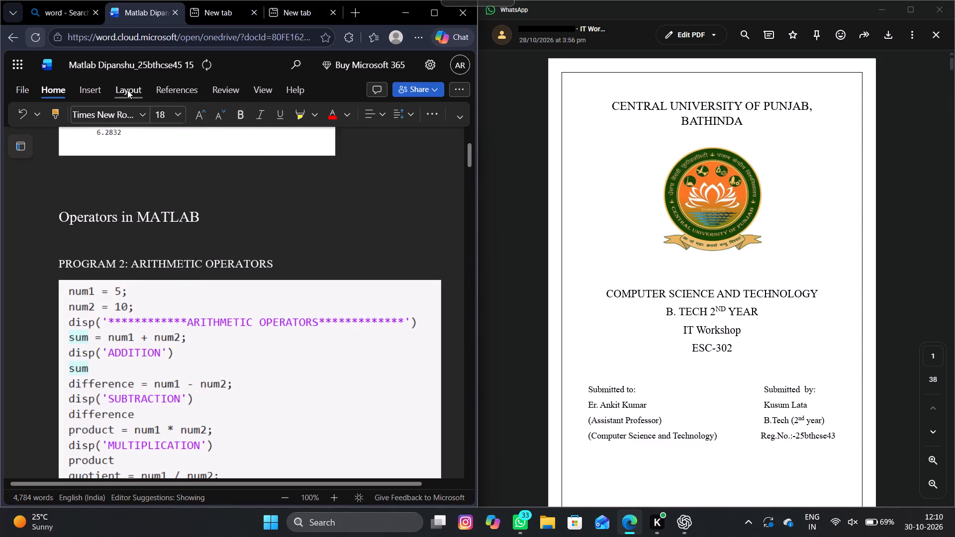
pyautogui.click(94, 89)
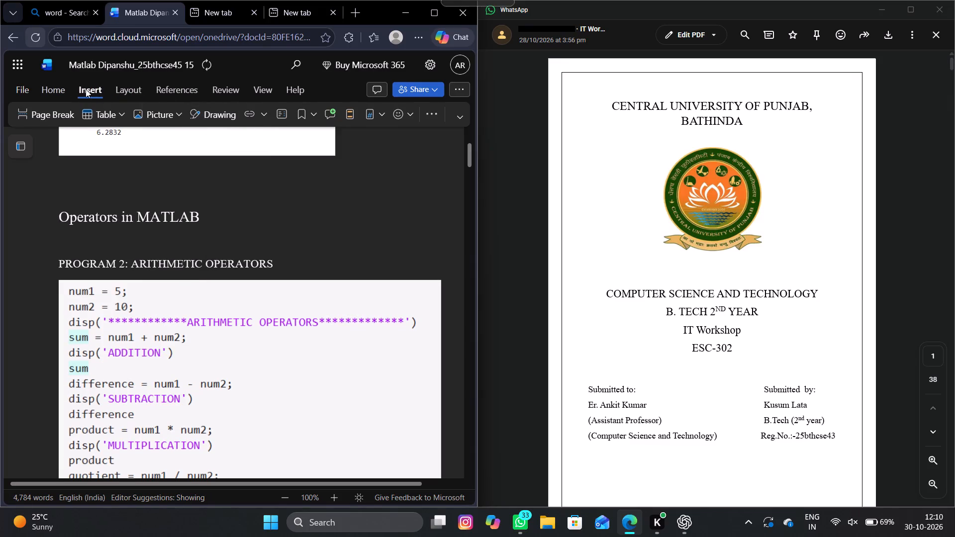
pyautogui.click(54, 88)
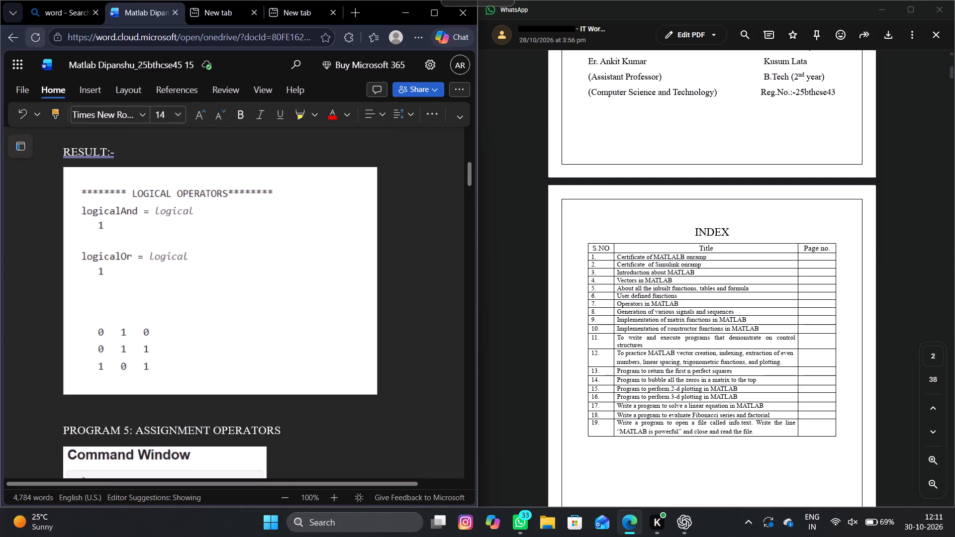
pyautogui.press('Left')
pyautogui.press('BackSpace')
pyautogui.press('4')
# Renumber the "BITWISE OPERATORS" program heading as PROGRAM 5.
pyautogui.scroll(-7, 131, 429)
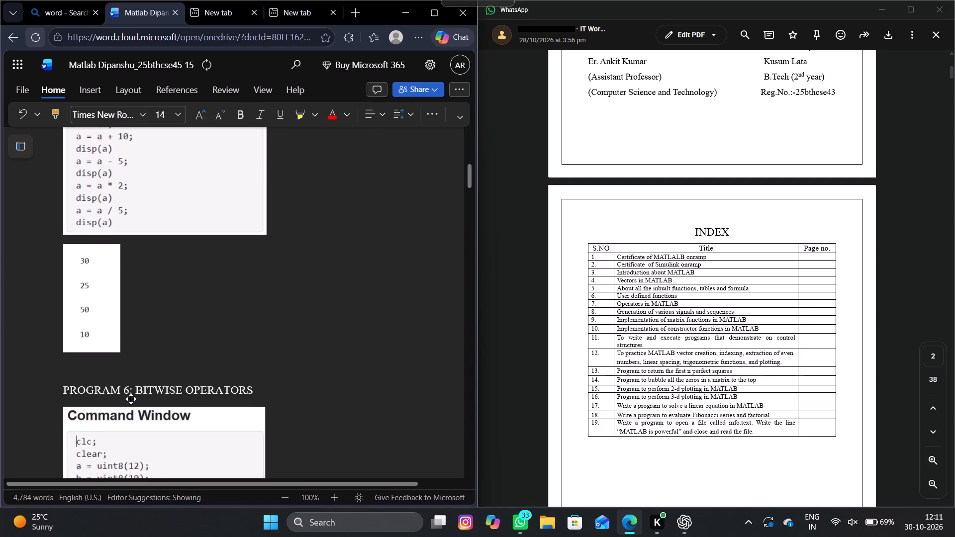
pyautogui.click(128, 366)
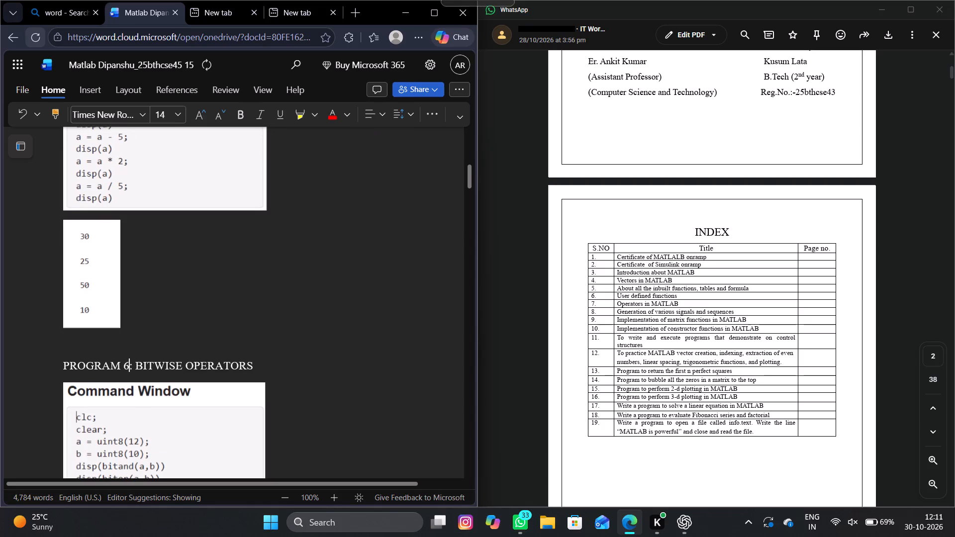
pyautogui.press('BackSpace')
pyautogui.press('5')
# Examine the built-in function sections and the User Defined Functions section in the reference PDF against the document's mathematical functions section.
pyautogui.scroll(-4, 128, 366)
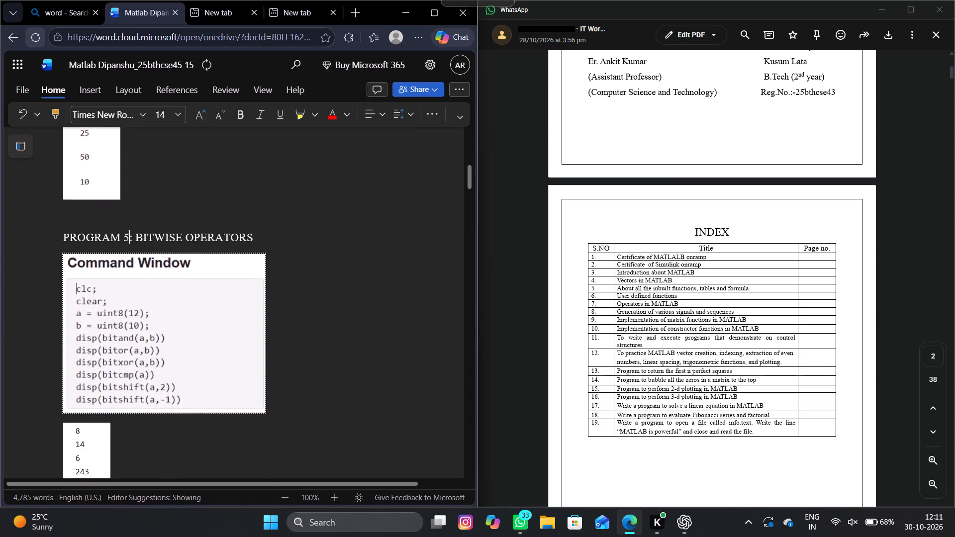
pyautogui.scroll(-1, 128, 366)
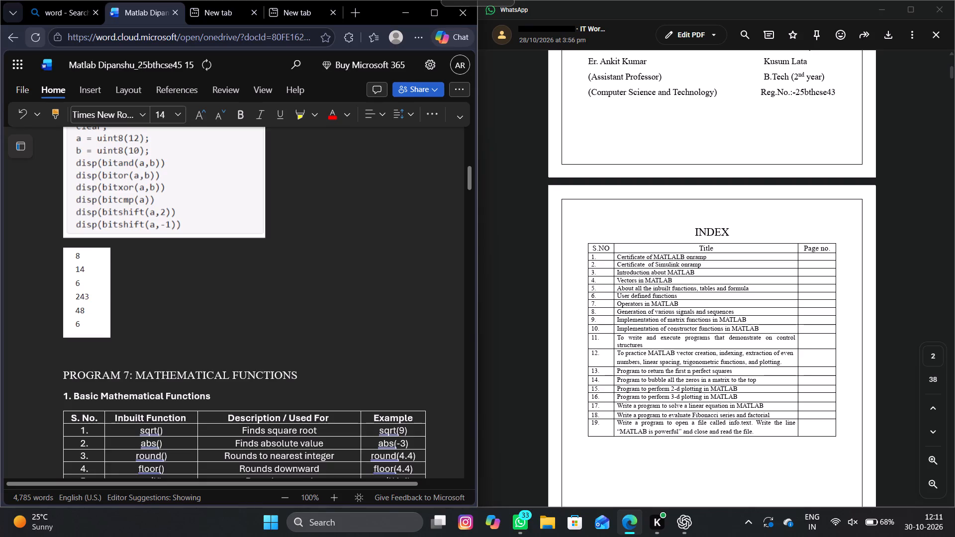
pyautogui.scroll(-1, 643, 321)
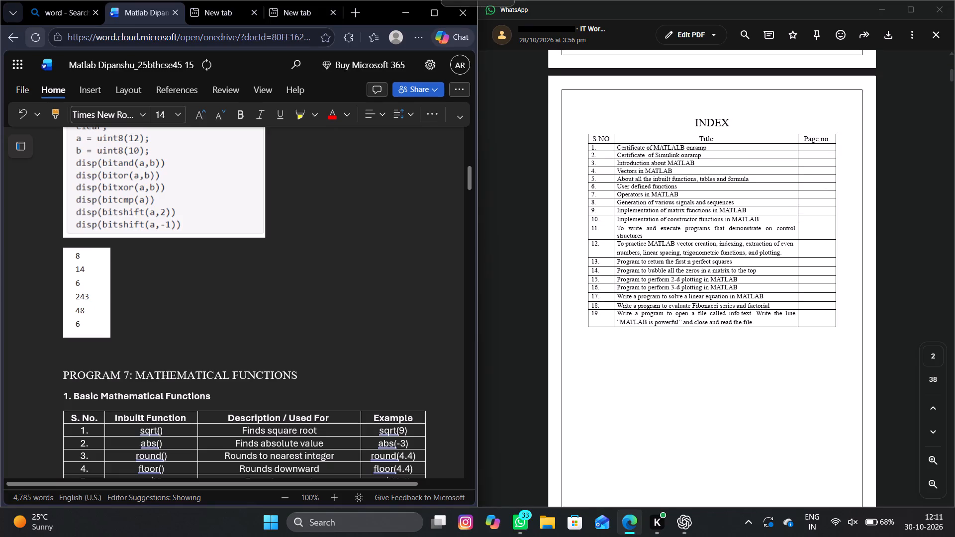
pyautogui.scroll(-2, 643, 321)
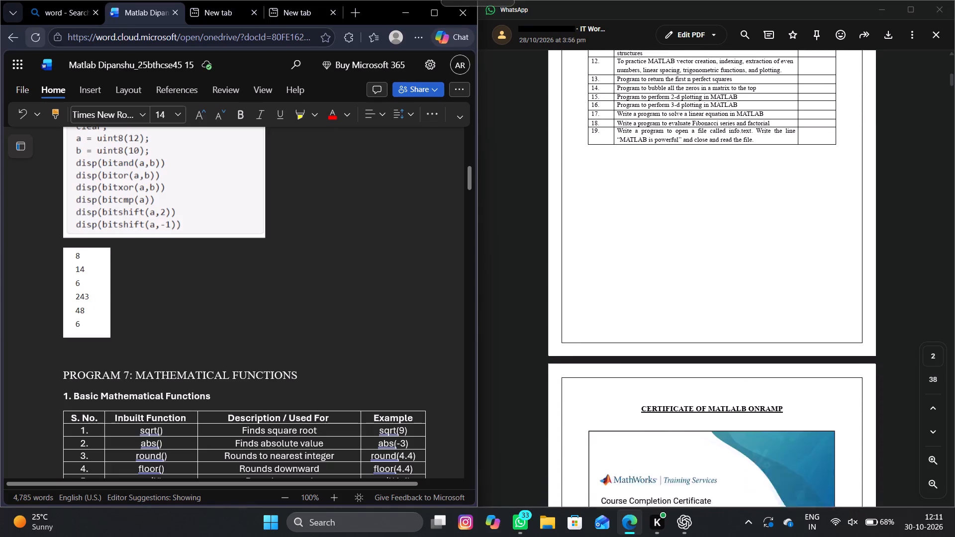
pyautogui.scroll(-7, 643, 321)
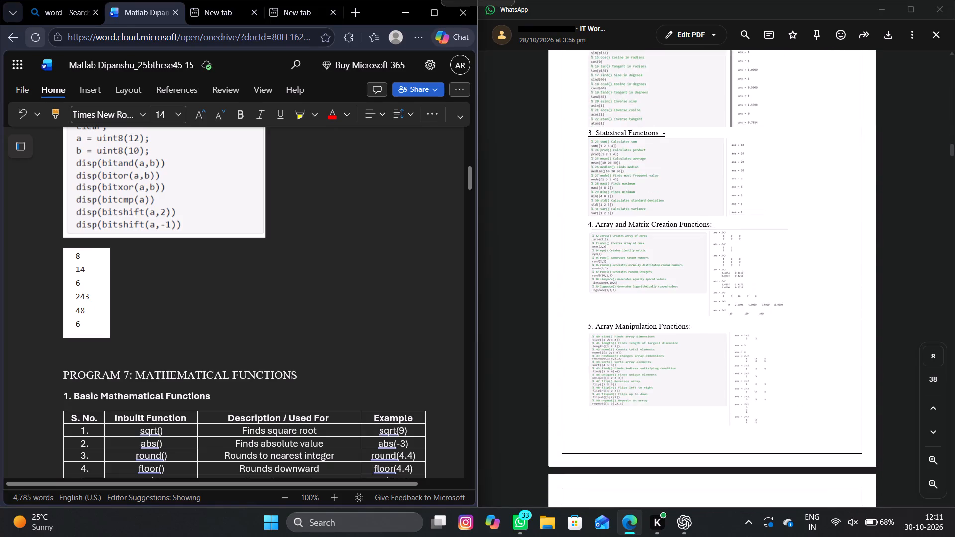
pyautogui.scroll(-5, 643, 321)
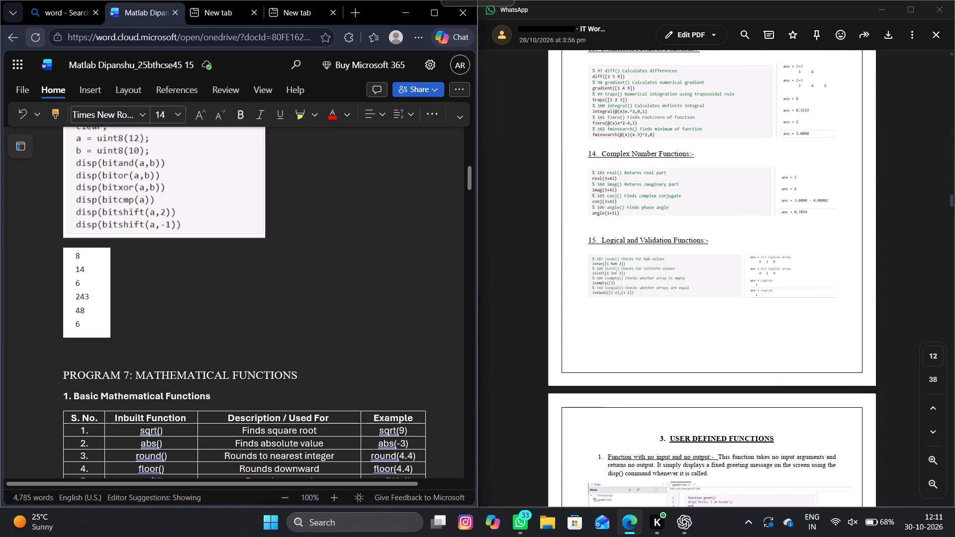
pyautogui.scroll(-1, 643, 321)
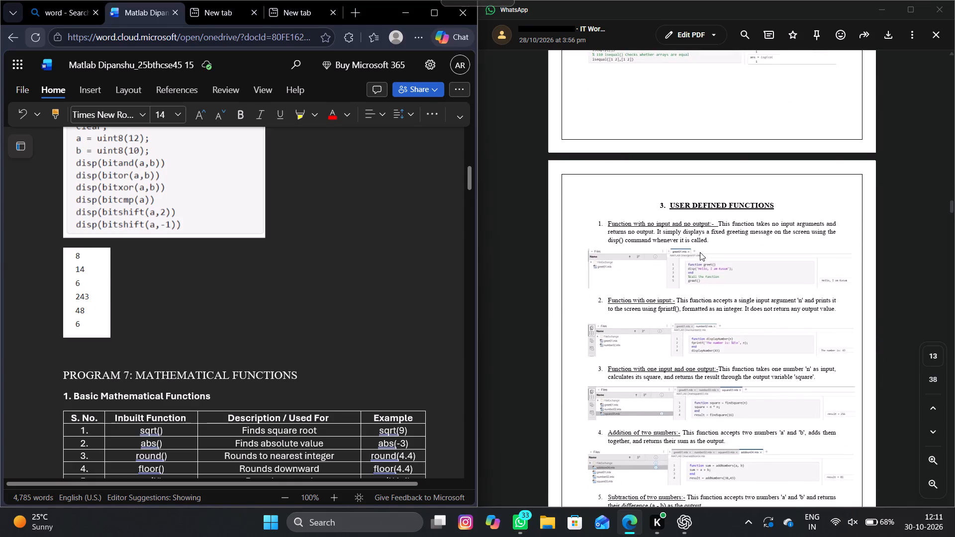
pyautogui.scroll(3, 700, 252)
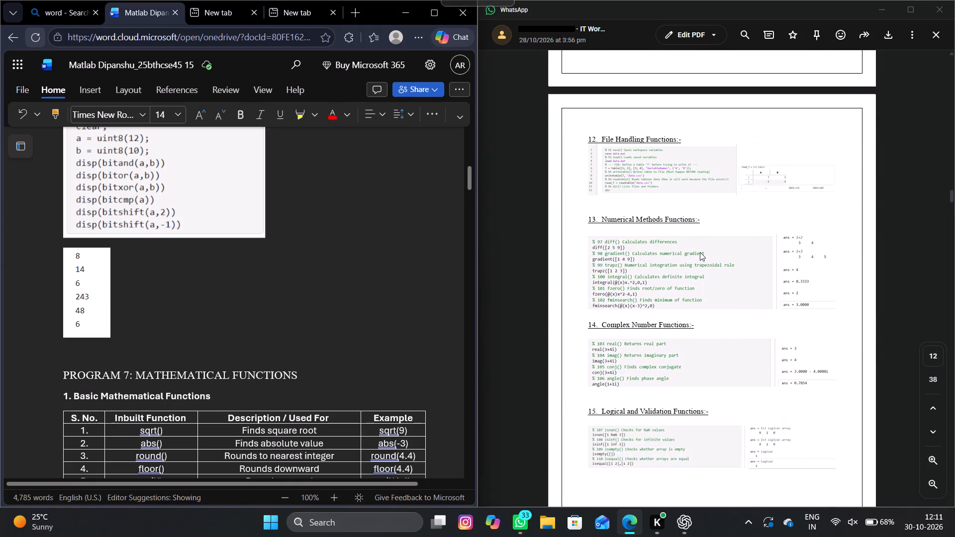
pyautogui.scroll(2, 700, 252)
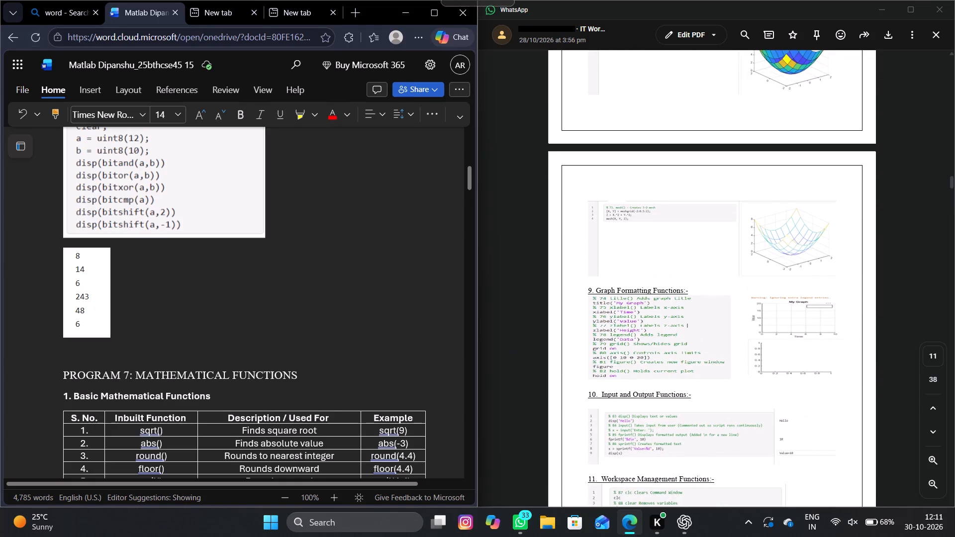
# Remove the "PROGRAM 7:" prefix from the "MATHEMATICAL FUNCTIONS" heading.
pyautogui.scroll(-1, 461, 364)
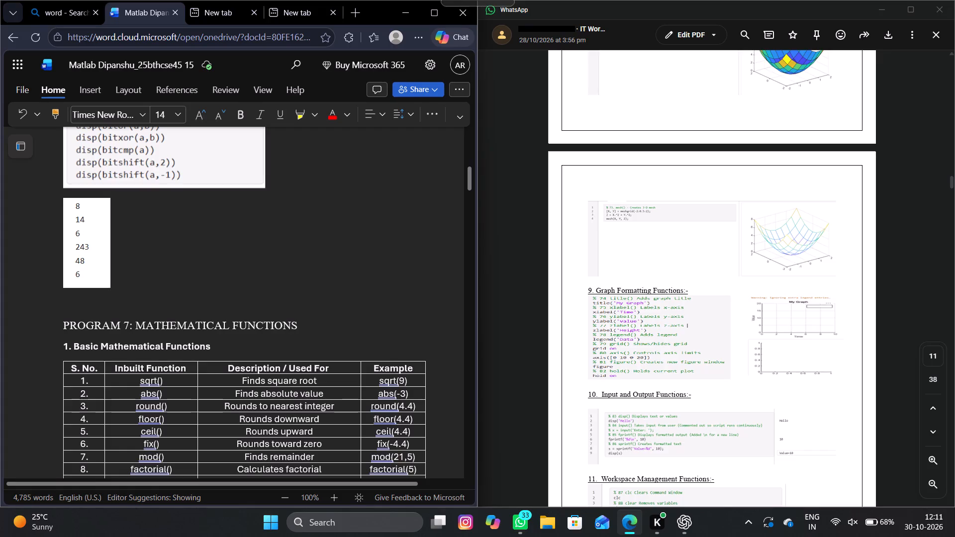
pyautogui.moveTo(134, 326); pyautogui.dragTo(65, 328)
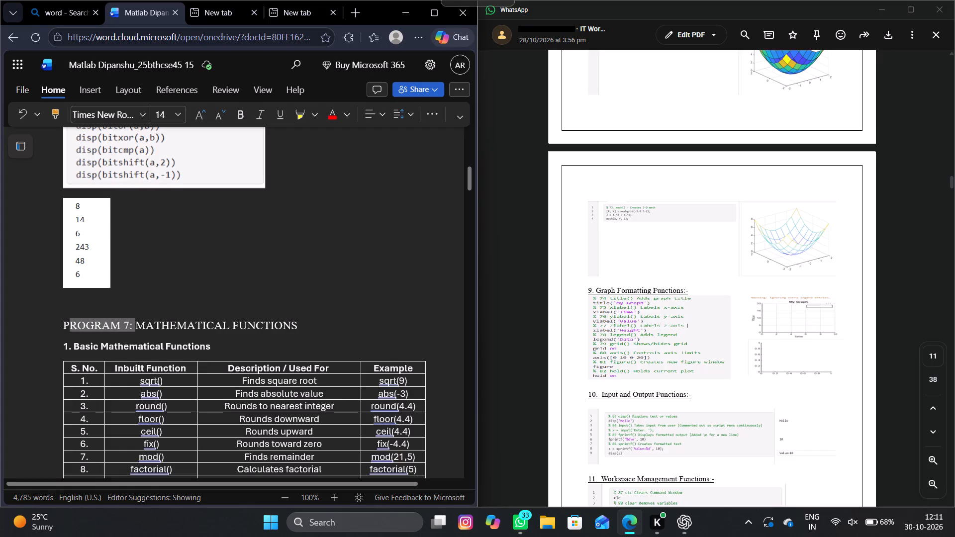
pyautogui.moveTo(65, 328); pyautogui.dragTo(56, 327)
pyautogui.press('BackSpace')
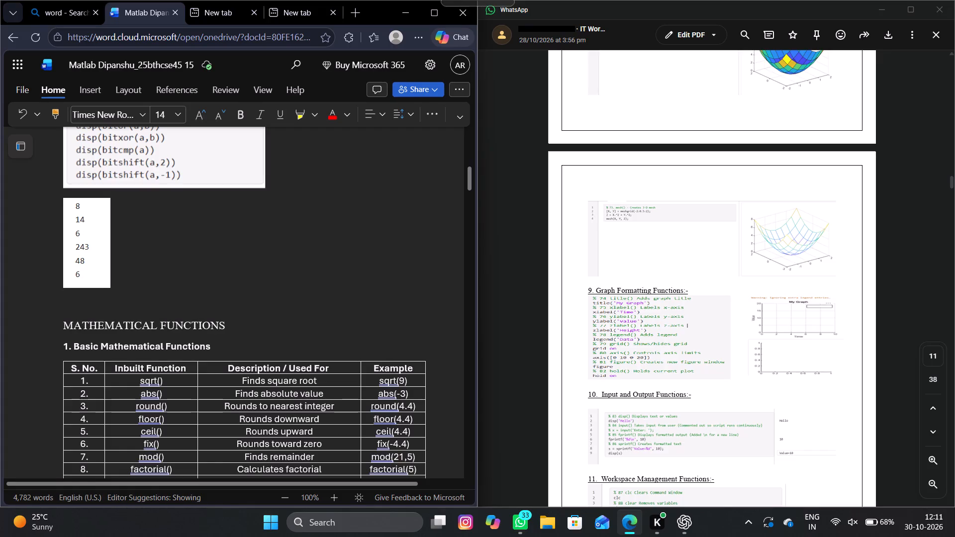
# Set the "MATHEMATICAL FUNCTIONS" heading to font size 18 and centre it.
pyautogui.moveTo(232, 325); pyautogui.dragTo(62, 326)
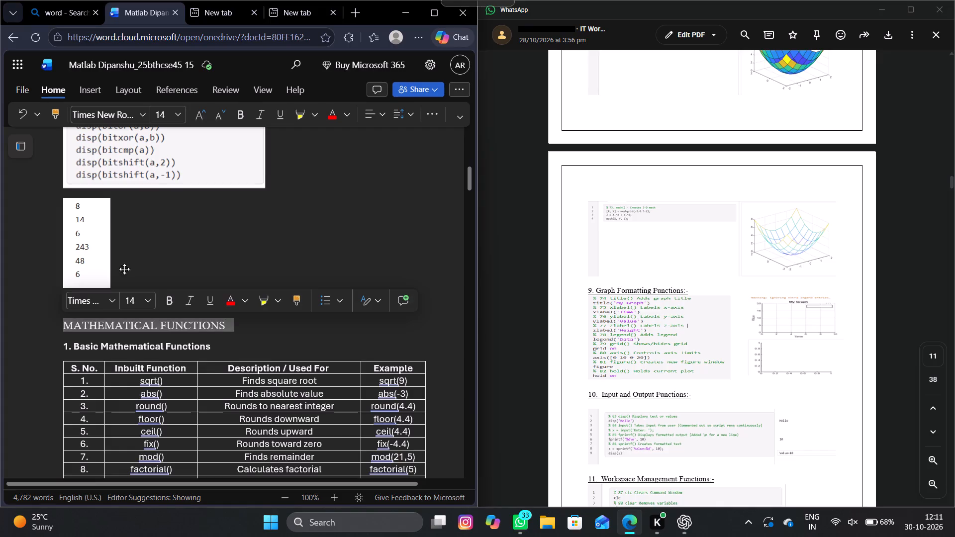
pyautogui.click(181, 118)
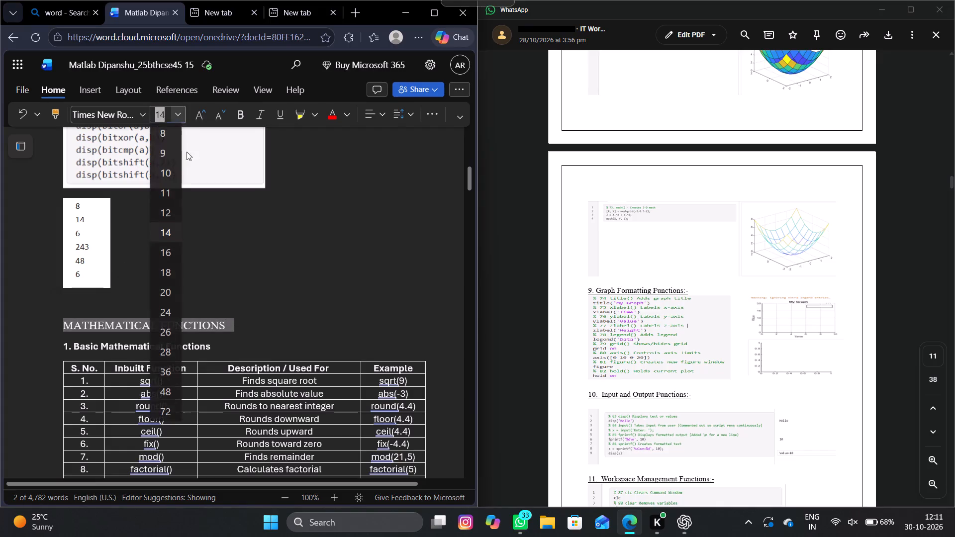
pyautogui.click(171, 276)
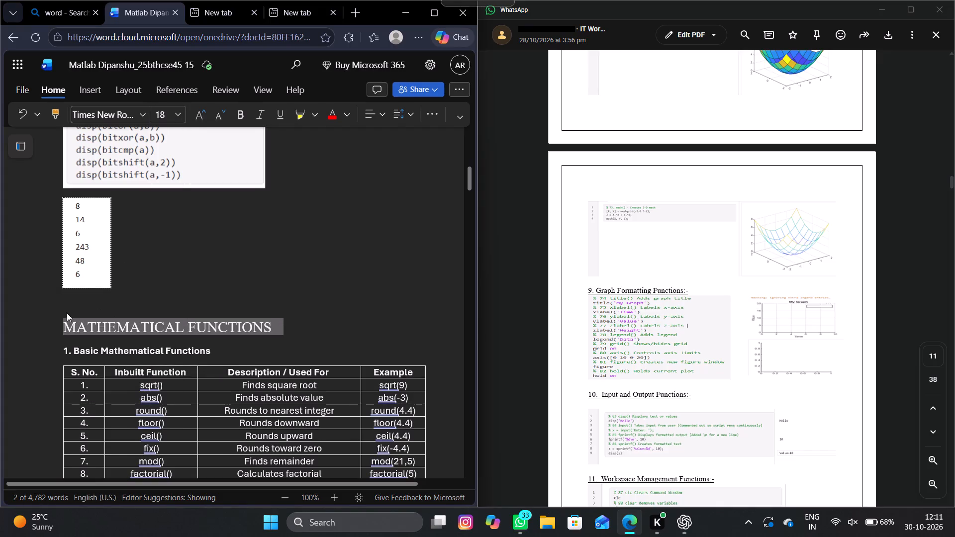
pyautogui.click(62, 326)
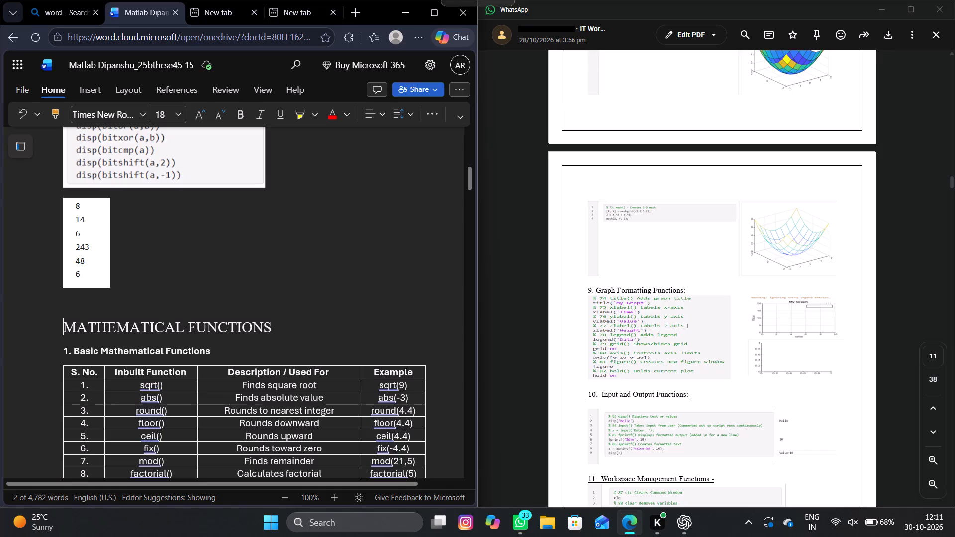
pyautogui.click(380, 117)
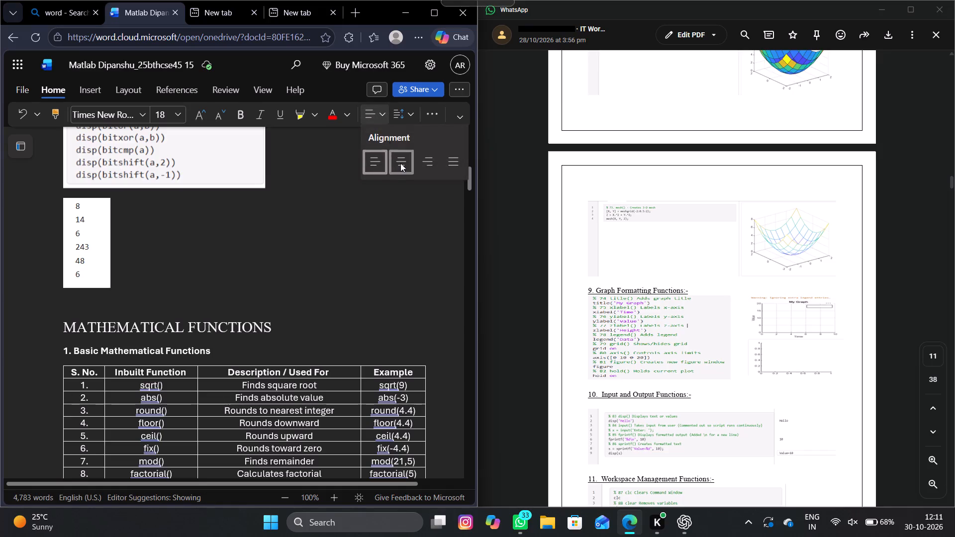
pyautogui.click(400, 163)
# Examine the headings and numbering of the preceding operator programs, back to the row and column vector results, before the mathematical functions section.
pyautogui.scroll(8, 185, 244)
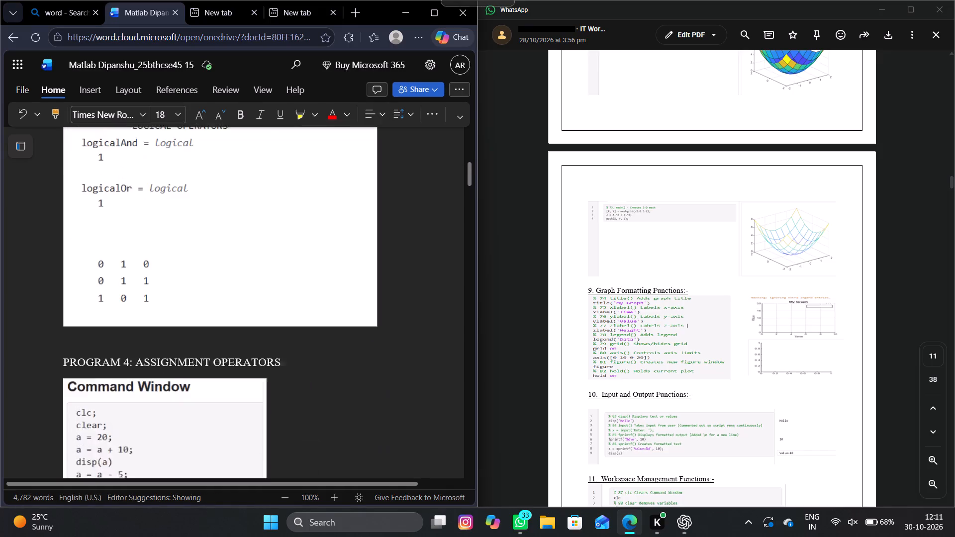
pyautogui.scroll(7, 185, 244)
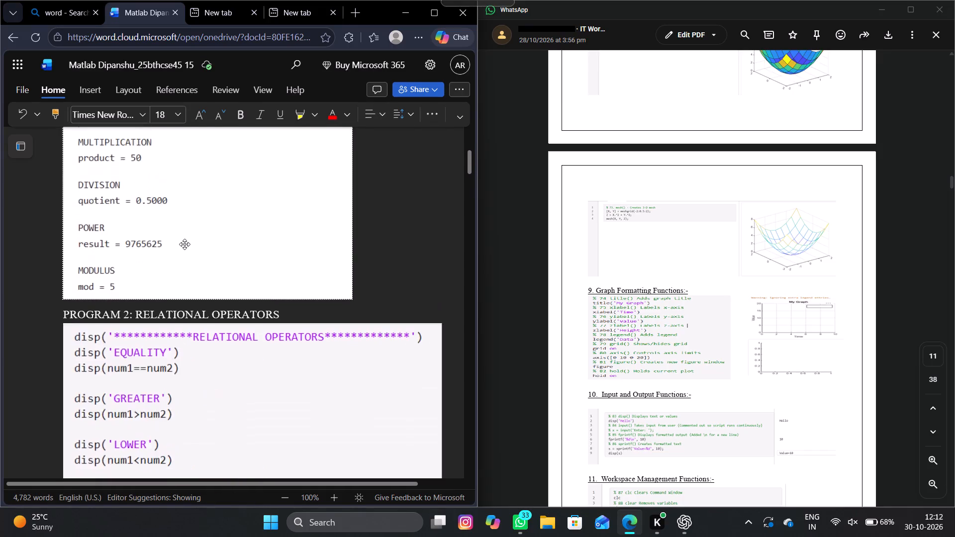
pyautogui.scroll(4, 185, 244)
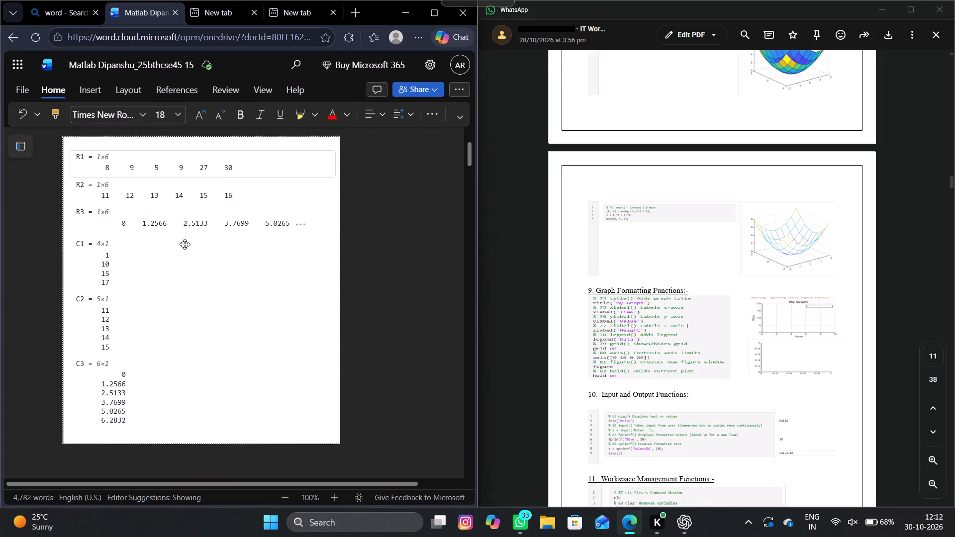
pyautogui.scroll(-12, 185, 244)
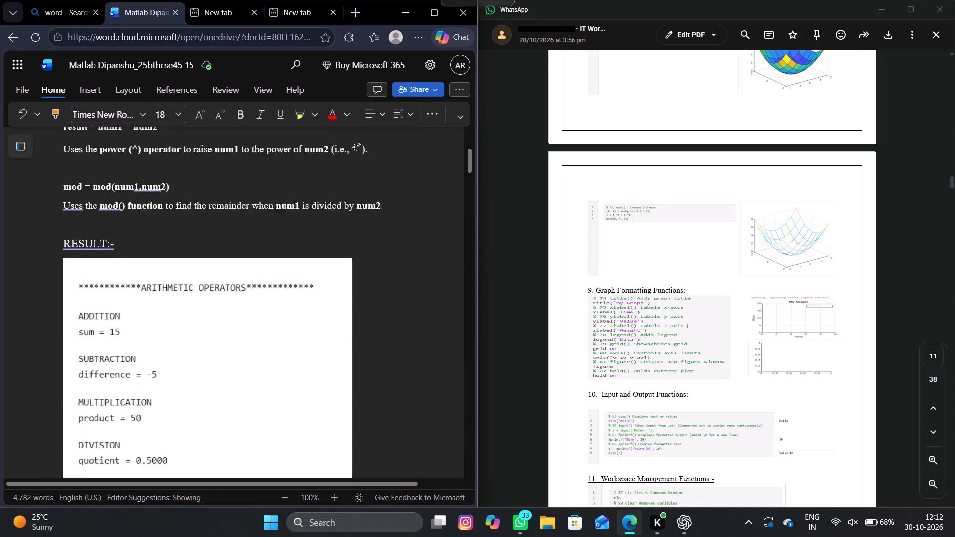
pyautogui.scroll(-5, 185, 244)
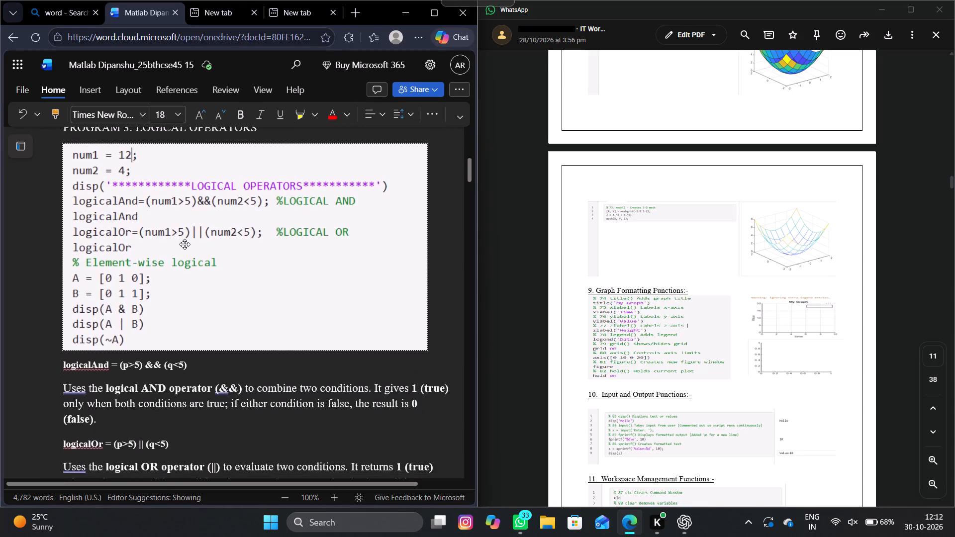
pyautogui.scroll(-5, 185, 244)
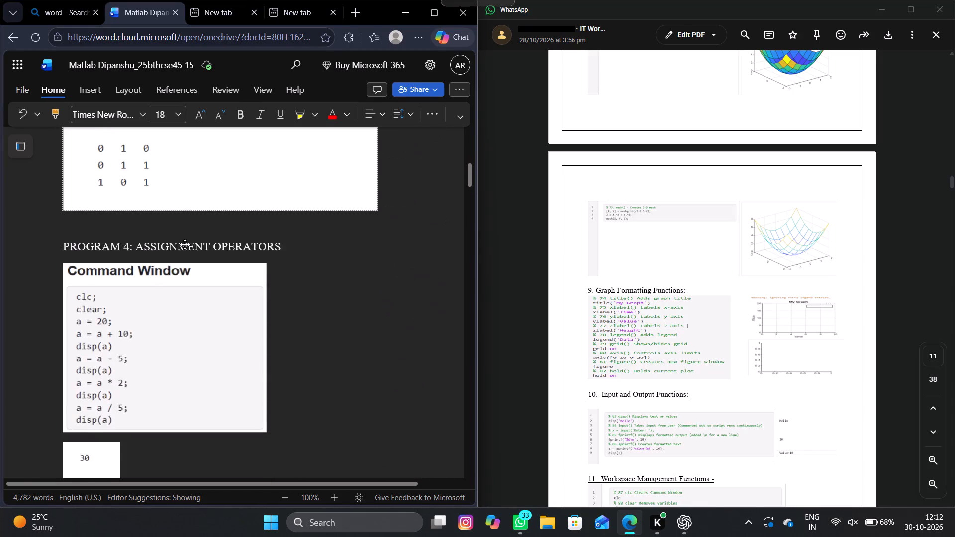
pyautogui.scroll(-2, 185, 244)
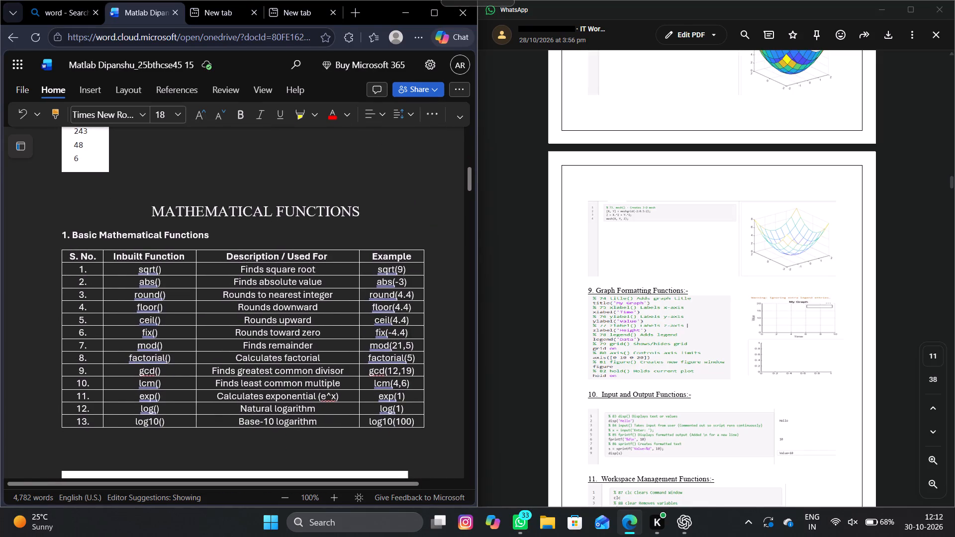
# Add the number "6." before the "MATHEMATICAL FUNCTIONS" heading text and ":-" after it.
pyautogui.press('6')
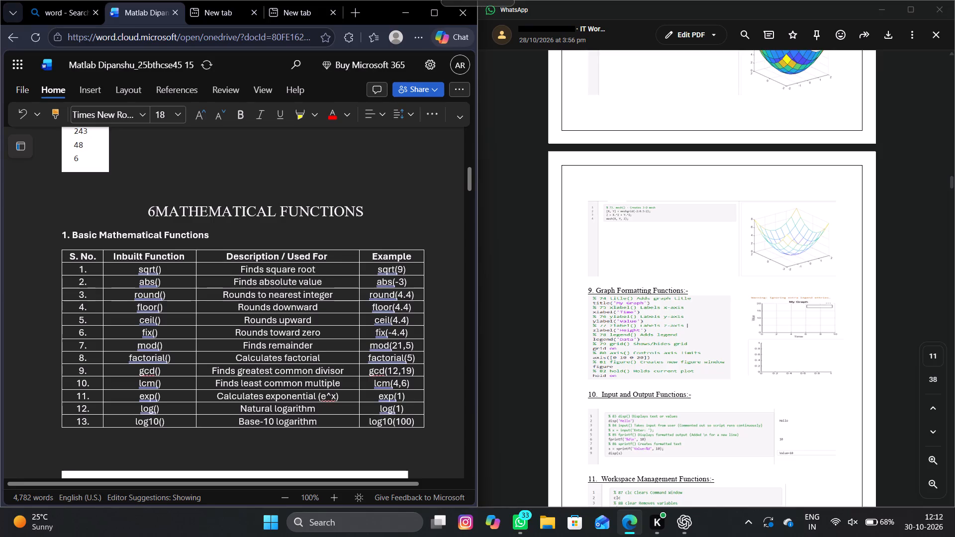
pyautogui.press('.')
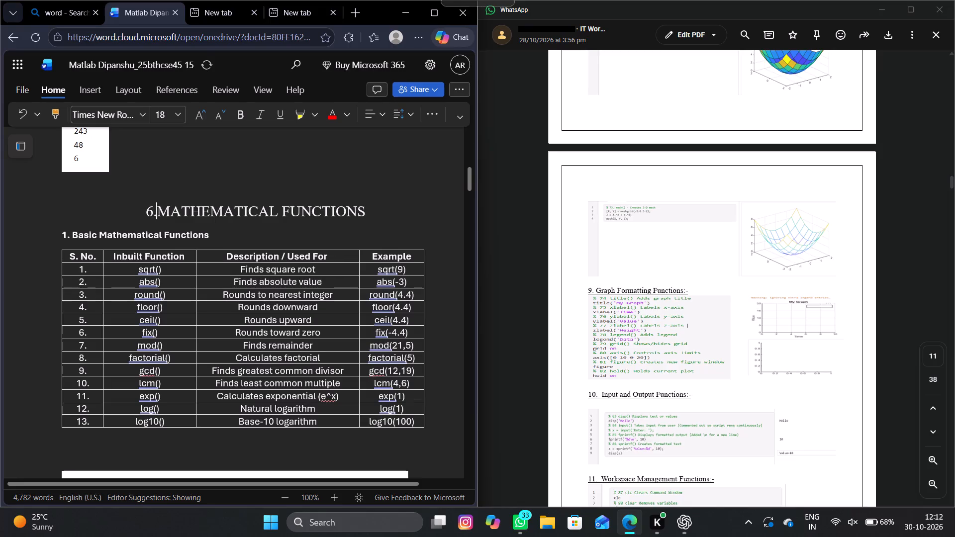
pyautogui.click(370, 210)
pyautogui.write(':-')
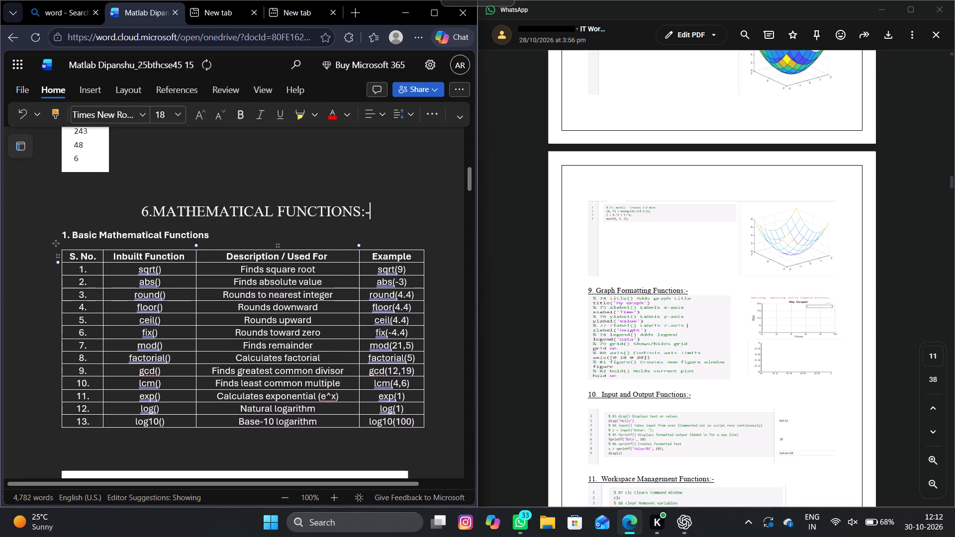
# Check the reference PDF's function sections up to User Defined Functions, and review the document from Basic Mathematical Functions to the plotting figures.
pyautogui.scroll(-3, 354, 255)
pyautogui.scroll(-2, 601, 248)
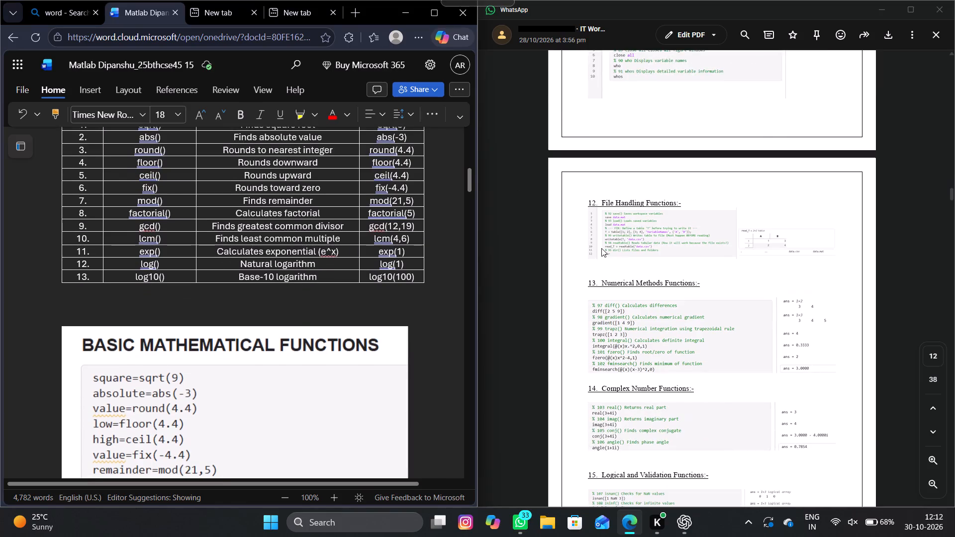
pyautogui.scroll(-1, 601, 248)
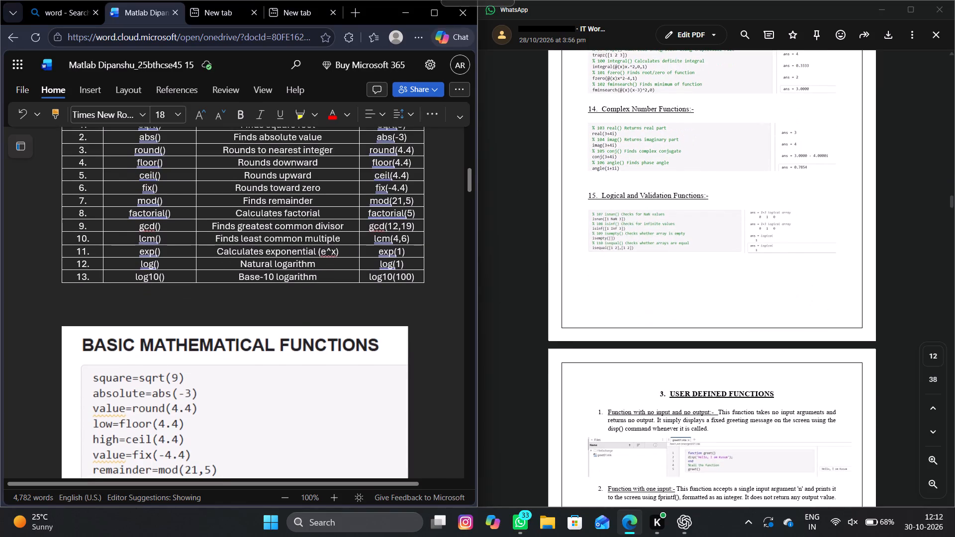
pyautogui.scroll(-8, 411, 338)
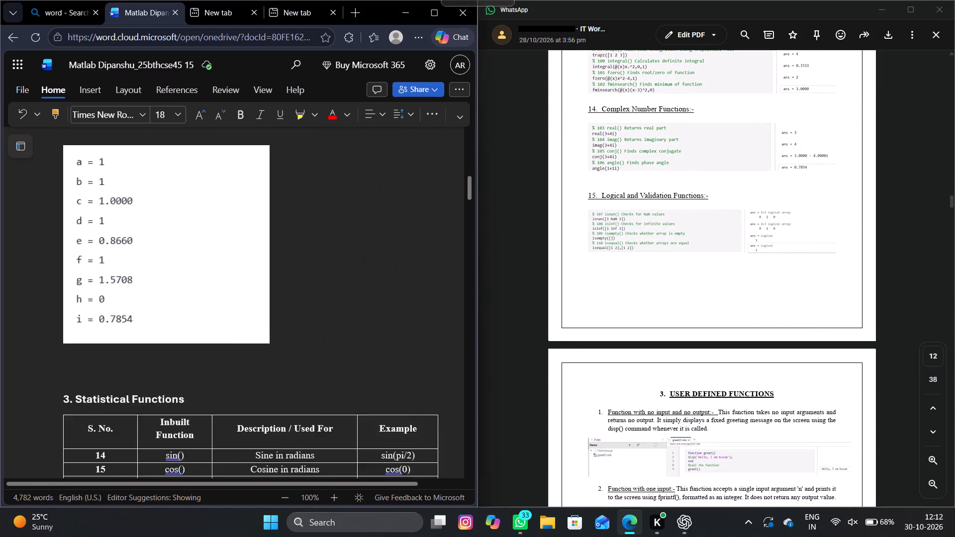
pyautogui.scroll(-4, 411, 338)
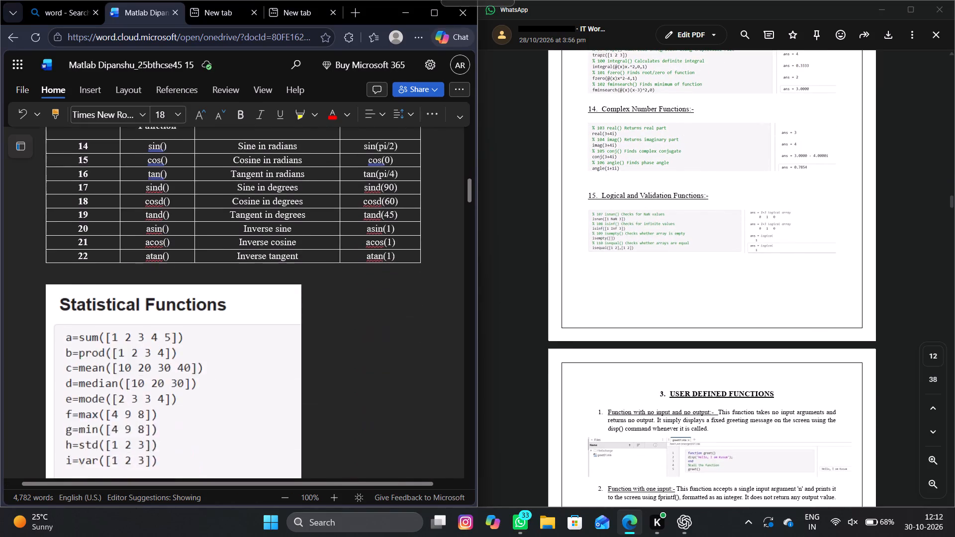
pyautogui.scroll(-6, 411, 338)
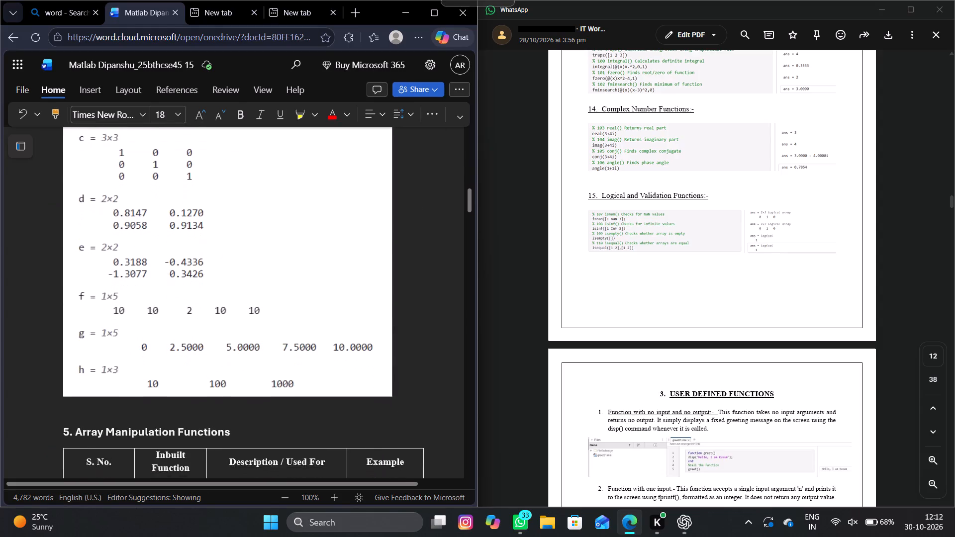
pyautogui.scroll(-8, 411, 336)
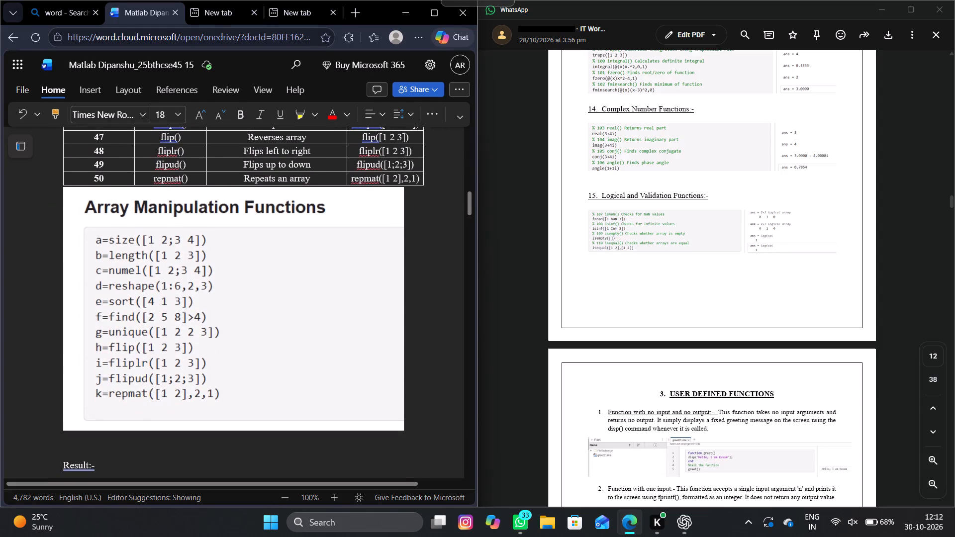
pyautogui.scroll(-7, 411, 336)
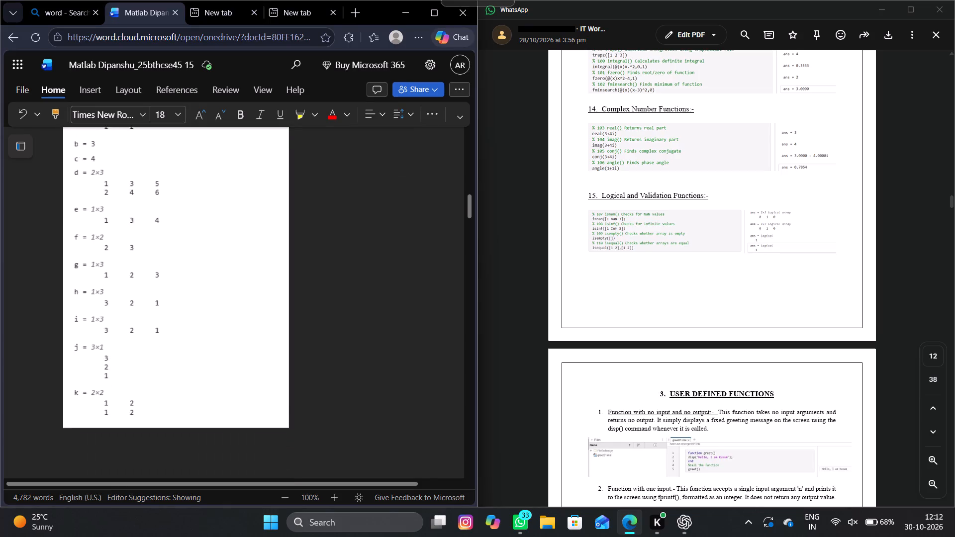
pyautogui.scroll(-4, 411, 336)
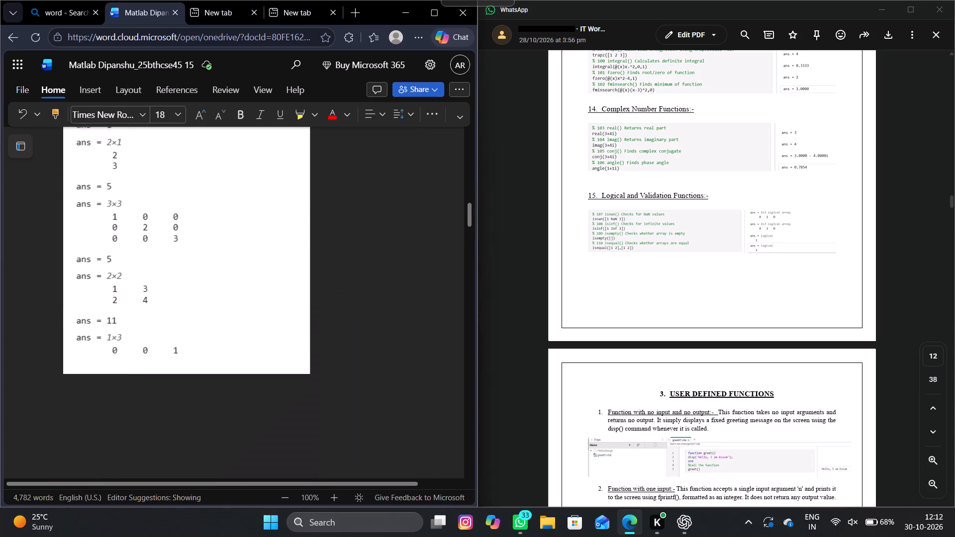
pyautogui.scroll(-5, 411, 336)
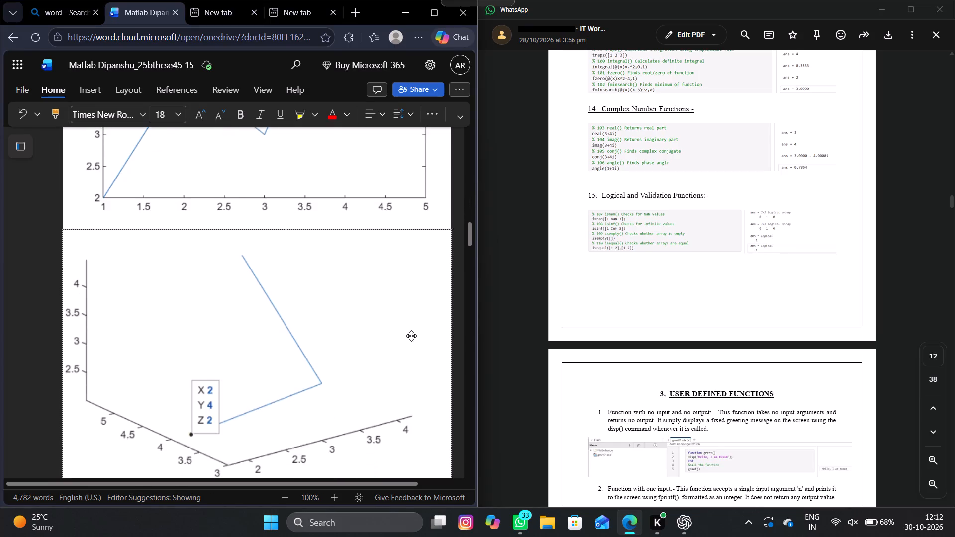
pyautogui.scroll(-2, 411, 336)
# Review the document's function sections backwards from the plotting figures to the "6.MATHEMATICAL FUNCTIONS:-" heading.
pyautogui.scroll(1, 411, 336)
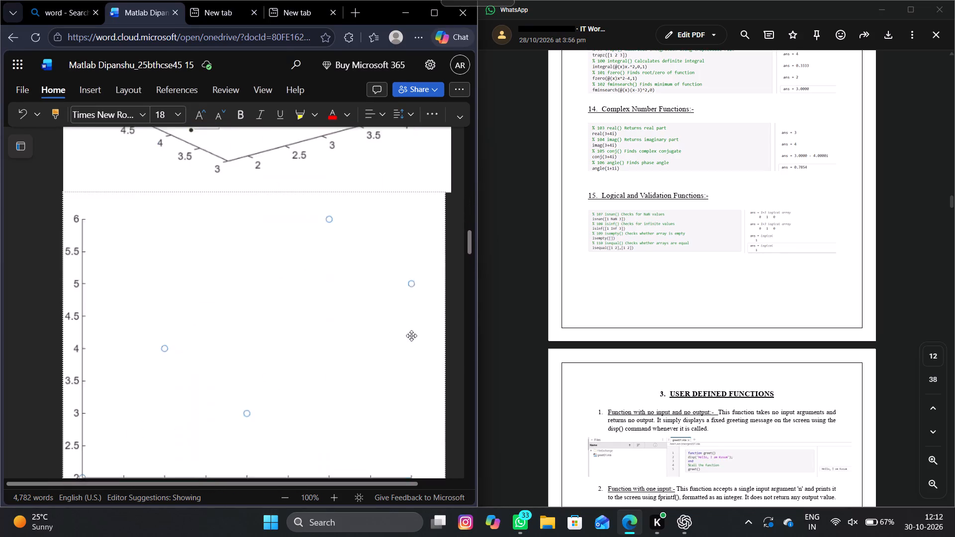
pyautogui.scroll(3, 411, 336)
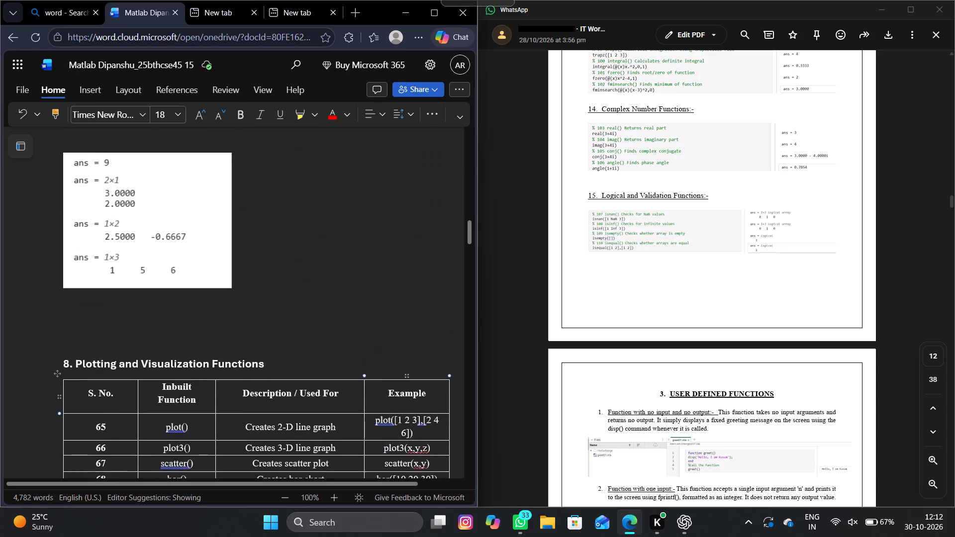
pyautogui.scroll(6, 411, 336)
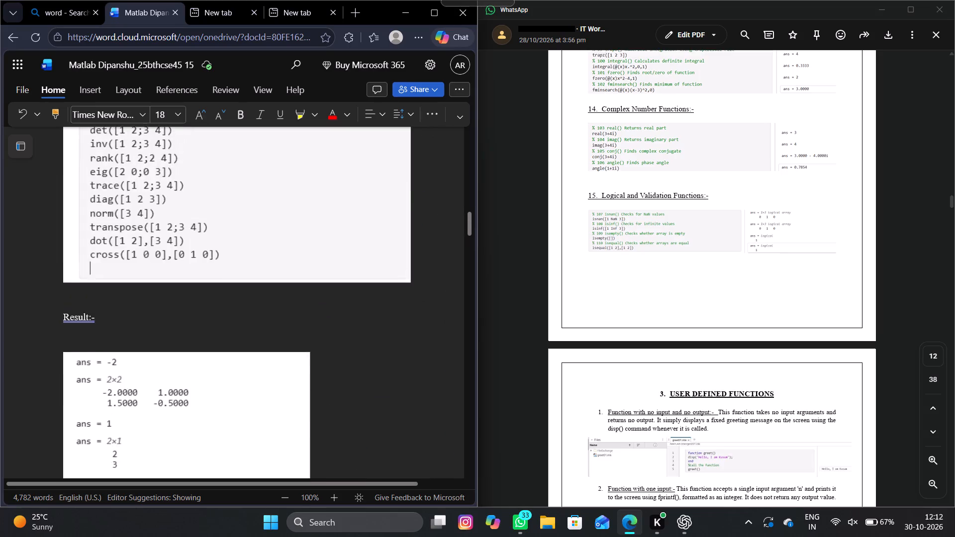
pyautogui.scroll(2, 411, 336)
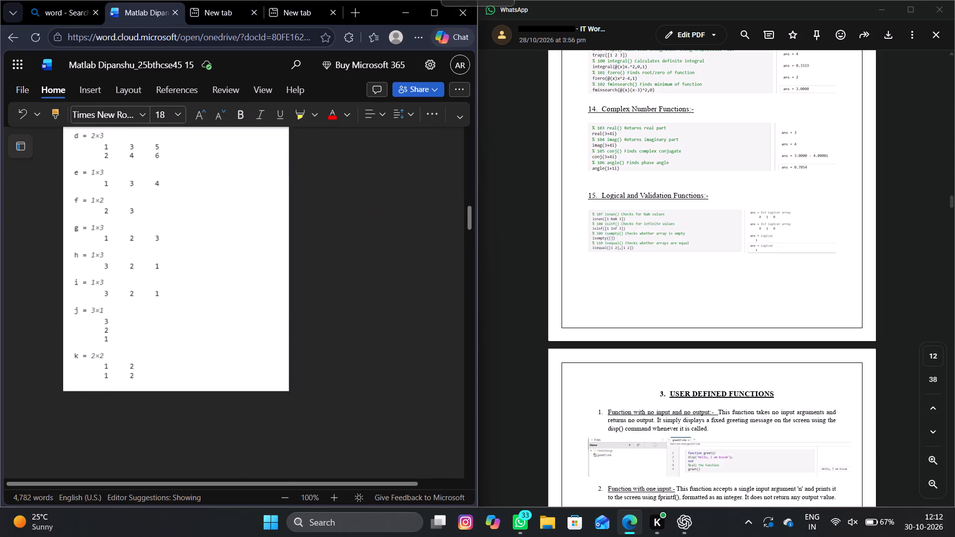
pyautogui.scroll(4, 411, 336)
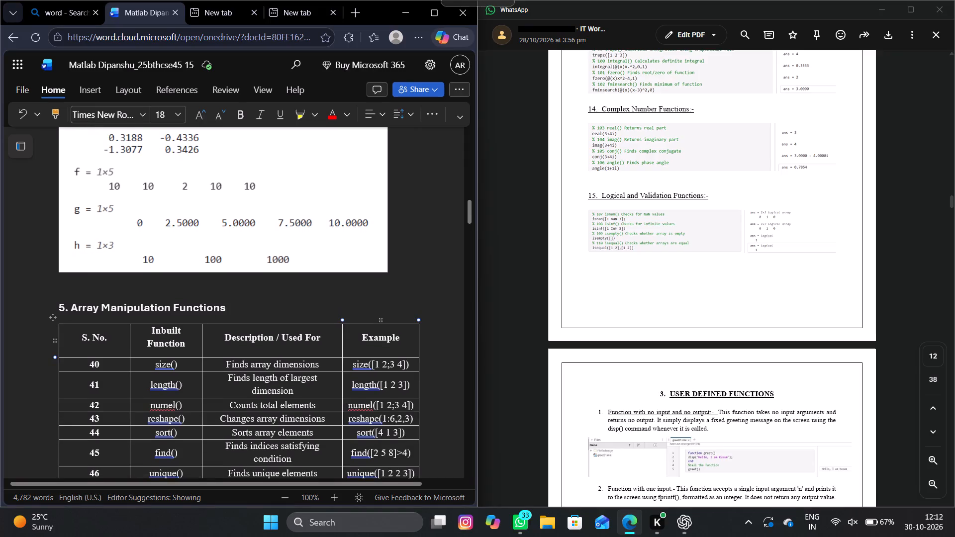
pyautogui.scroll(3, 402, 312)
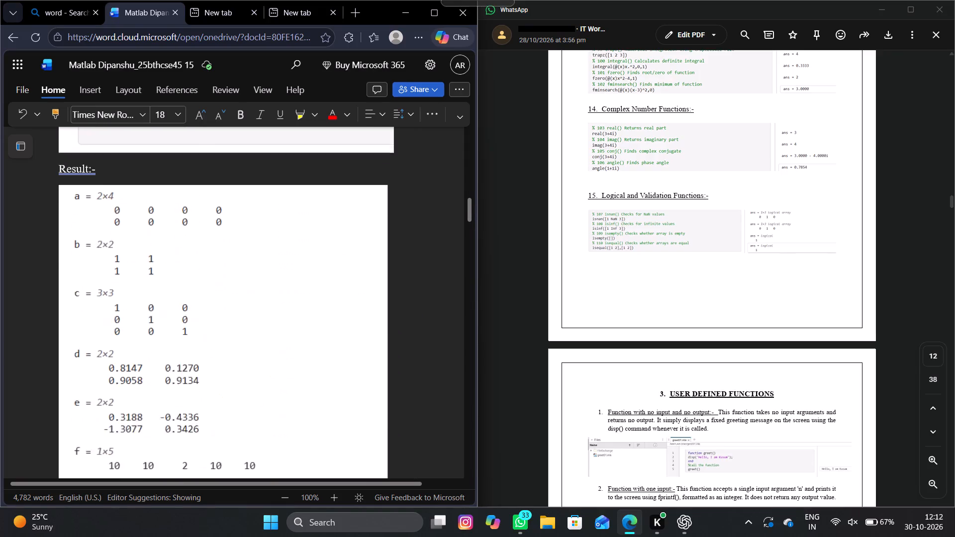
pyautogui.scroll(2, 402, 312)
pyautogui.scroll(-3, 402, 312)
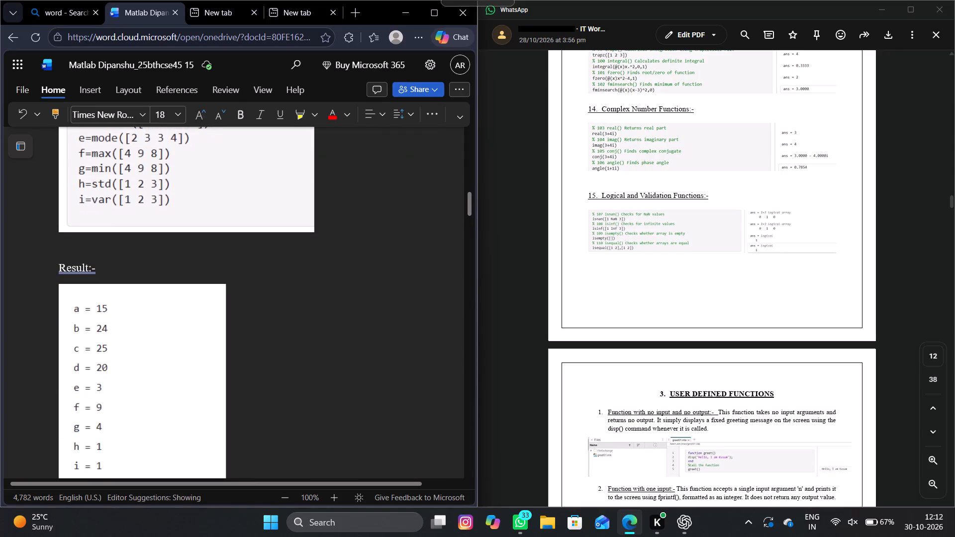
pyautogui.scroll(-3, 402, 312)
pyautogui.scroll(3, 402, 312)
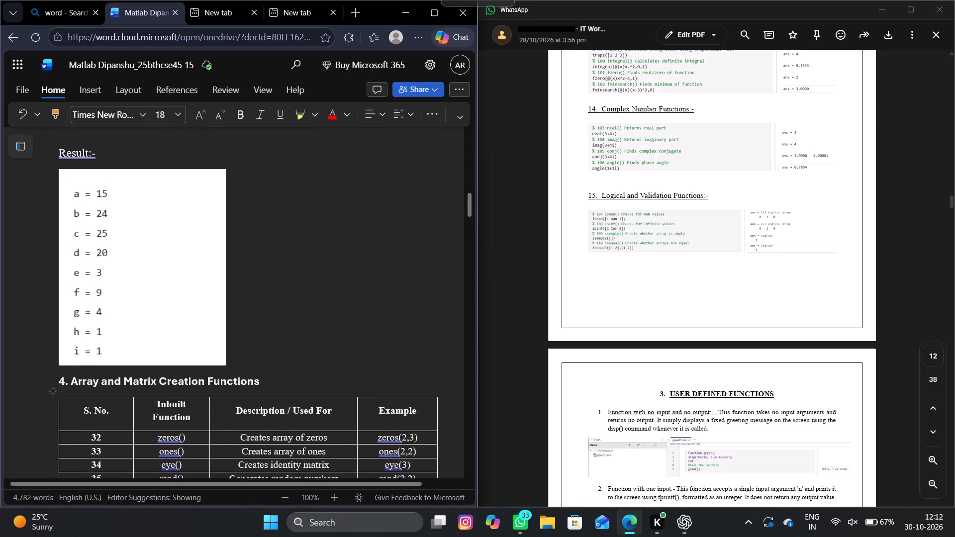
pyautogui.scroll(2, 402, 312)
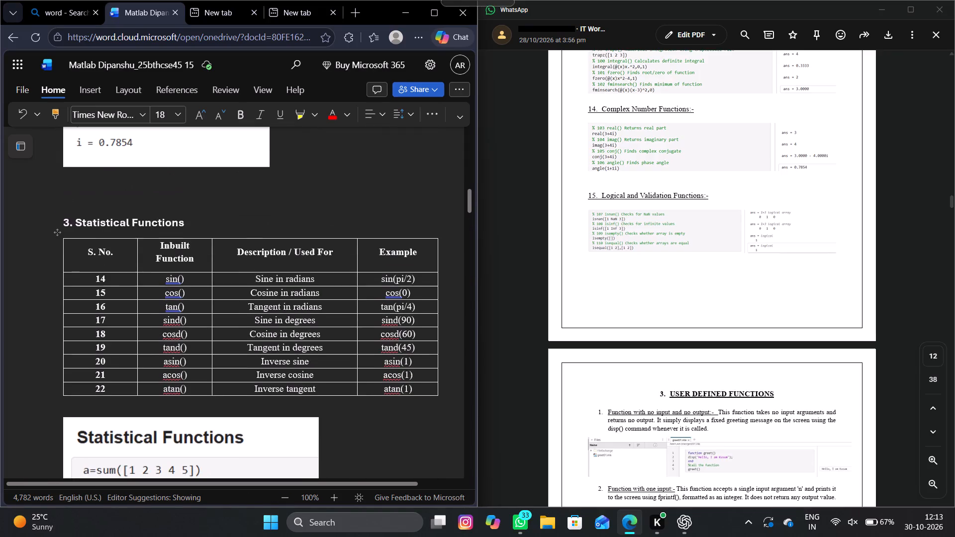
pyautogui.scroll(5, 402, 312)
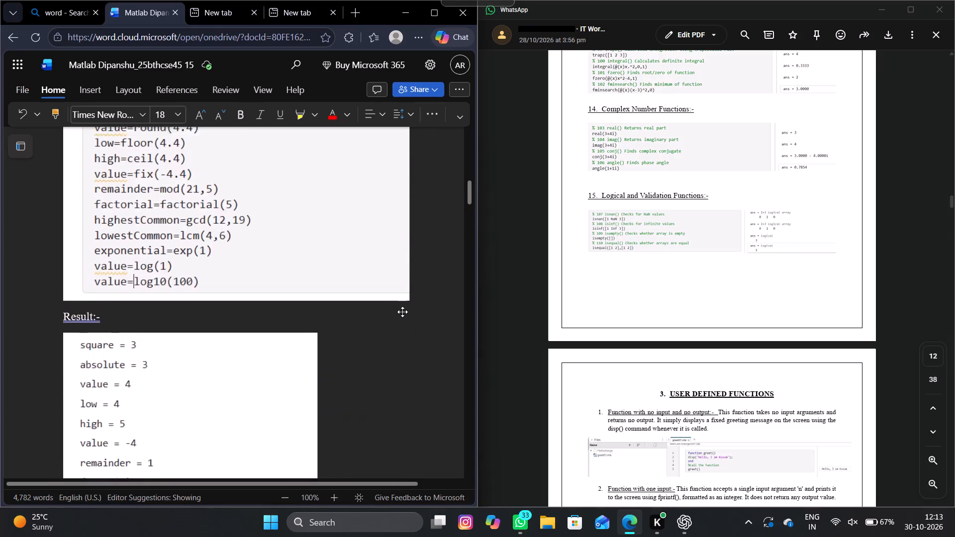
pyautogui.scroll(1, 402, 312)
pyautogui.scroll(1, 383, 268)
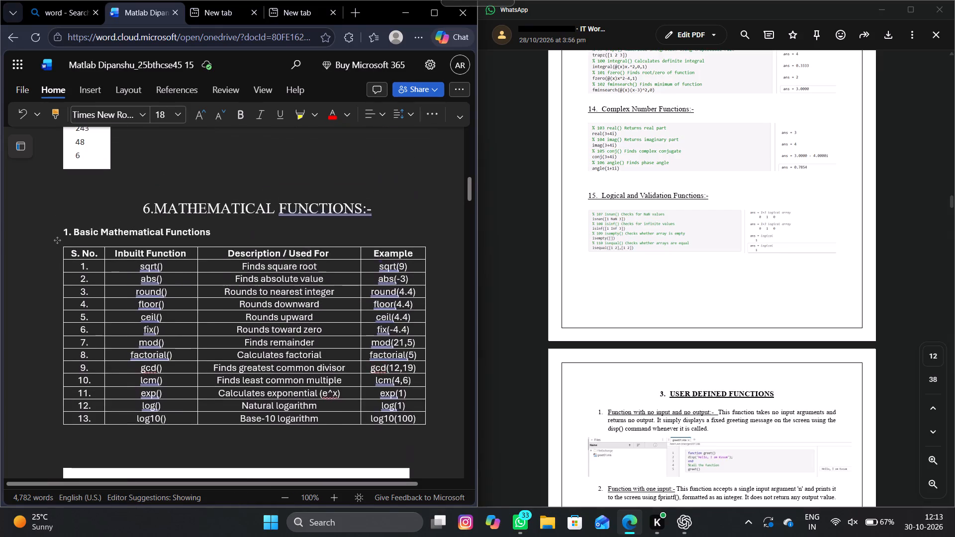
pyautogui.scroll(-1, 383, 268)
# Examine the reference PDF's section order from Array Manipulation Functions through Logical and Validation Functions to User Defined Functions.
pyautogui.scroll(2, 763, 156)
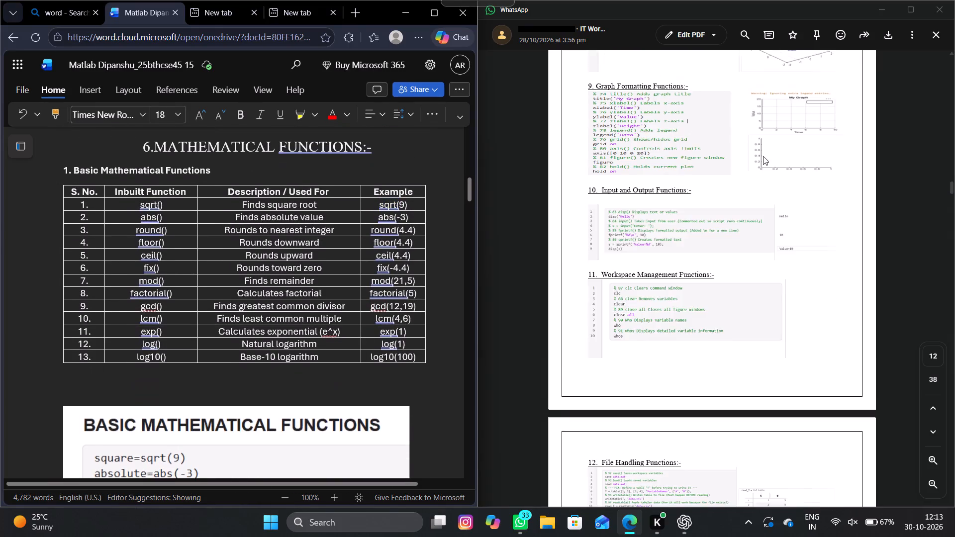
pyautogui.scroll(2, 763, 156)
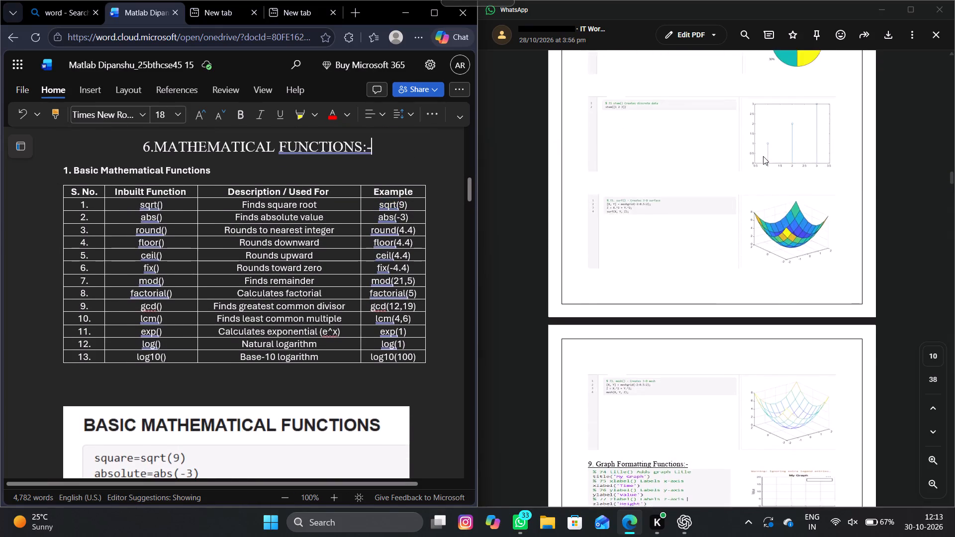
pyautogui.scroll(4, 763, 156)
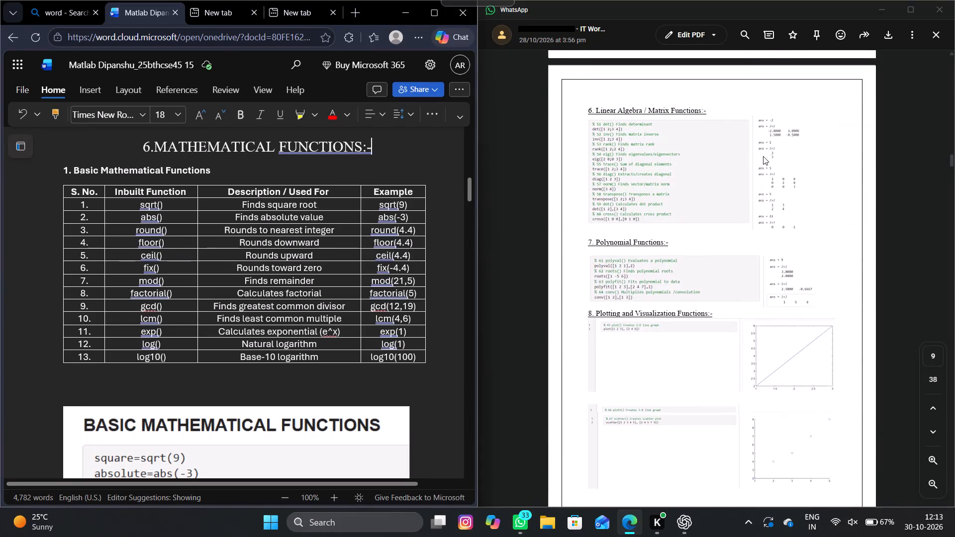
pyautogui.scroll(1, 763, 156)
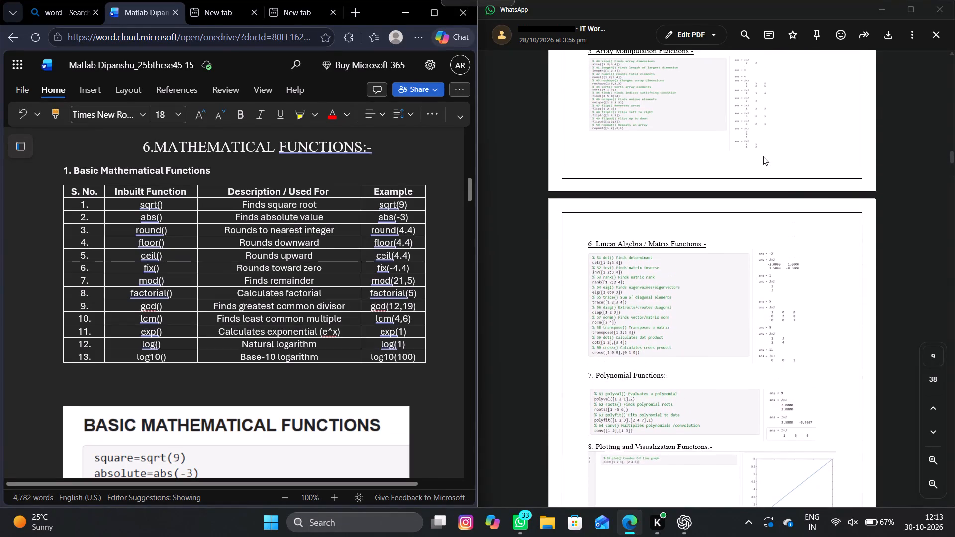
pyautogui.scroll(-8, 763, 156)
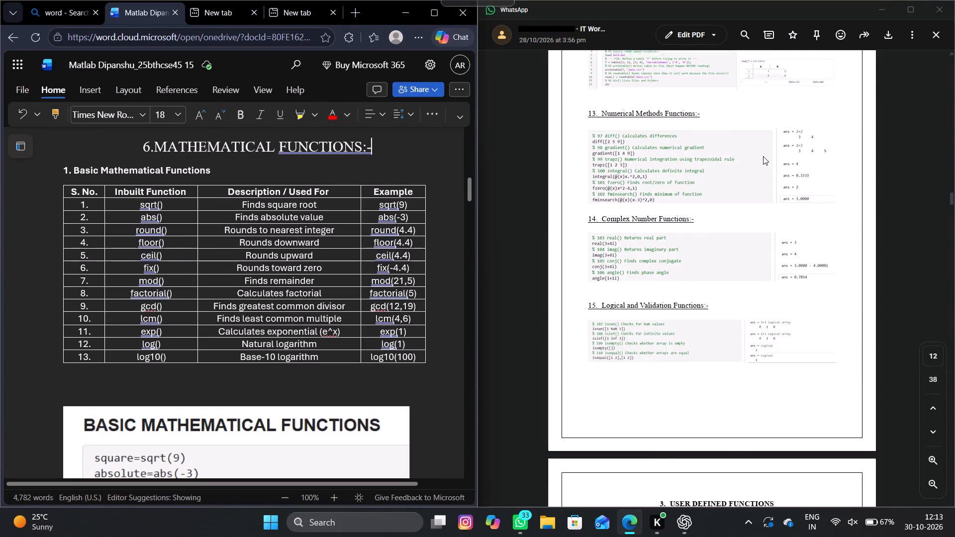
pyautogui.scroll(-1, 763, 156)
pyautogui.scroll(1, 763, 156)
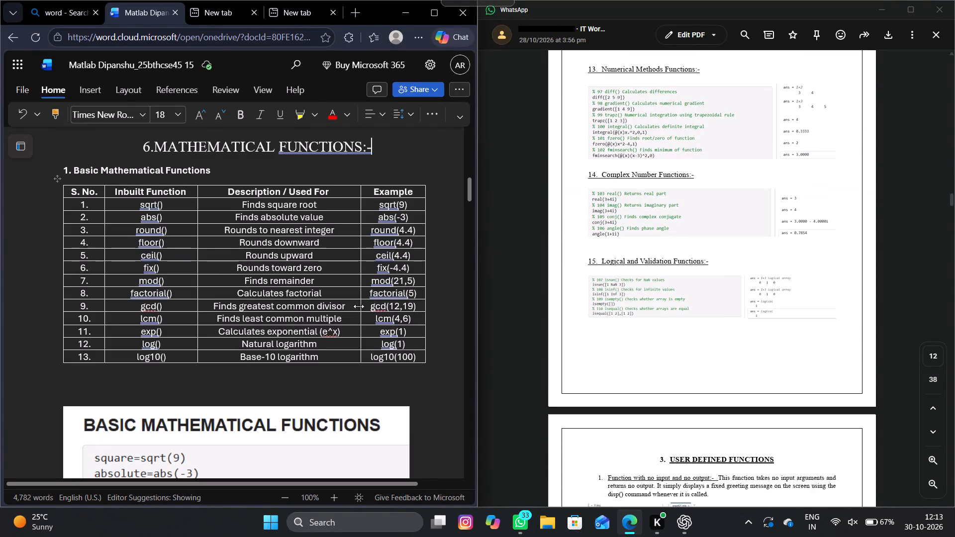
# Review the document from section 6 through the numbered function groups to the Command Window code for arithmetic, relational and logical operators.
pyautogui.scroll(-9, 358, 306)
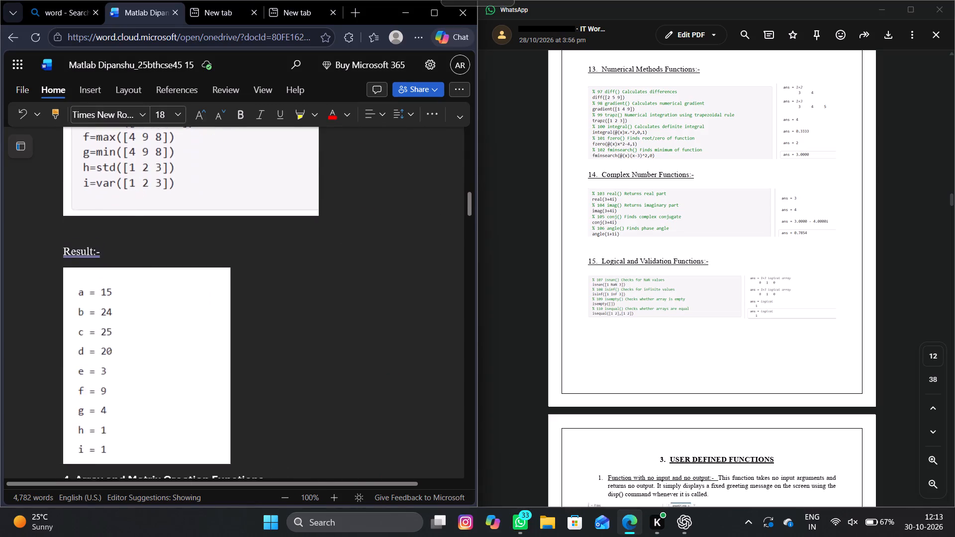
pyautogui.scroll(-4, 358, 306)
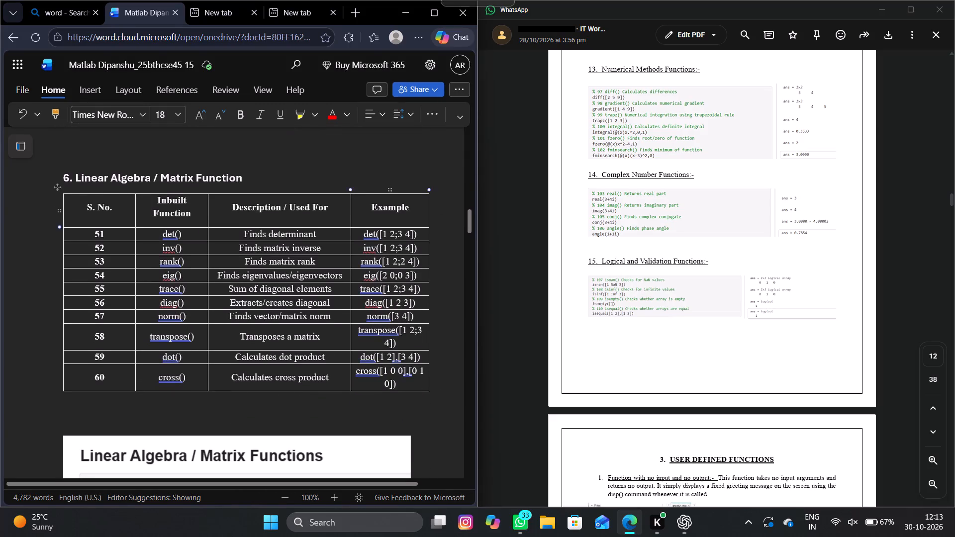
pyautogui.scroll(-6, 189, 164)
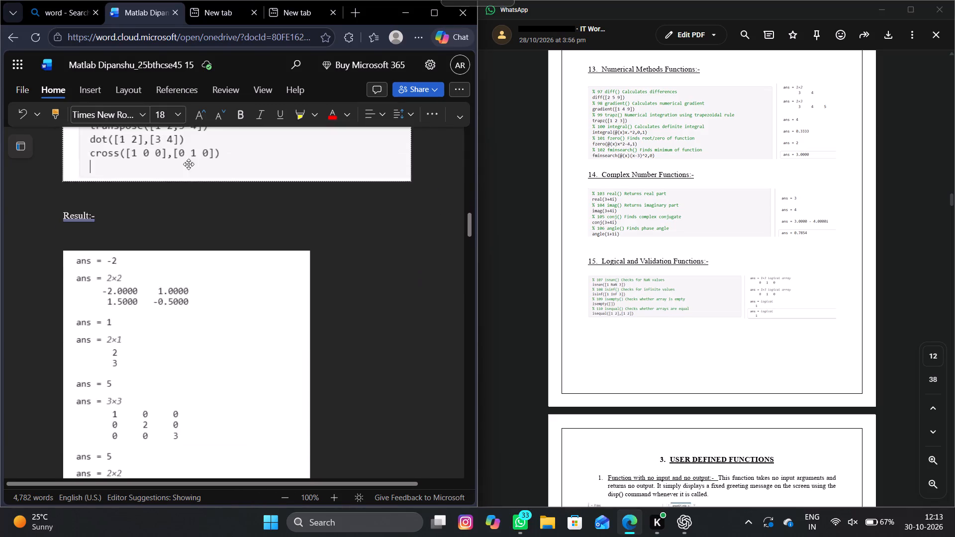
pyautogui.scroll(-6, 189, 164)
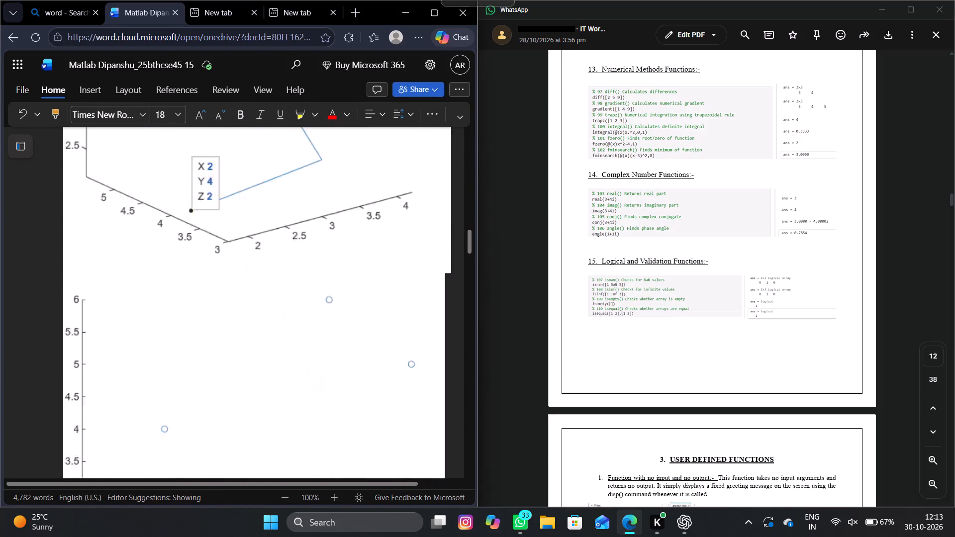
pyautogui.scroll(-3, 189, 164)
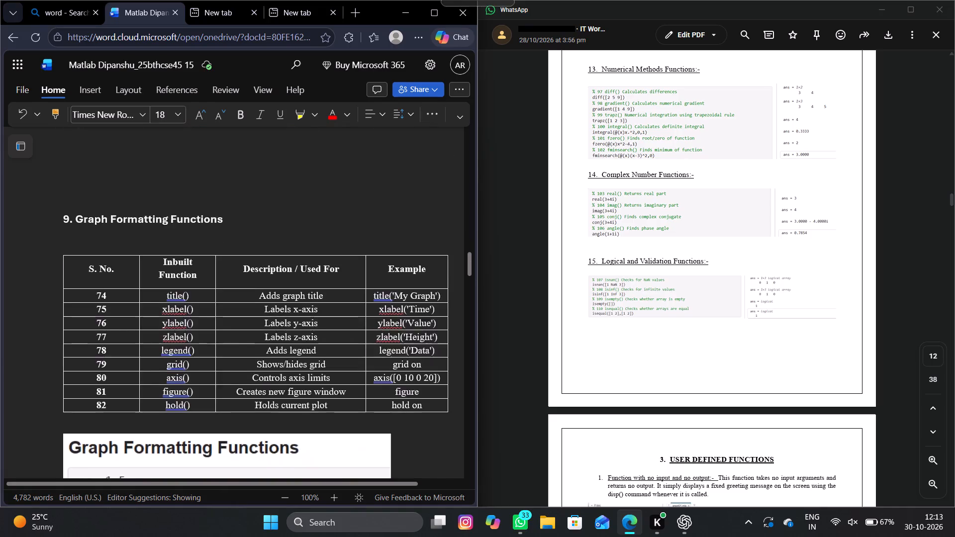
pyautogui.scroll(-5, 189, 164)
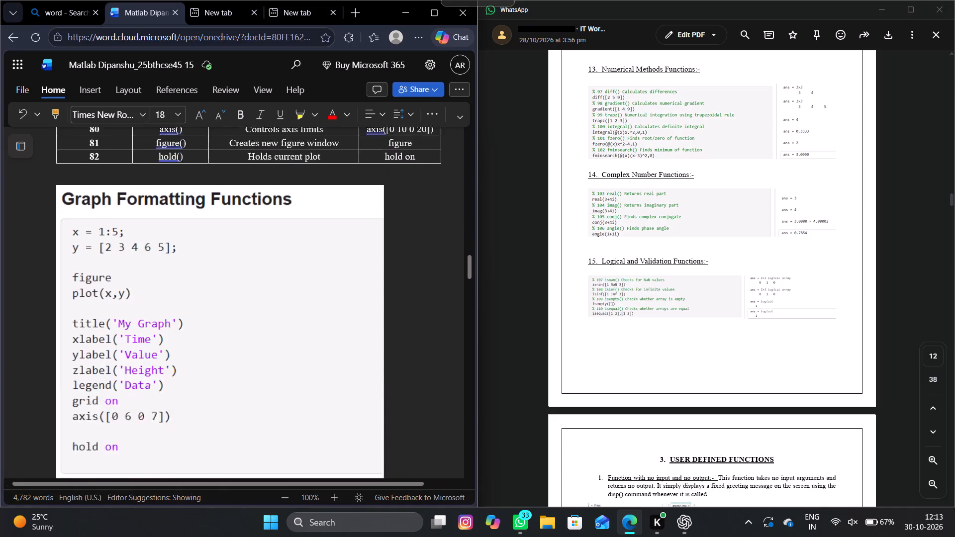
pyautogui.scroll(-8, 189, 164)
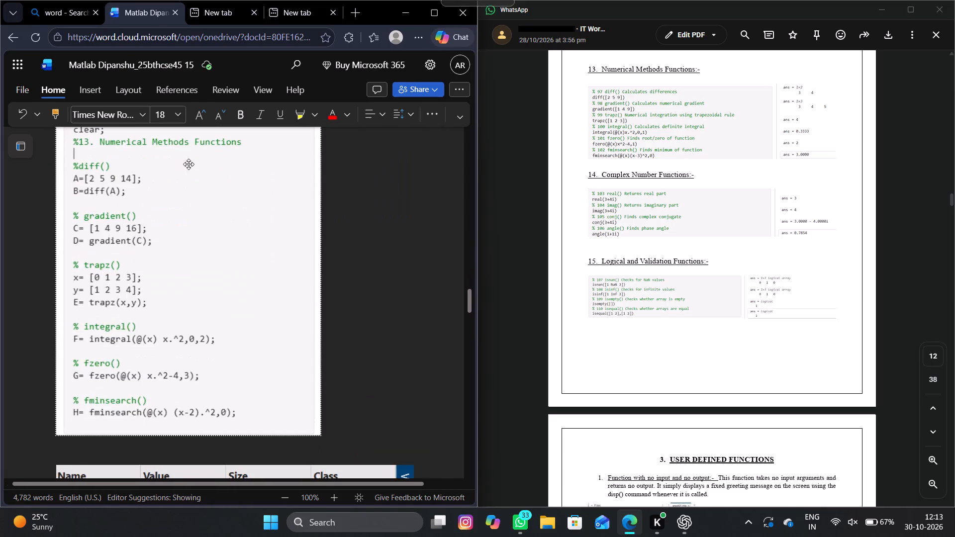
pyautogui.scroll(-4, 189, 164)
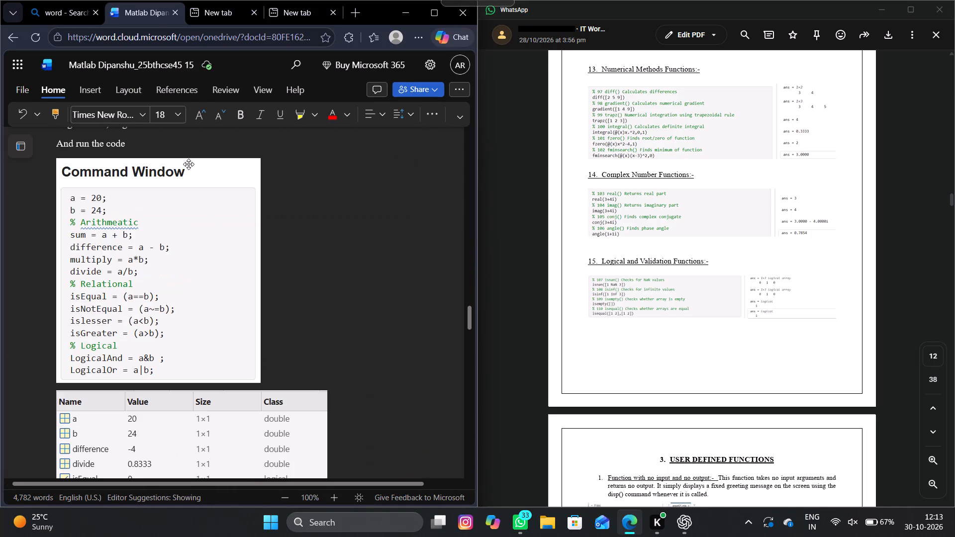
pyautogui.scroll(-2, 189, 164)
pyautogui.click(284, 253)
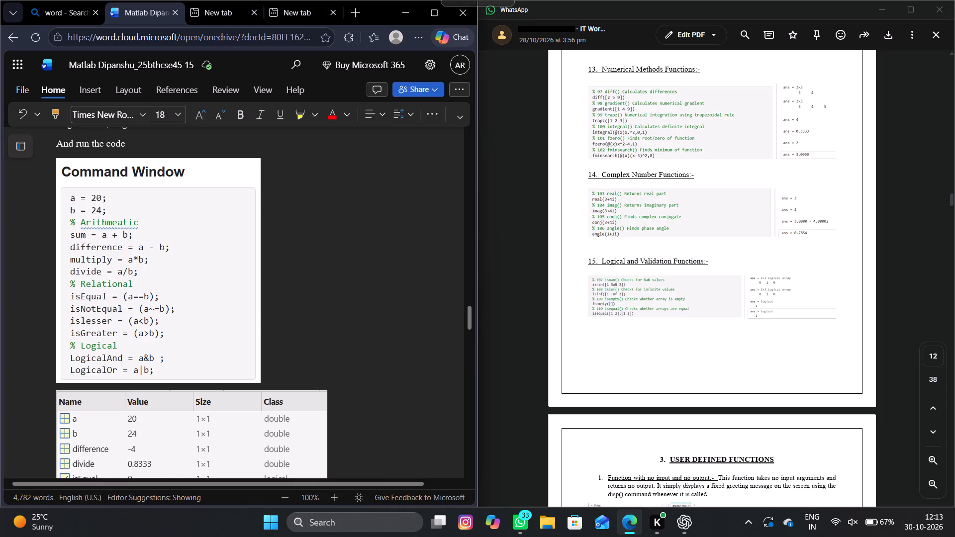
# Review the document's table of user-defined functions and the Command Window code and variable table for arithmetic, relational and logical operators.
pyautogui.scroll(-4, 284, 253)
pyautogui.scroll(4, 284, 253)
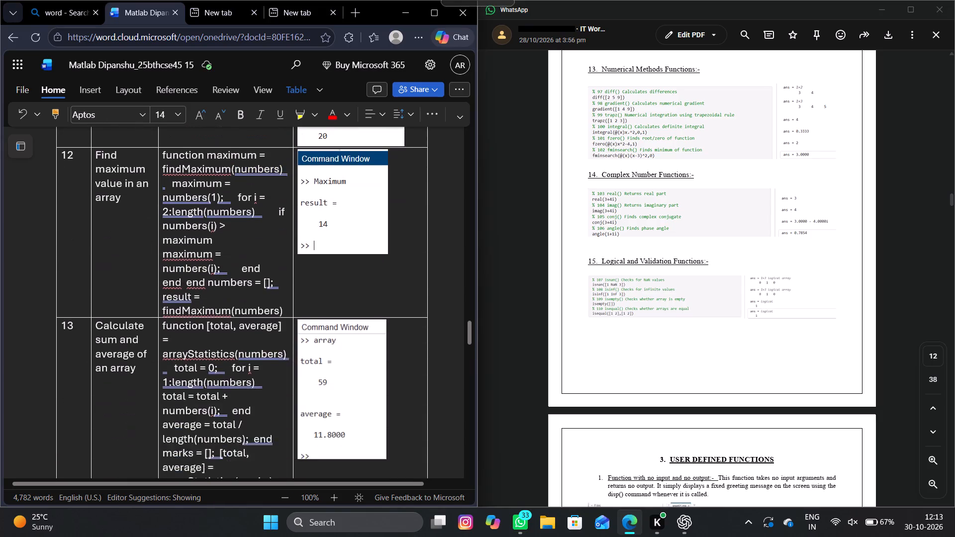
pyautogui.scroll(6, 284, 253)
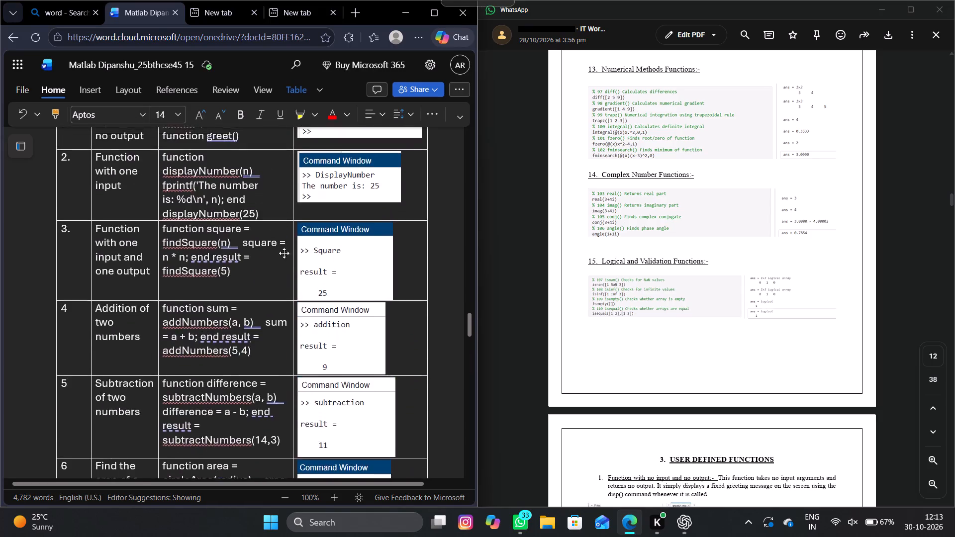
pyautogui.scroll(1, 284, 253)
pyautogui.scroll(-4, 284, 253)
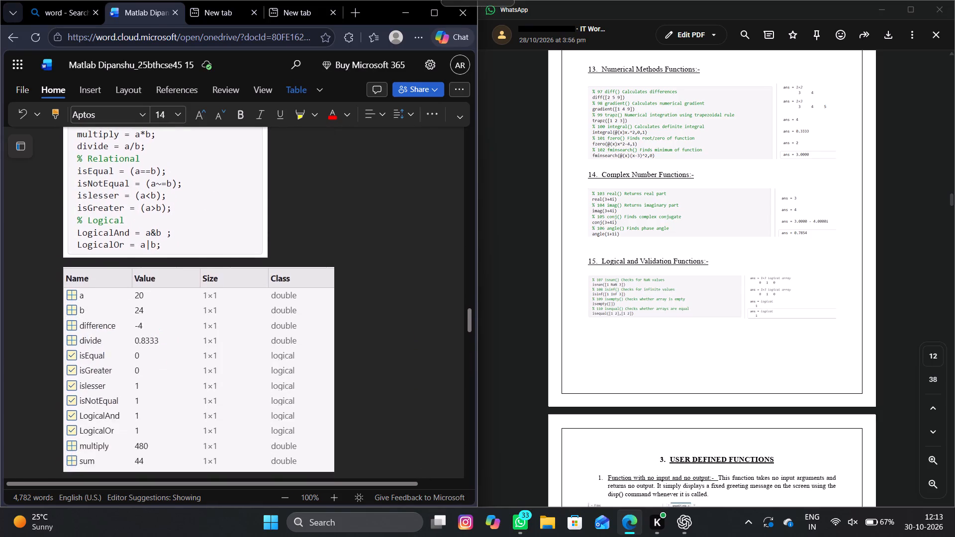
pyautogui.scroll(-2, 284, 253)
pyautogui.scroll(2, 284, 253)
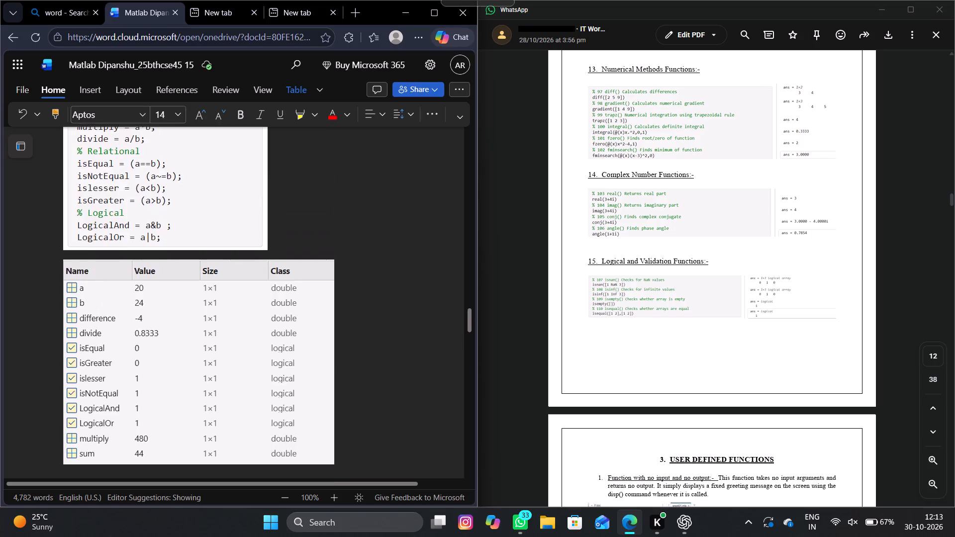
pyautogui.scroll(2, 284, 253)
pyautogui.scroll(-2, 284, 253)
pyautogui.scroll(4, 284, 253)
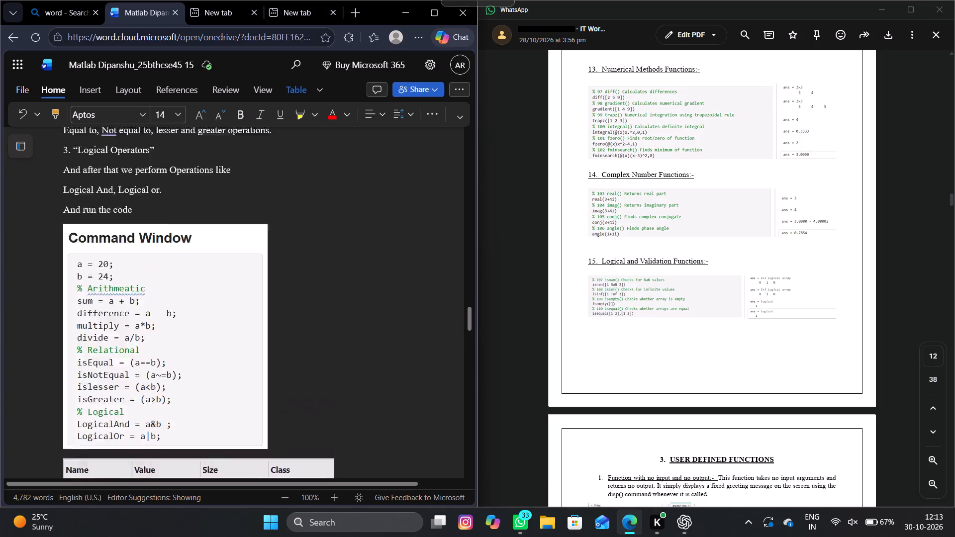
# Review the document from "14. Complex Number Functions" through "15. Logical and Validation Functions" to the heading of section 5 on arithmetic, relational and logical operations.
pyautogui.scroll(6, 284, 253)
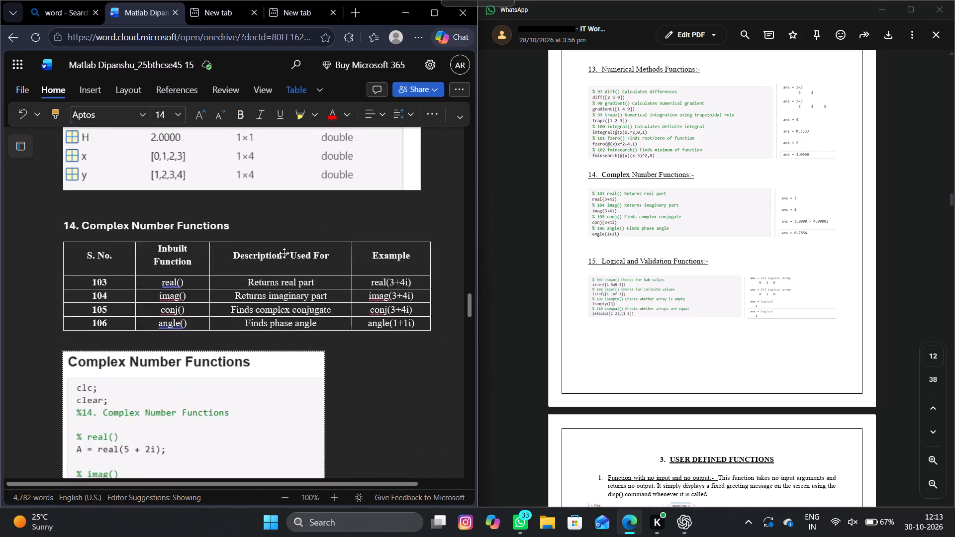
pyautogui.scroll(1, 284, 253)
pyautogui.scroll(-6, 284, 253)
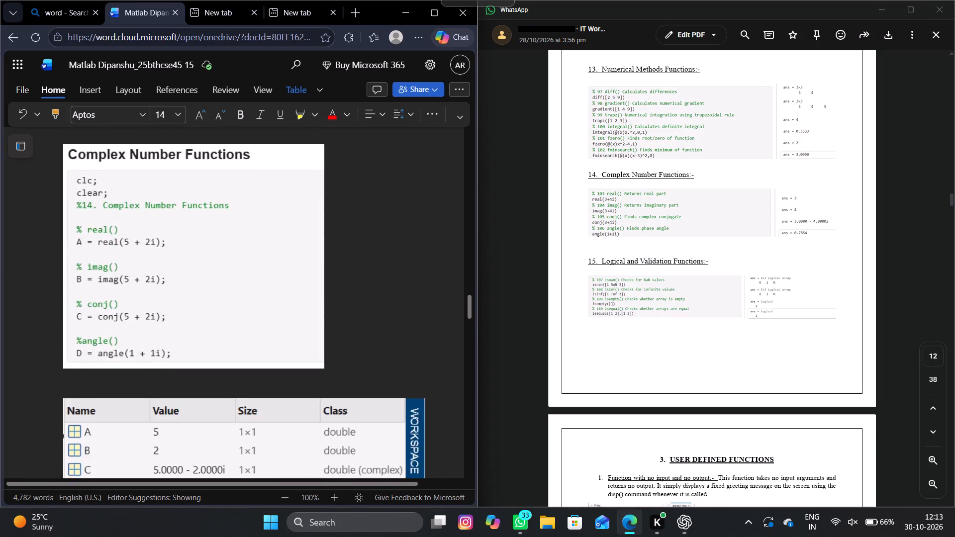
pyautogui.scroll(-2, 284, 253)
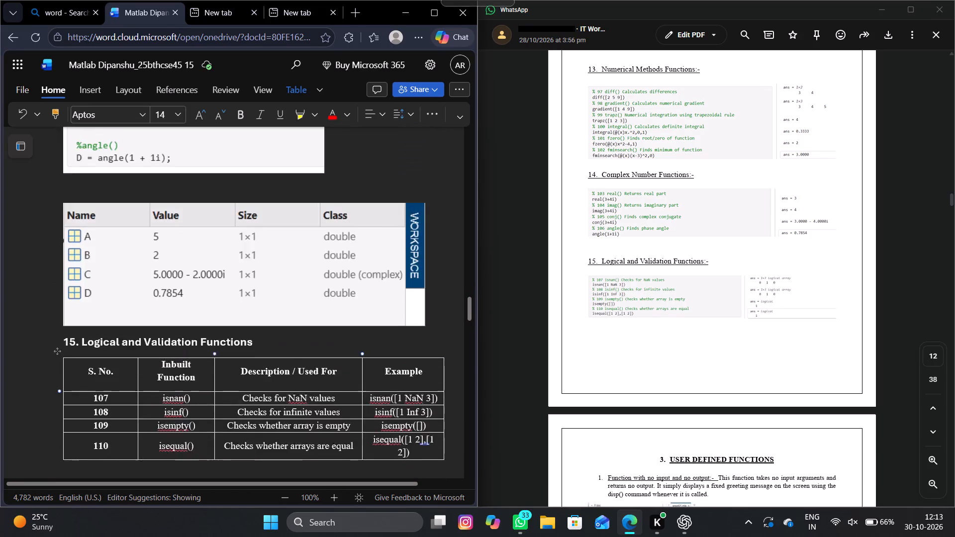
pyautogui.scroll(-5, 284, 253)
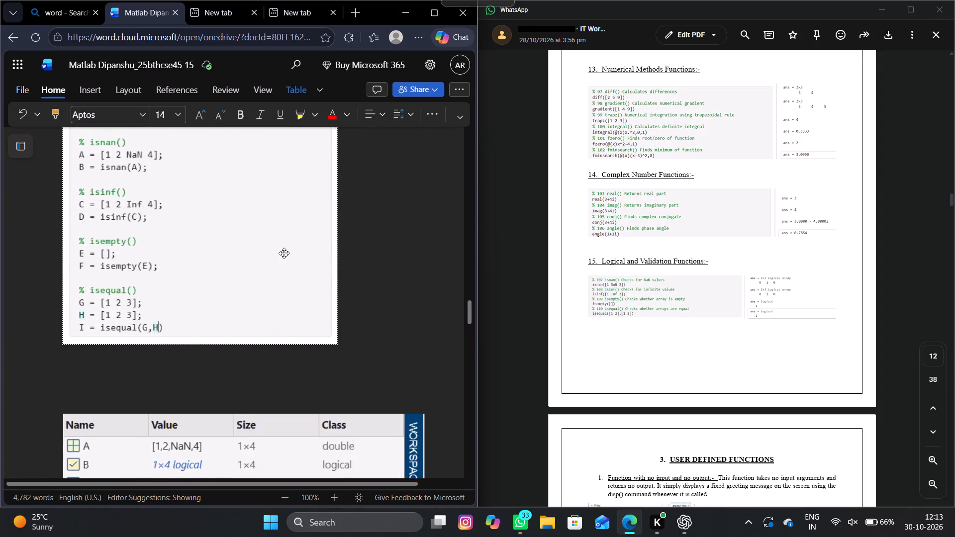
pyautogui.scroll(-5, 284, 253)
pyautogui.scroll(2, 284, 253)
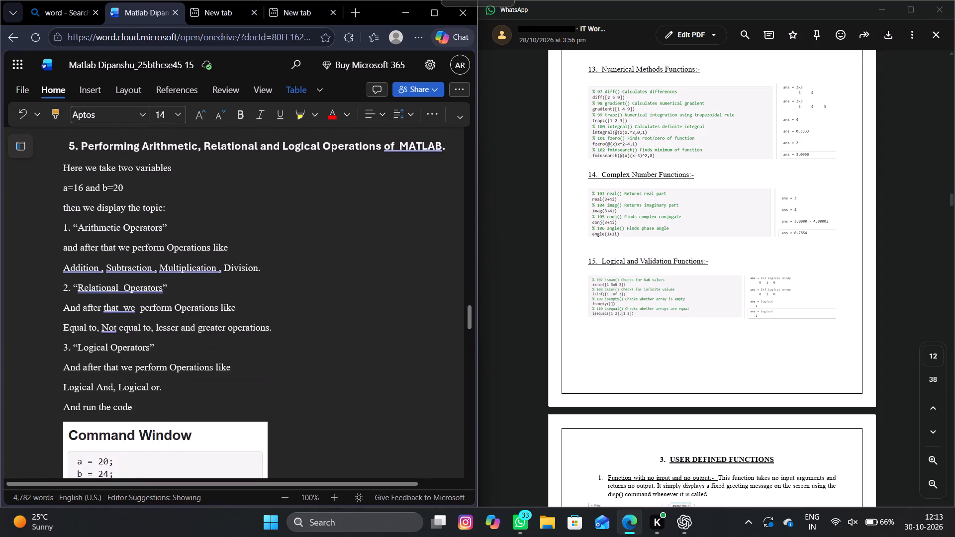
pyautogui.scroll(2, 284, 253)
pyautogui.scroll(-1, 652, 440)
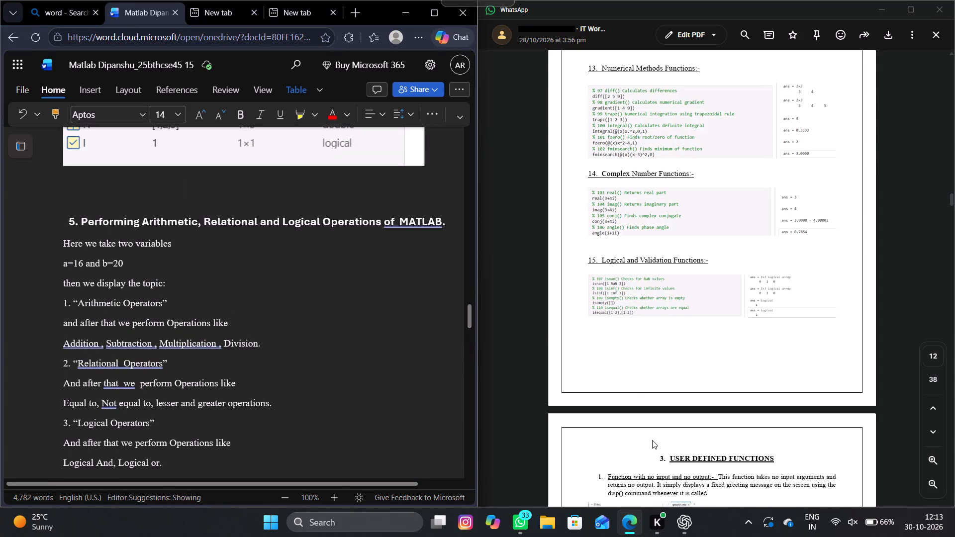
# Compare the reference PDF's User Defined Functions section with the document's section 5 and the validation functions' variable table before it.
pyautogui.scroll(-2, 652, 440)
pyautogui.scroll(2, 652, 440)
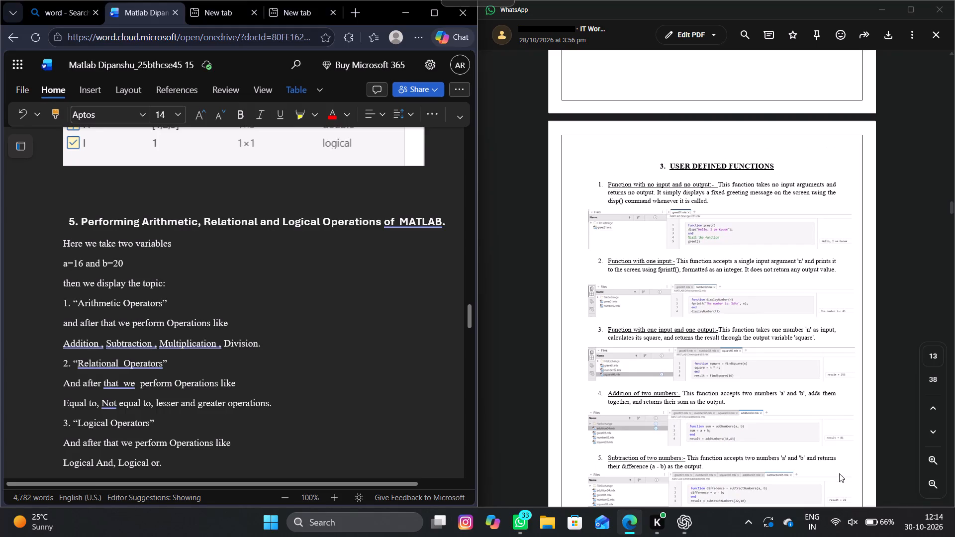
pyautogui.scroll(-1, 320, 385)
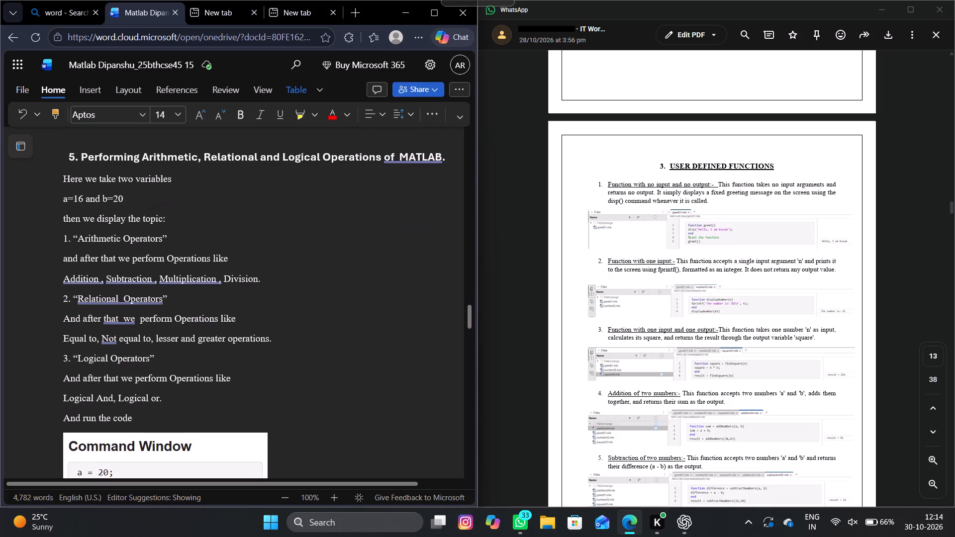
pyautogui.scroll(-1, 320, 385)
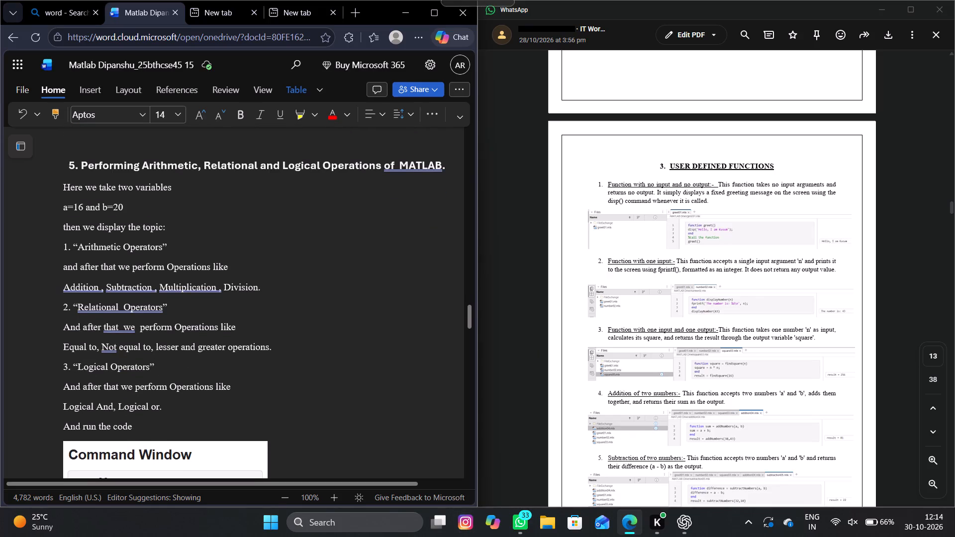
pyautogui.scroll(-3, 369, 249)
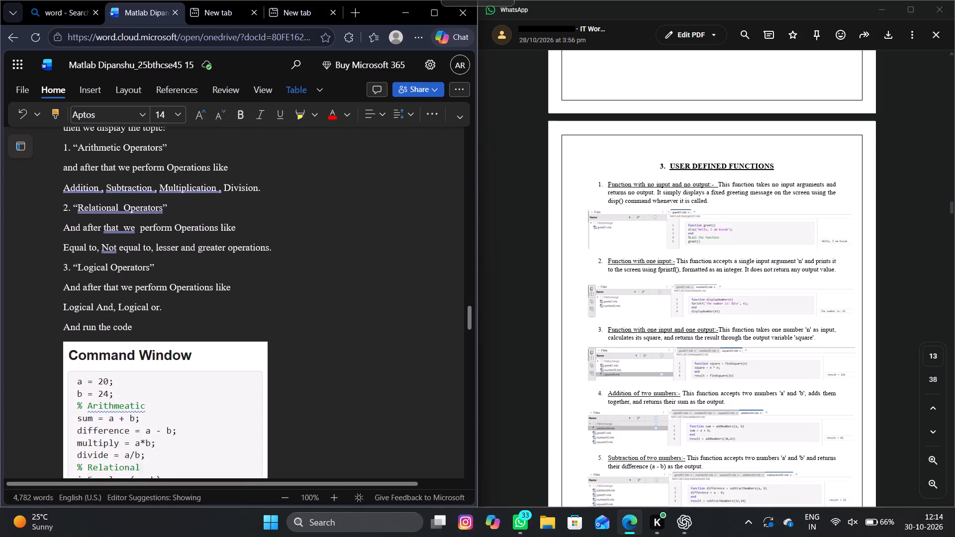
pyautogui.scroll(-3, 369, 249)
pyautogui.scroll(2, 369, 249)
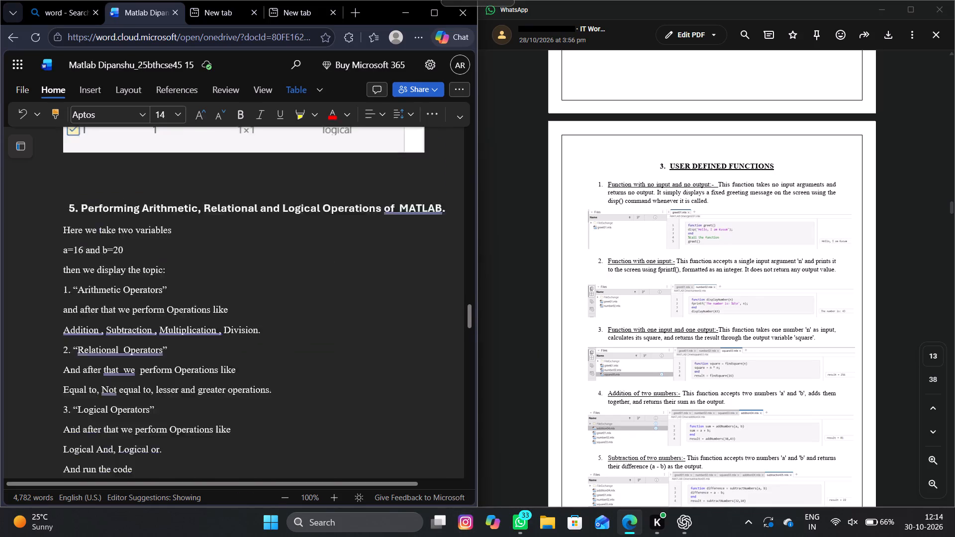
pyautogui.scroll(1, 369, 249)
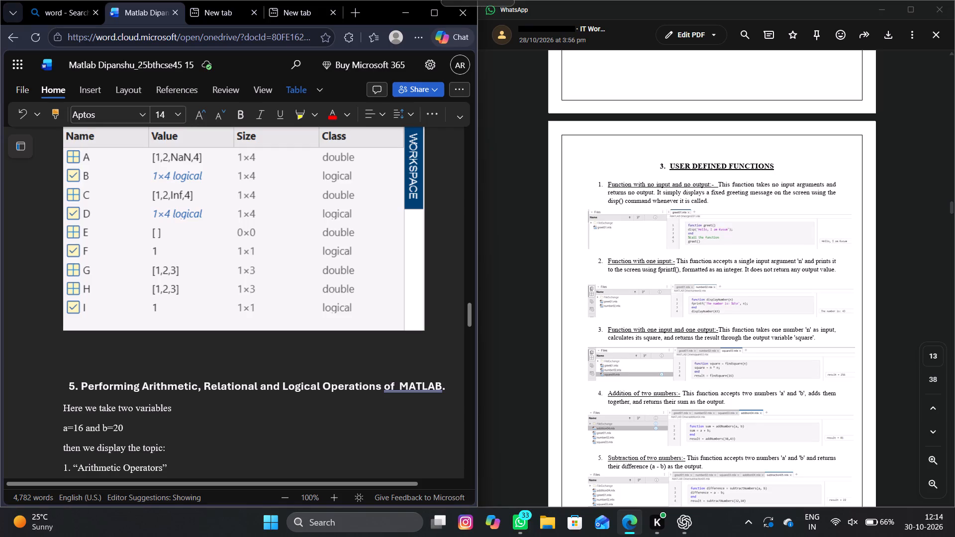
pyautogui.moveTo(66, 384); pyautogui.dragTo(194, 503)
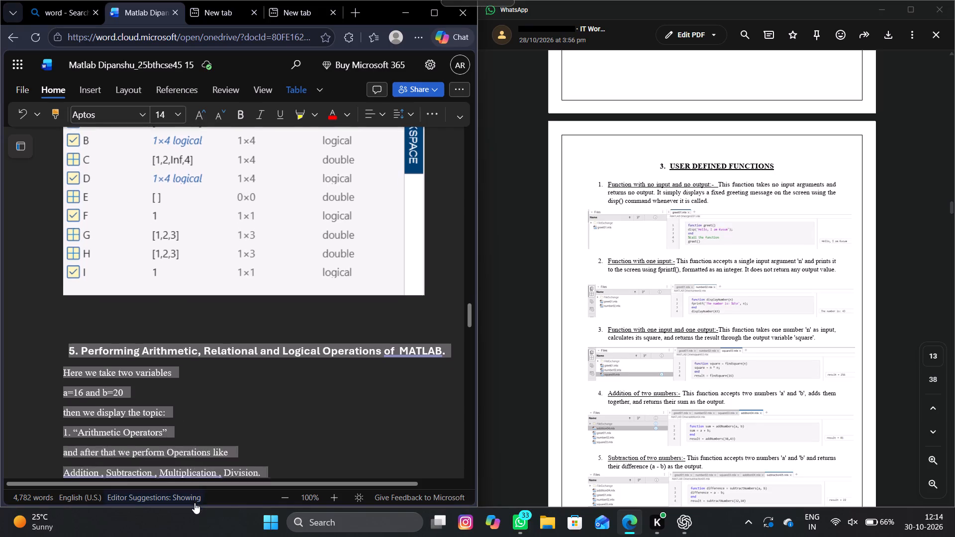
pyautogui.moveTo(194, 503); pyautogui.dragTo(257, 383)
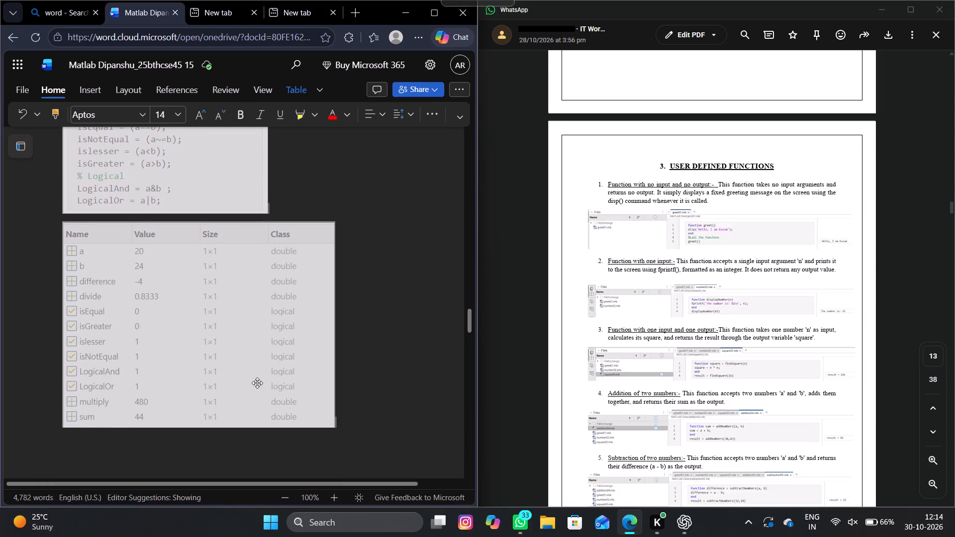
pyautogui.moveTo(257, 383); pyautogui.dragTo(121, 383)
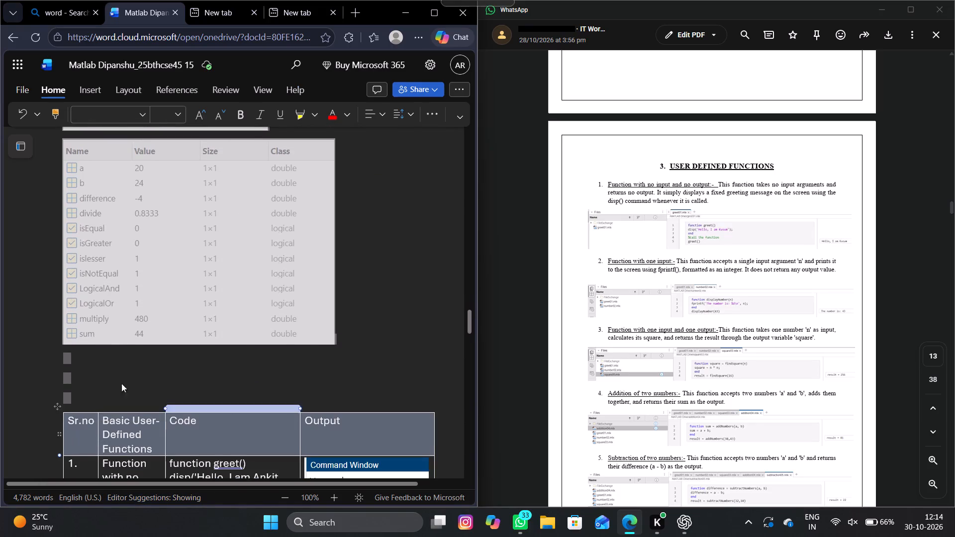
pyautogui.moveTo(121, 383); pyautogui.dragTo(297, 347)
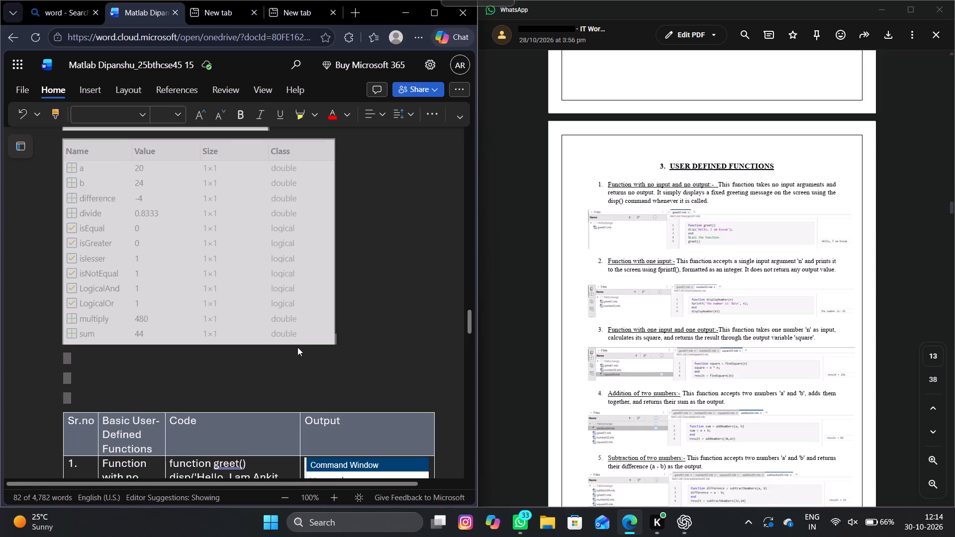
pyautogui.moveTo(297, 347); pyautogui.dragTo(186, 399)
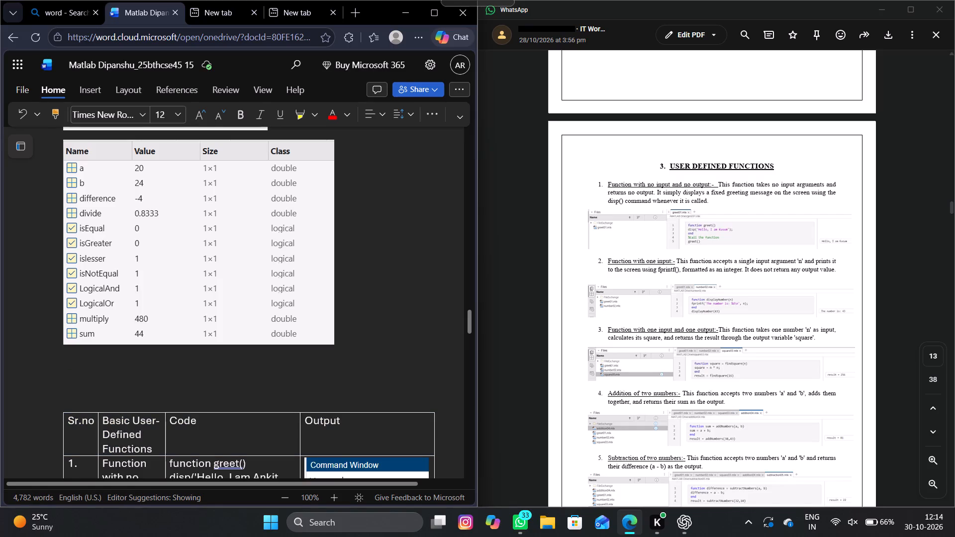
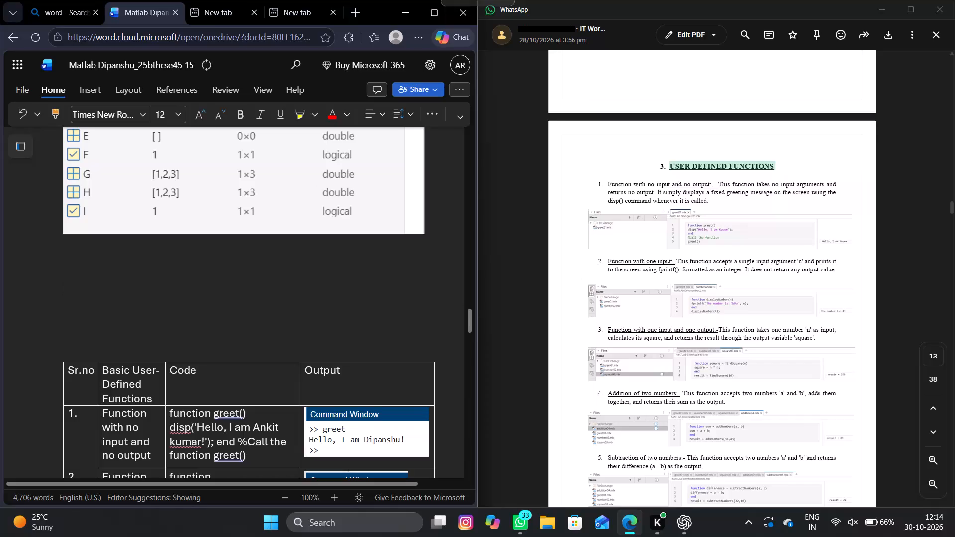
# Paste the heading "USER DEFINED FUNCTIONS" above the Basic User-Defined Functions table and format it bold at size 18.
pyautogui.hotkey('ctrl', 'v')
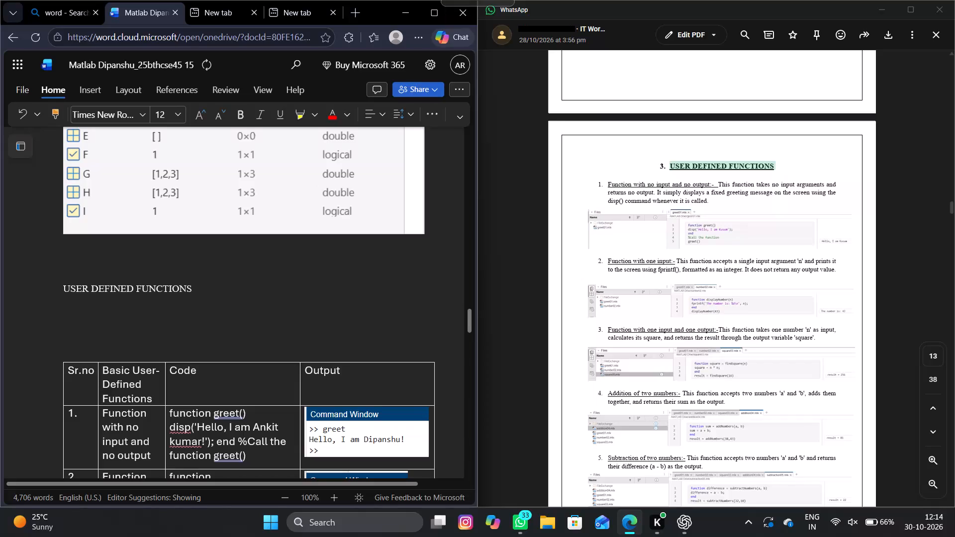
pyautogui.moveTo(61, 285); pyautogui.dragTo(191, 293)
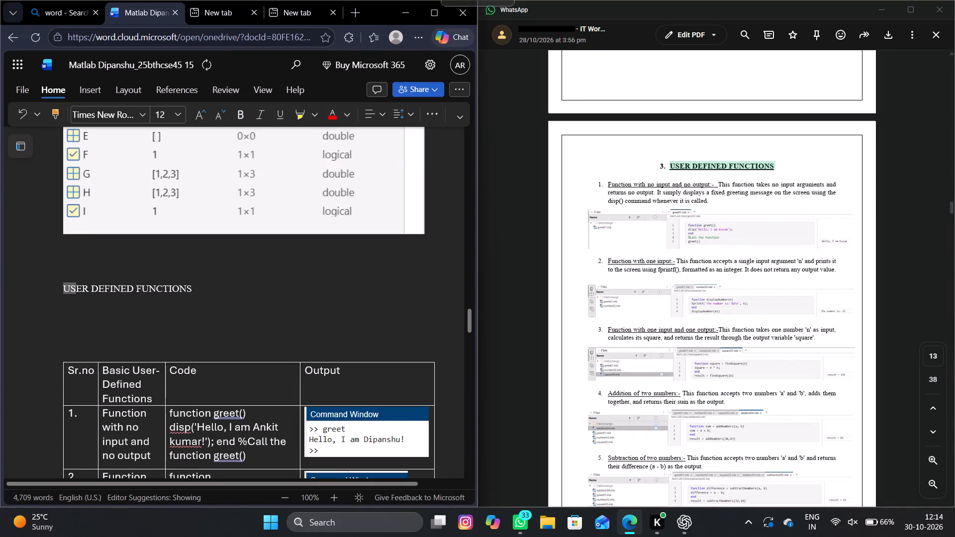
pyautogui.moveTo(191, 293); pyautogui.dragTo(194, 289)
pyautogui.click(202, 259)
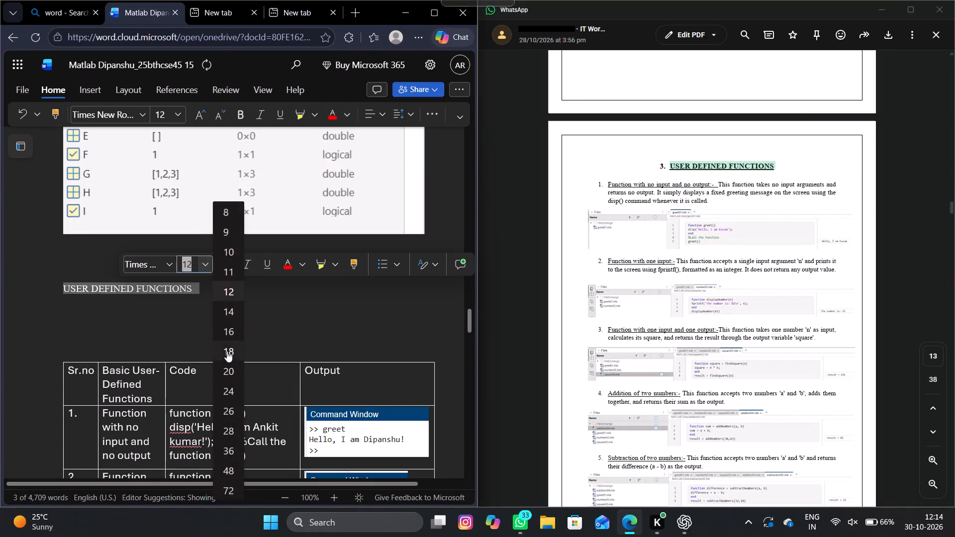
pyautogui.click(227, 351)
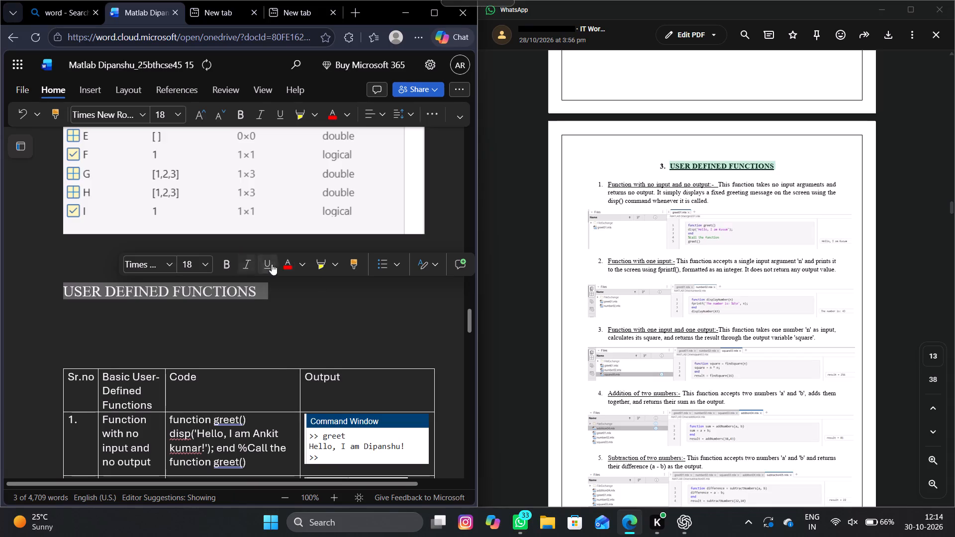
pyautogui.click(229, 264)
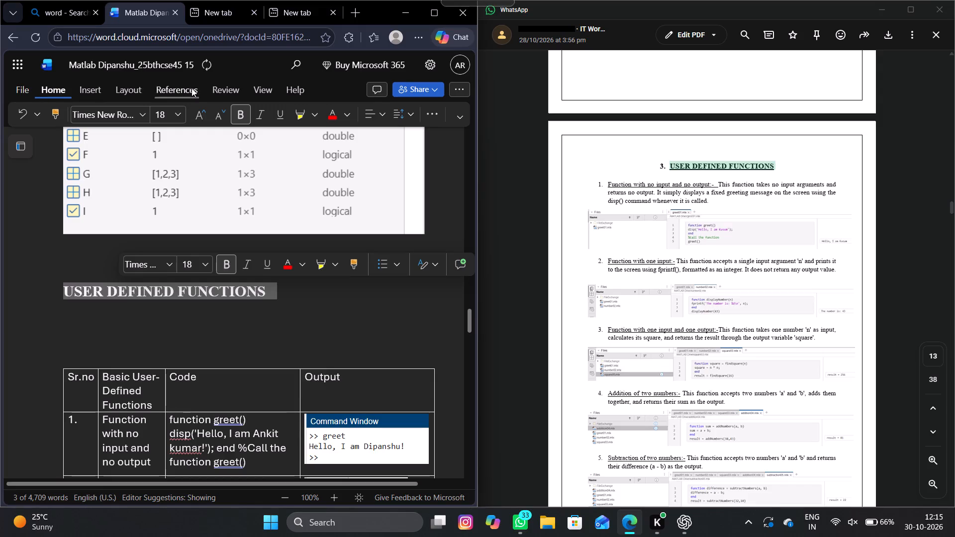
# Center the "USER DEFINED FUNCTIONS" heading above the user-defined functions table.
pyautogui.click(371, 111)
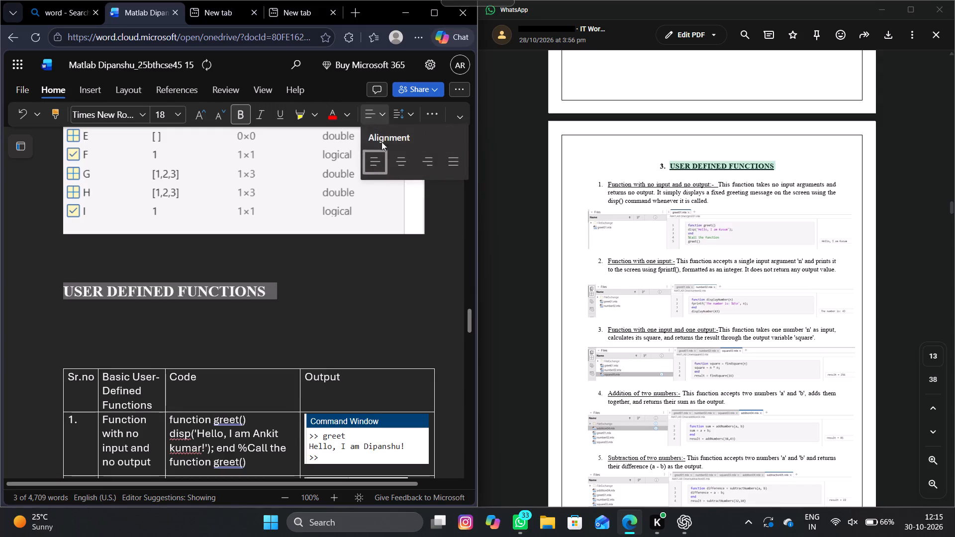
pyautogui.click(394, 159)
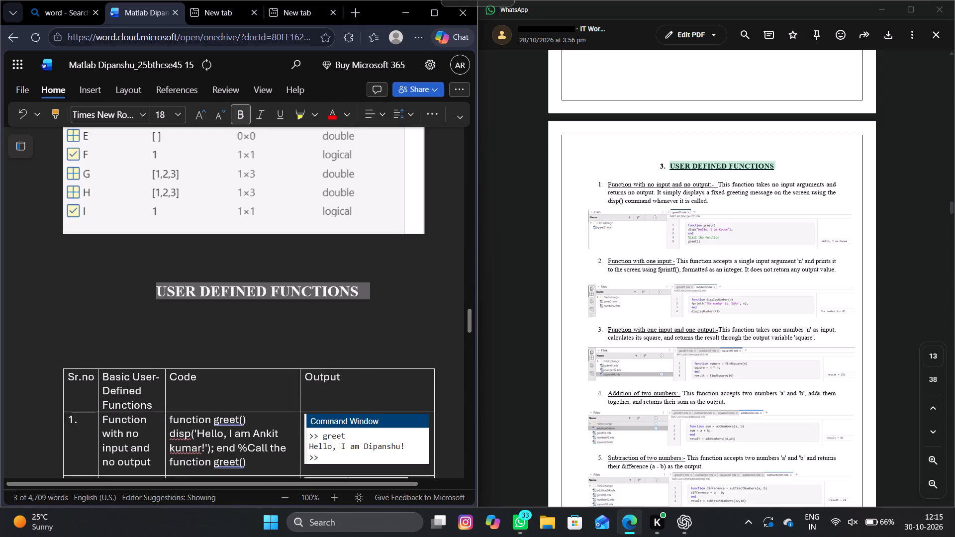
pyautogui.click(102, 299)
# Look back from the User Defined Functions heading to "5.Operators in MATLAB" to check the numbering of the preceding sections.
pyautogui.scroll(5, 149, 291)
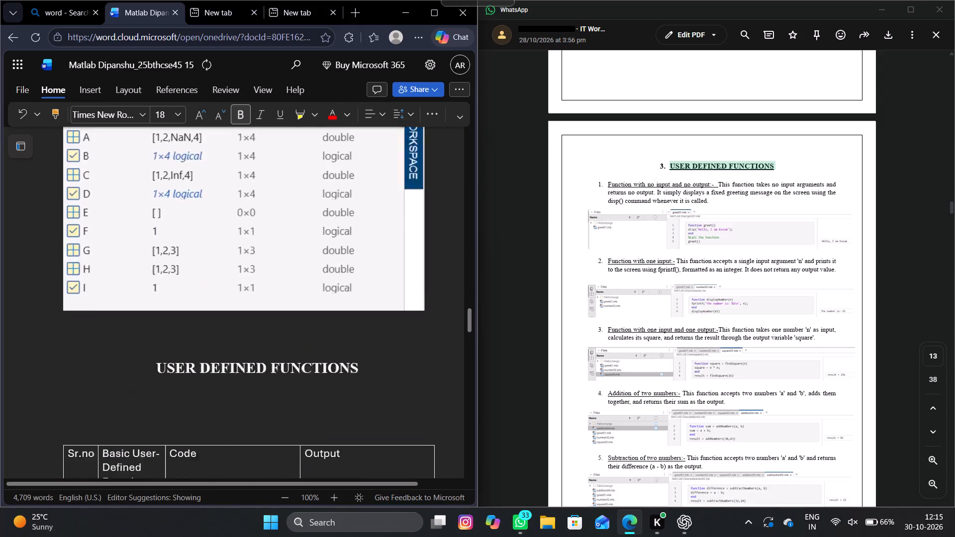
pyautogui.scroll(9, 149, 291)
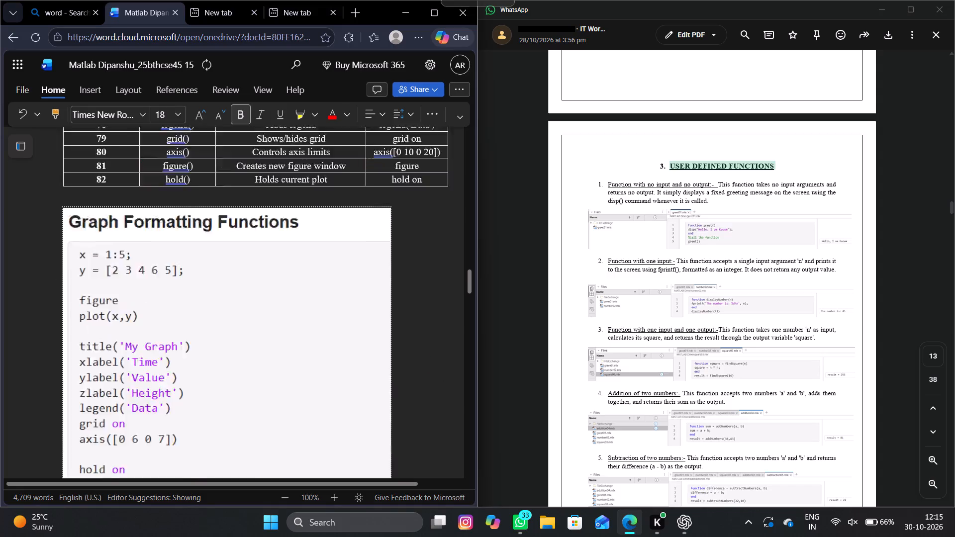
pyautogui.scroll(6, 149, 291)
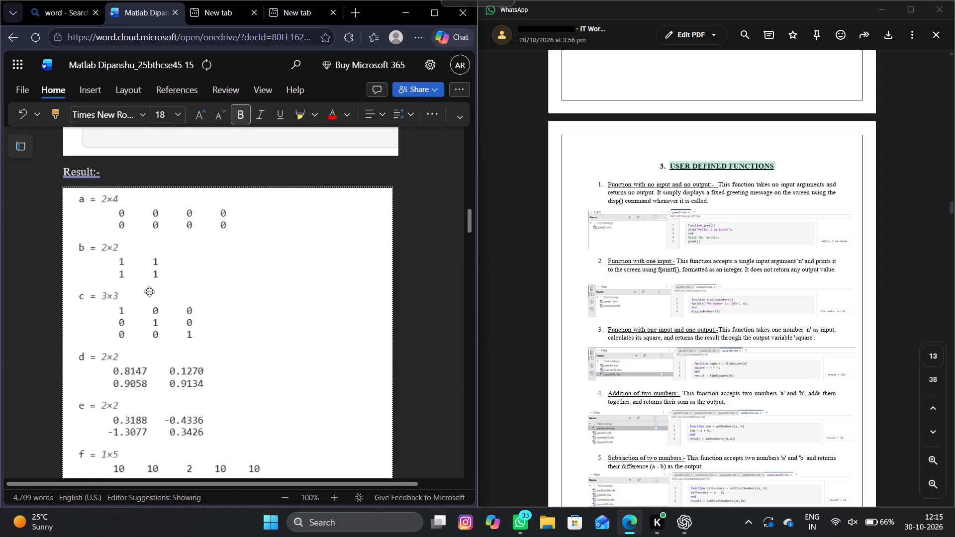
pyautogui.scroll(2, 149, 291)
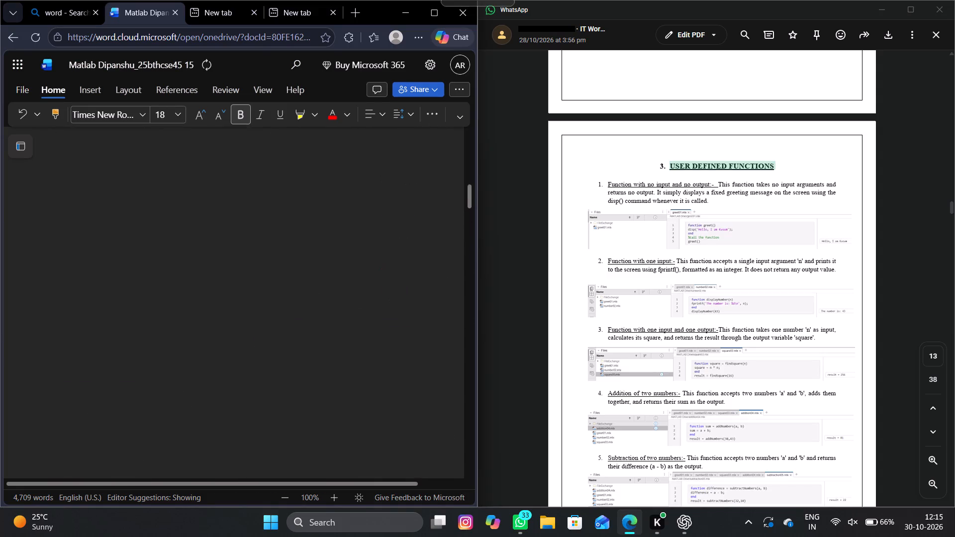
pyautogui.scroll(7, 149, 291)
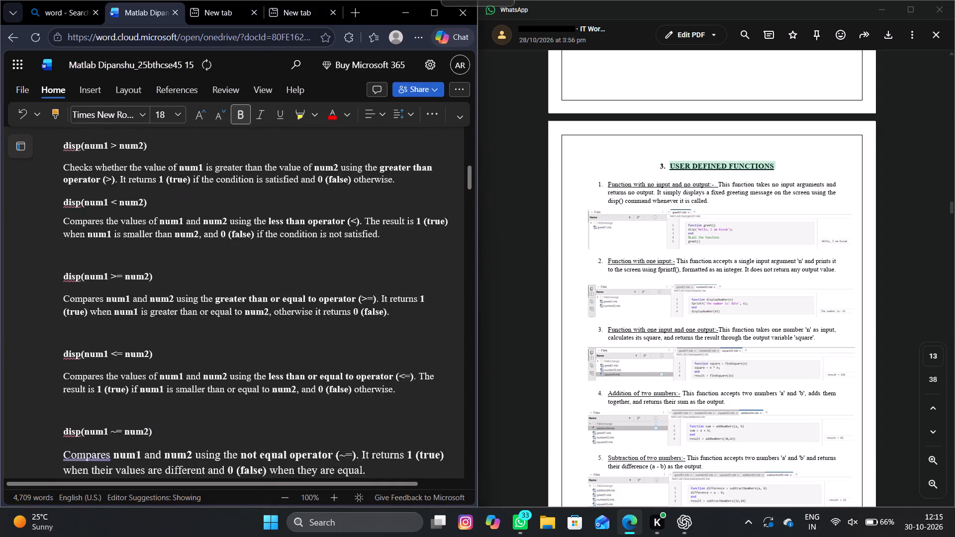
pyautogui.scroll(5, 149, 291)
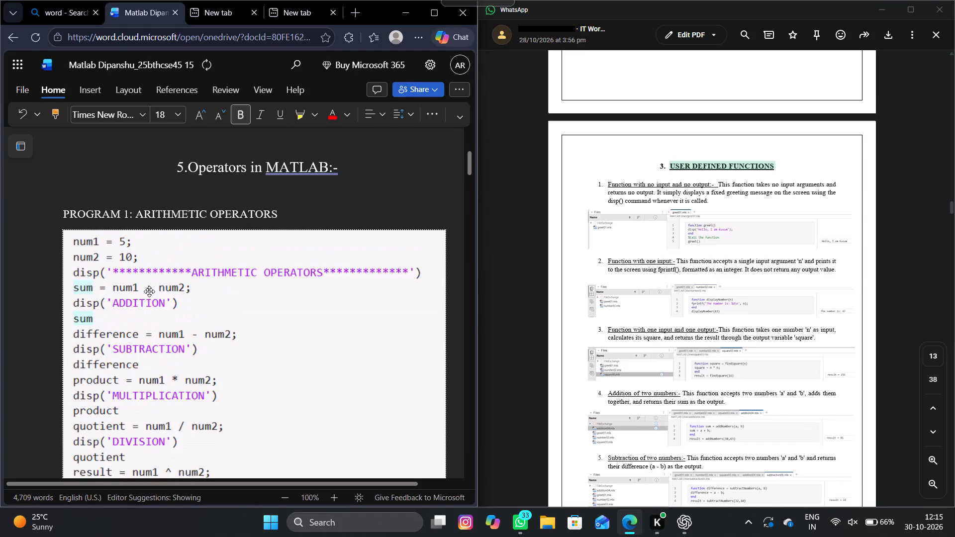
# Review the operator programs of section 5 through to the "6.MATHEMATICAL FUNCTIONS" heading.
pyautogui.scroll(-1, 149, 291)
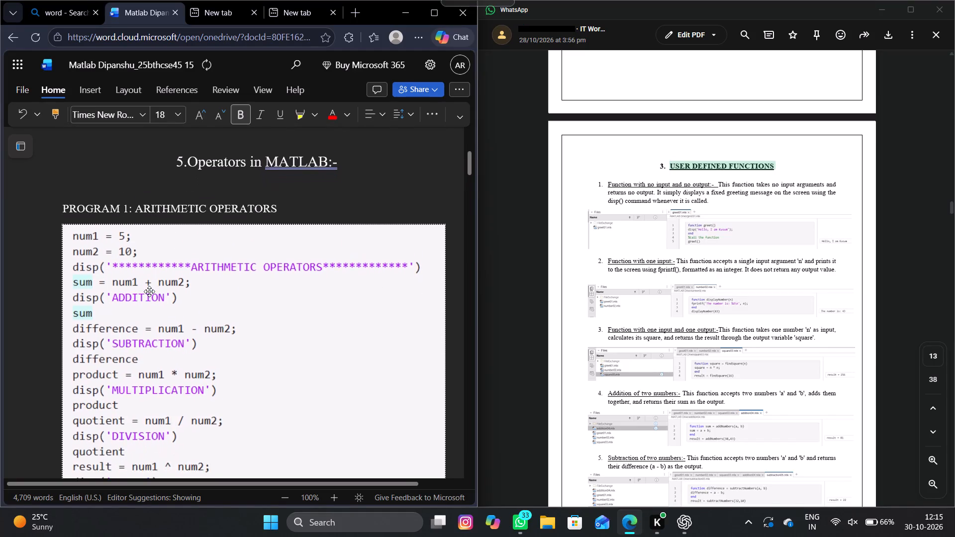
pyautogui.scroll(-4, 149, 291)
pyautogui.scroll(2, 149, 291)
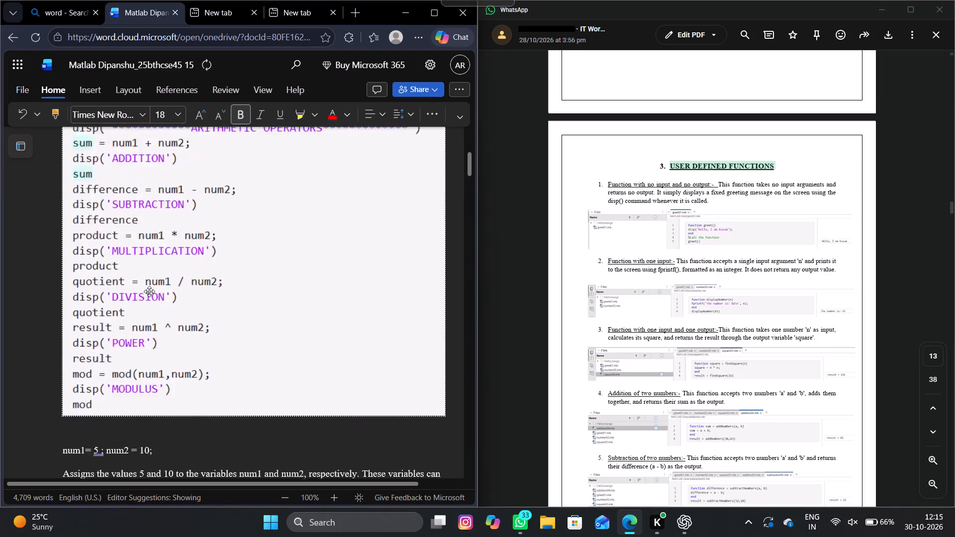
pyautogui.scroll(1, 149, 291)
pyautogui.scroll(-13, 149, 291)
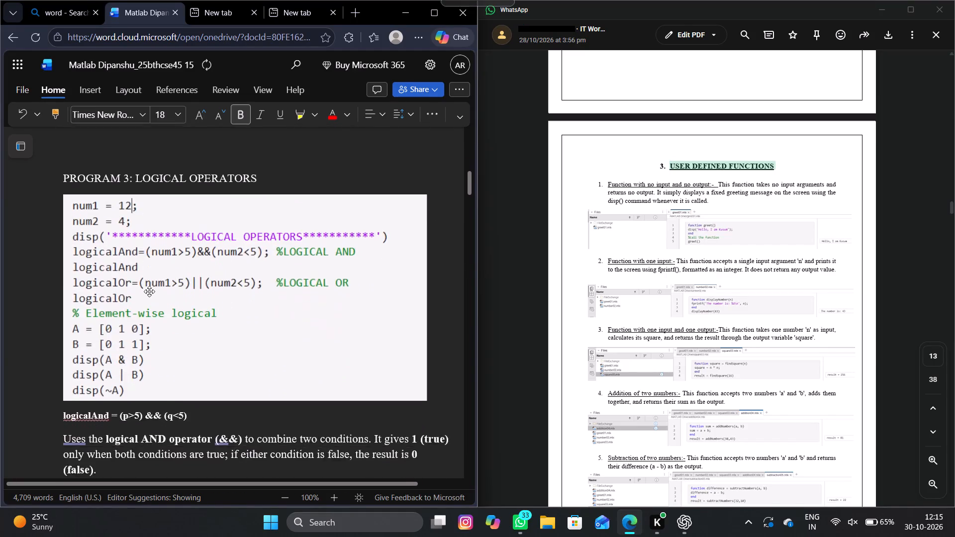
pyautogui.scroll(-6, 149, 291)
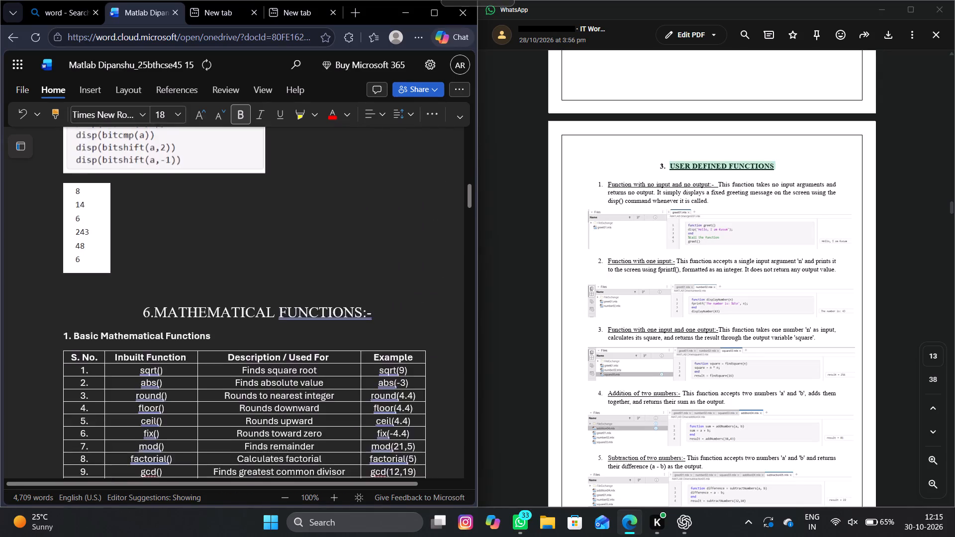
# Review section 6's function groups through "15. Logical and Validation Functions" for any further section heading before User Defined Functions.
pyautogui.scroll(-11, 149, 291)
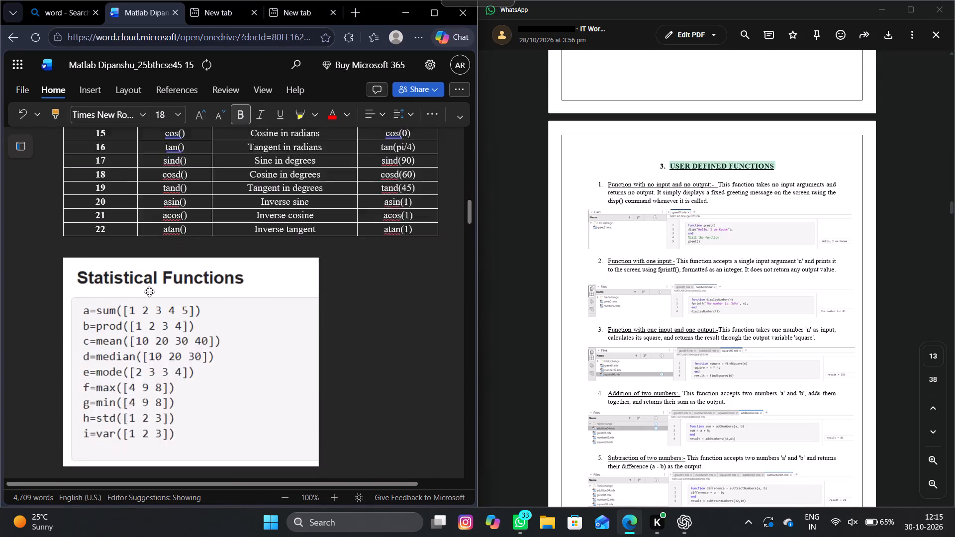
pyautogui.scroll(-5, 149, 291)
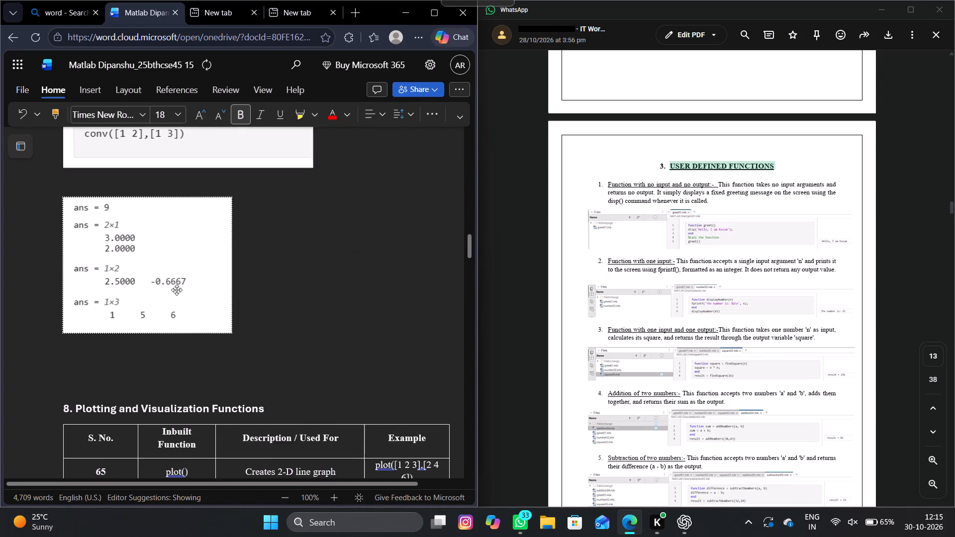
pyautogui.scroll(-10, 177, 290)
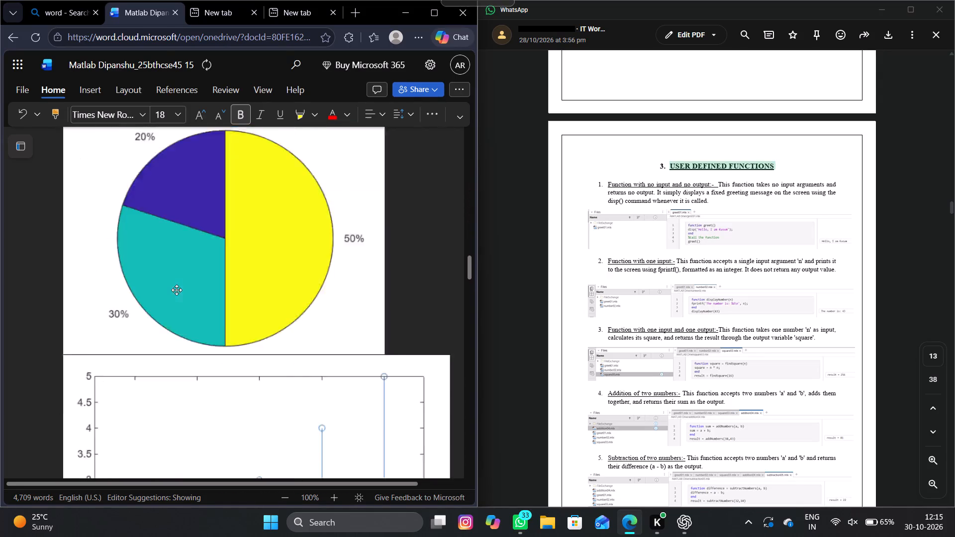
pyautogui.scroll(-5, 177, 290)
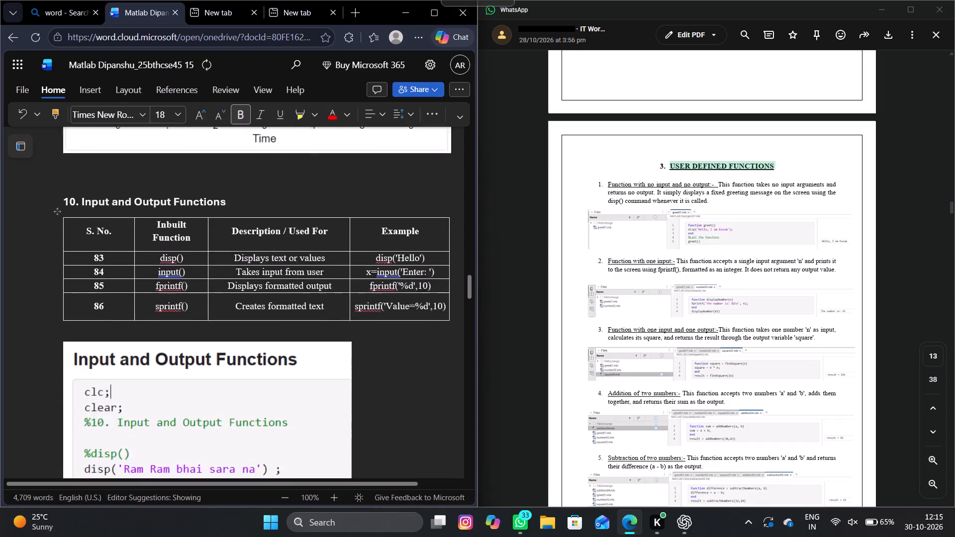
pyautogui.scroll(-5, 177, 290)
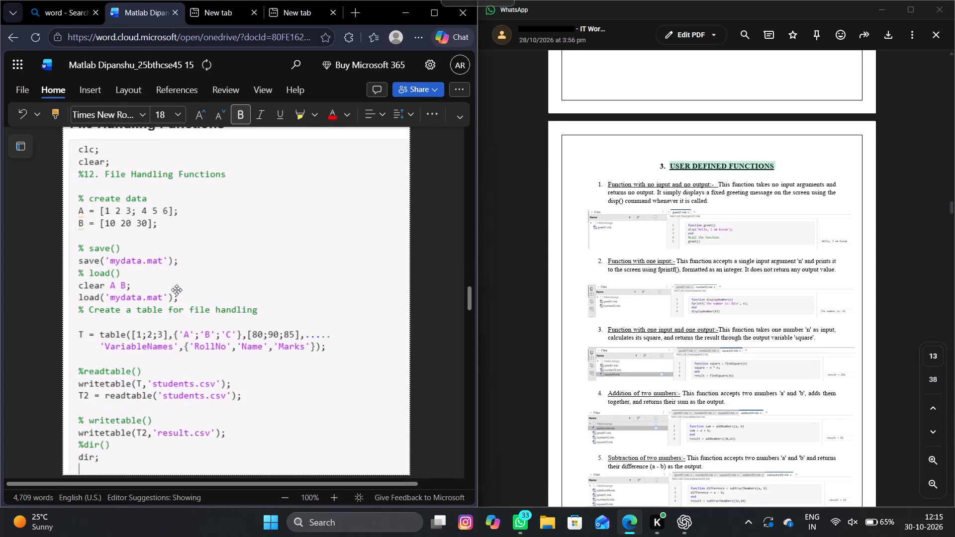
pyautogui.scroll(2, 177, 290)
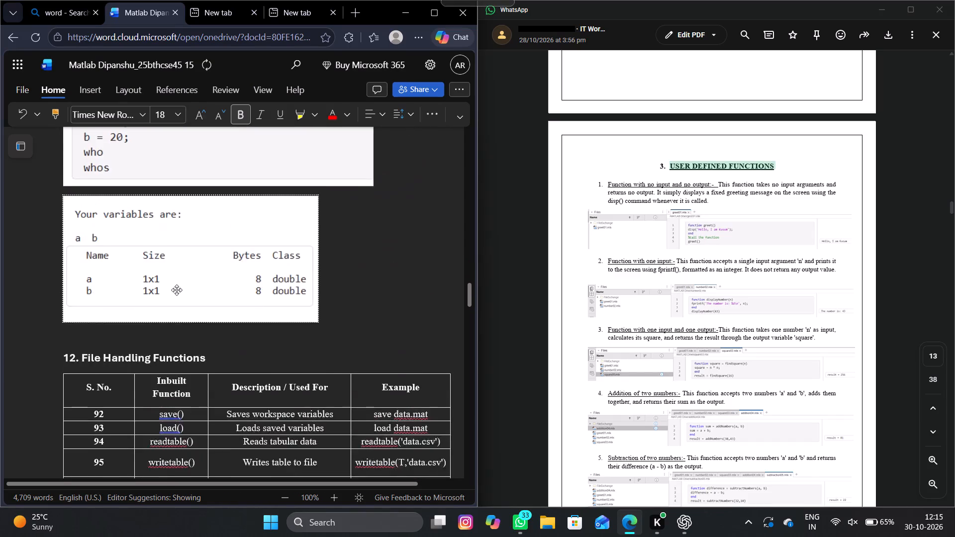
pyautogui.scroll(-8, 177, 290)
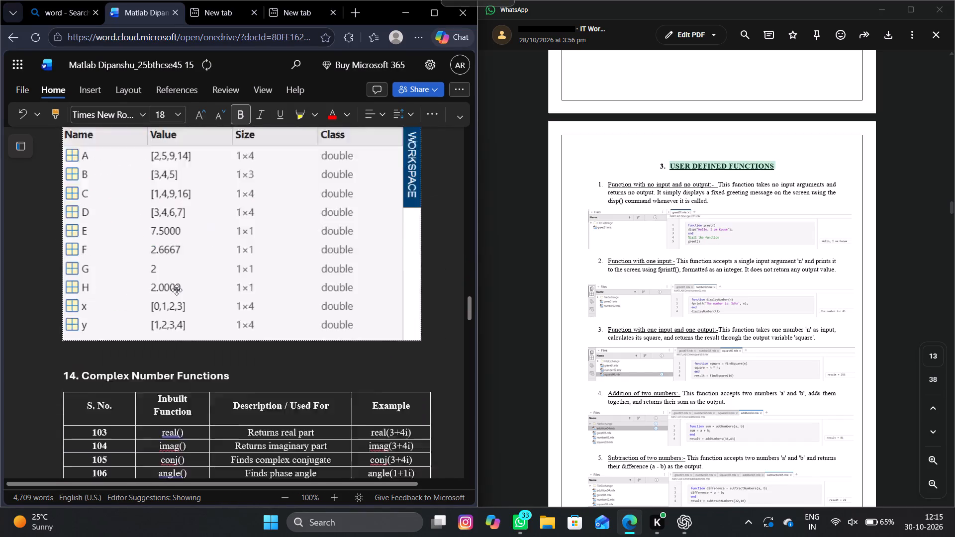
pyautogui.scroll(-1, 177, 290)
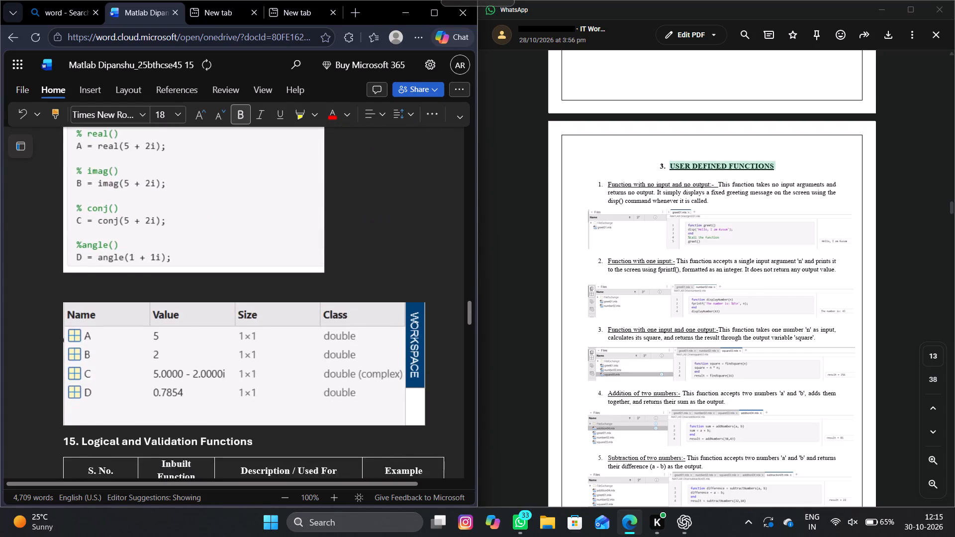
pyautogui.scroll(-3, 177, 290)
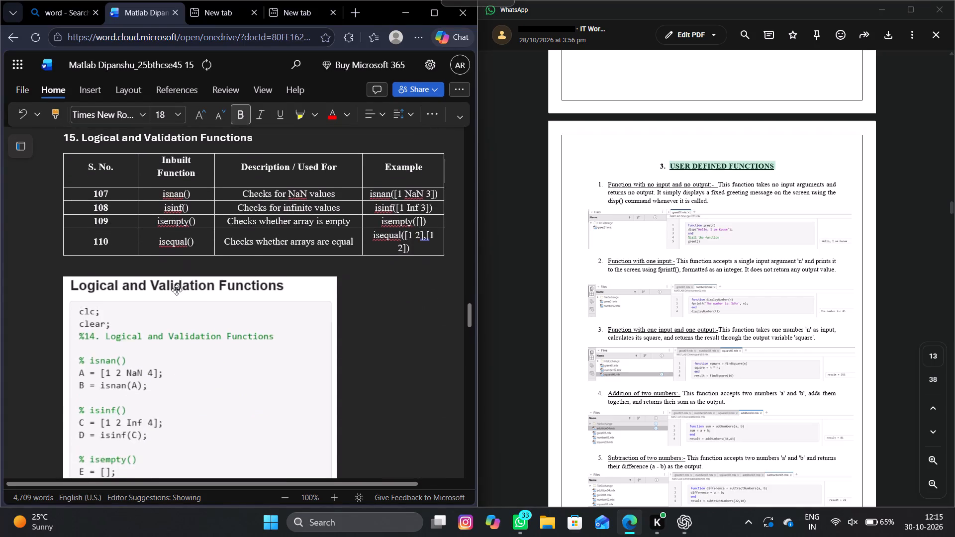
pyautogui.scroll(-6, 177, 290)
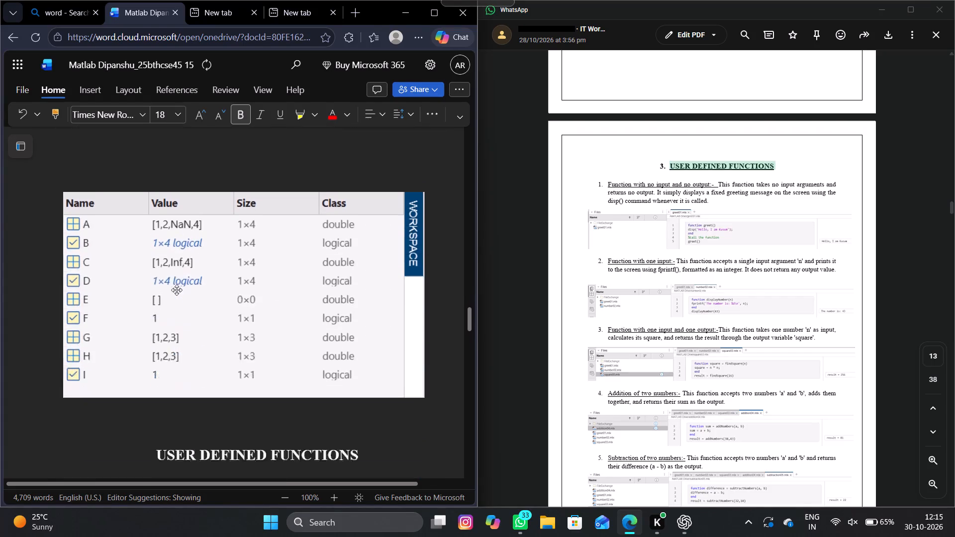
# Add the number "7." in front of the USER DEFINED FUNCTIONS heading.
pyautogui.scroll(-1, 177, 290)
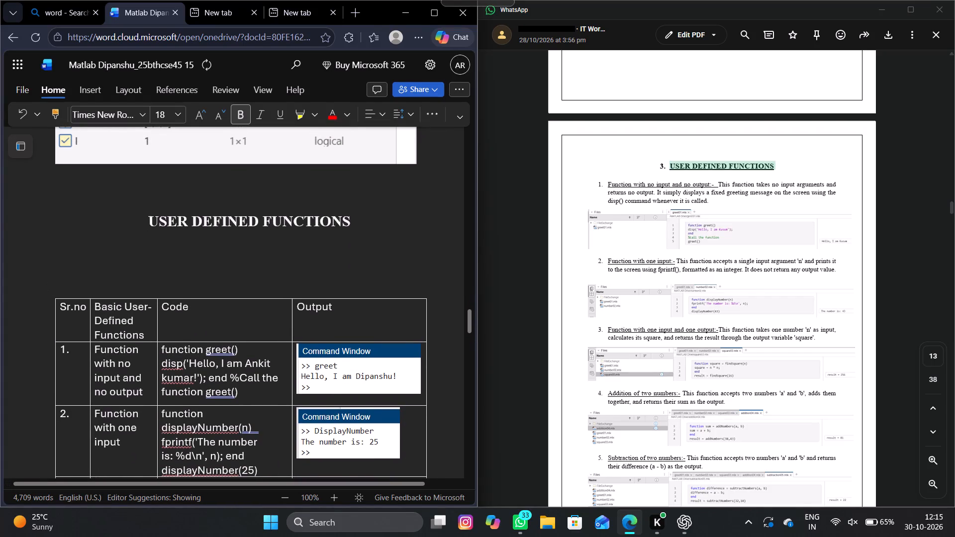
pyautogui.press('7')
pyautogui.press('.')
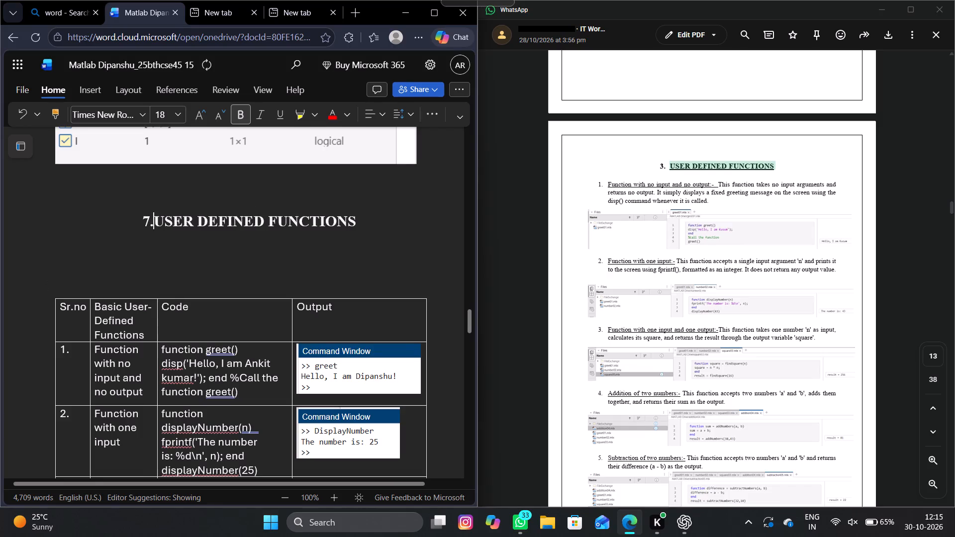
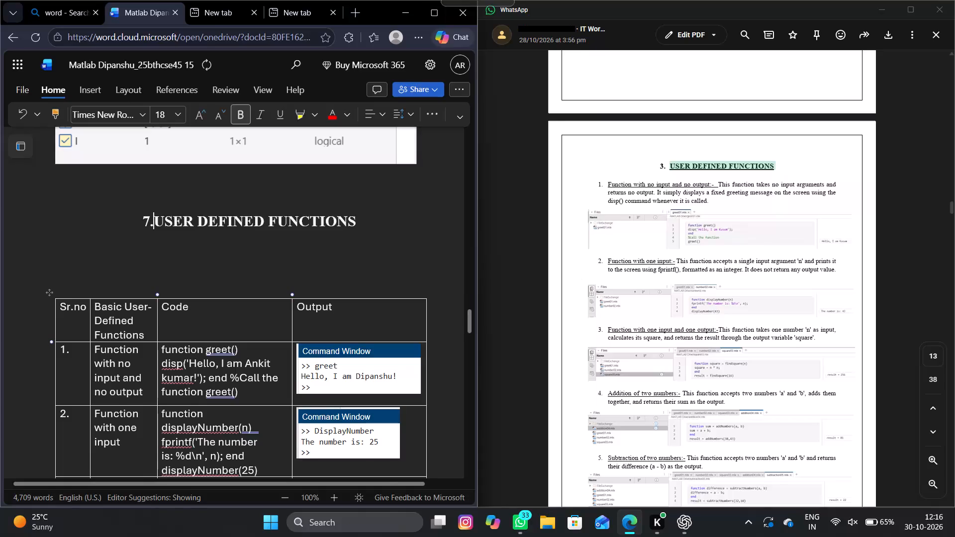
# Review the user-defined function programs of section 7 through to the "GENERATION OF VARIOUS SIGNALS AND SEQUENCES" heading.
pyautogui.scroll(-2, 229, 326)
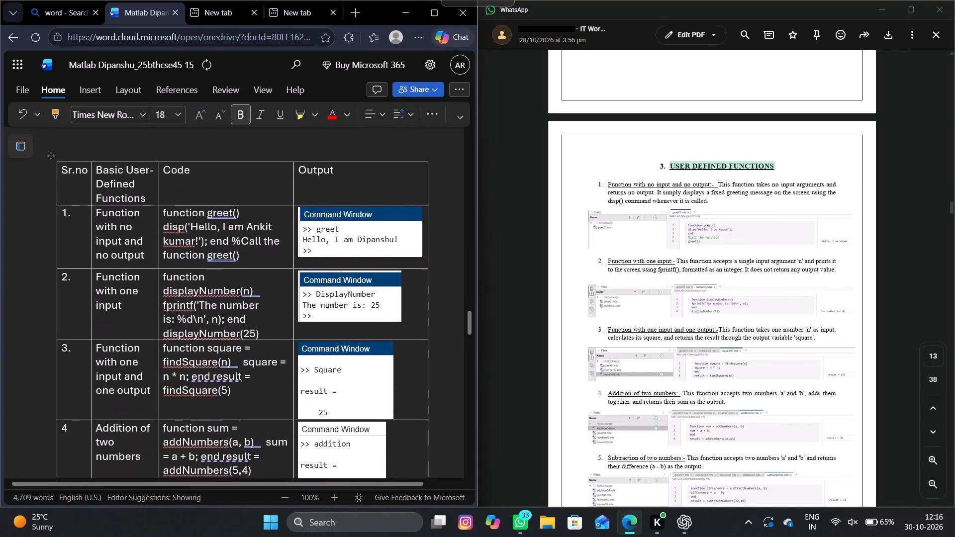
pyautogui.scroll(-1, 229, 326)
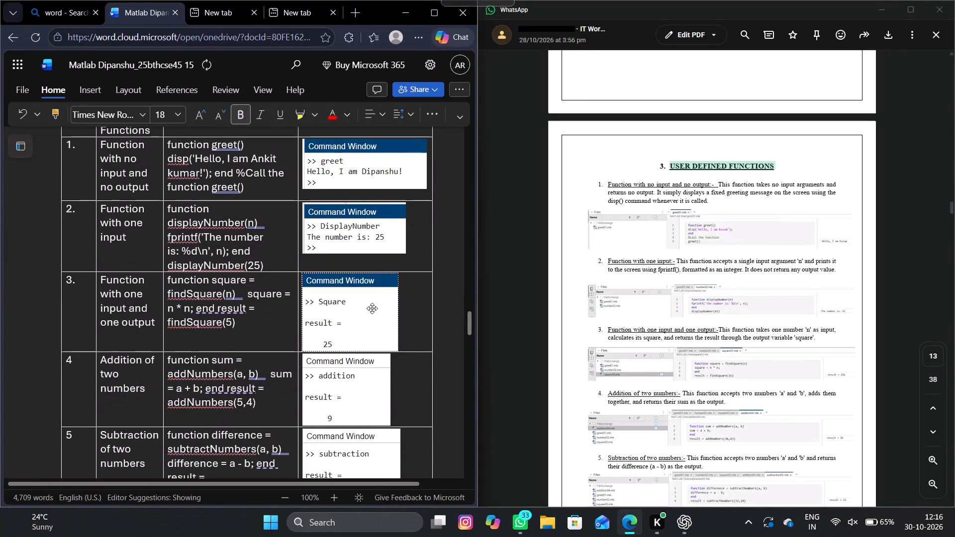
pyautogui.scroll(-1, 380, 268)
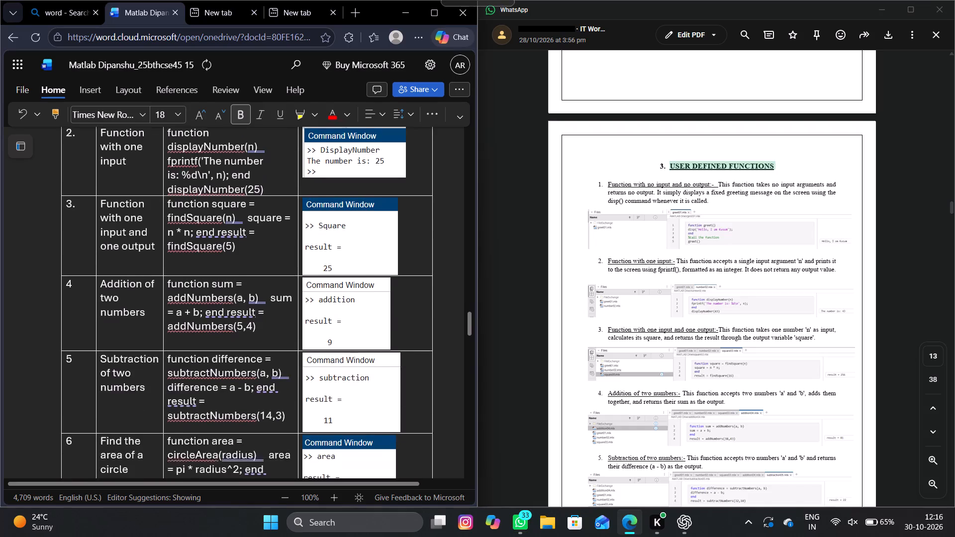
pyautogui.scroll(-3, 380, 268)
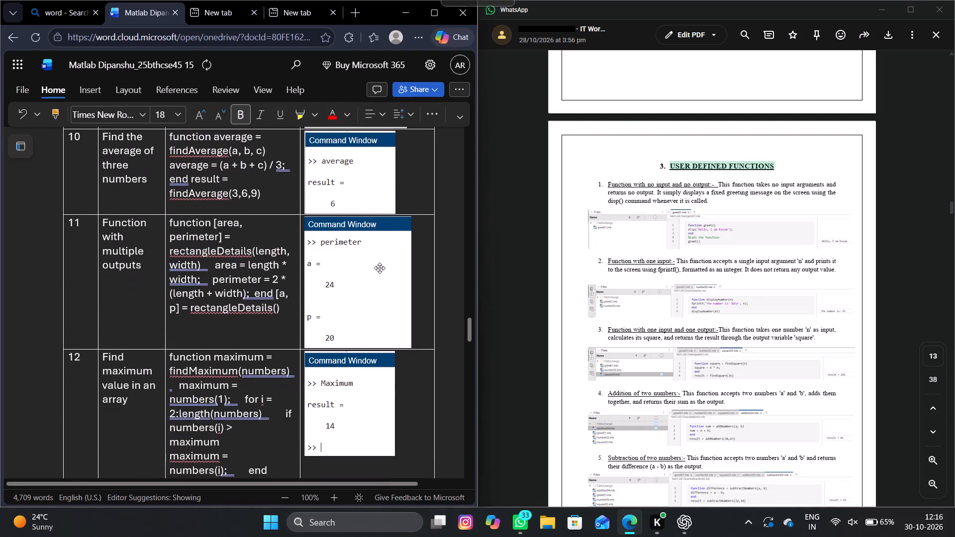
pyautogui.scroll(-6, 380, 268)
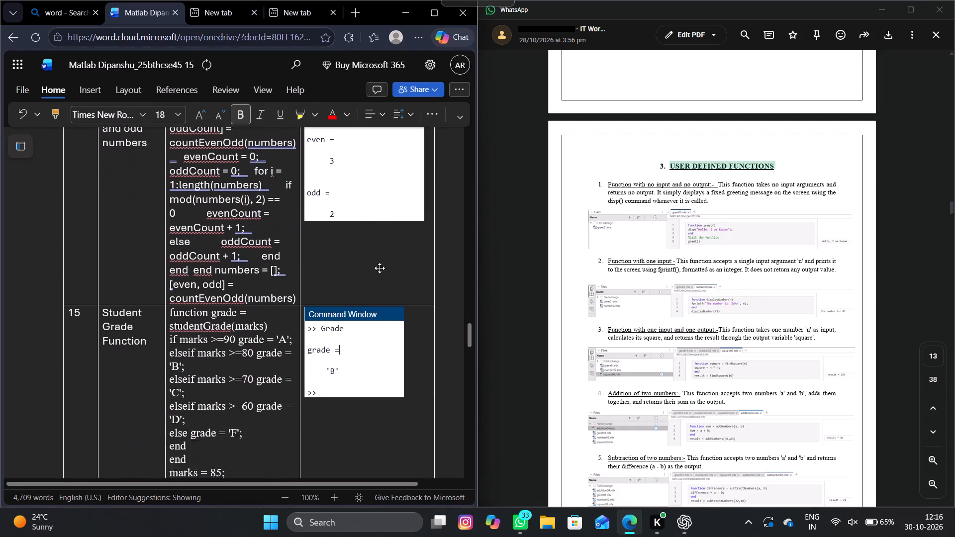
pyautogui.scroll(-3, 380, 268)
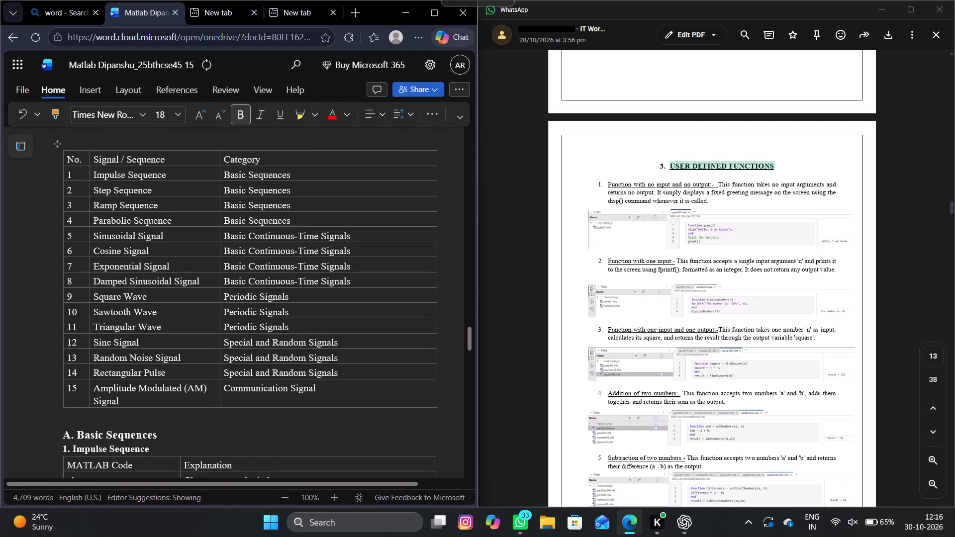
pyautogui.scroll(2, 376, 313)
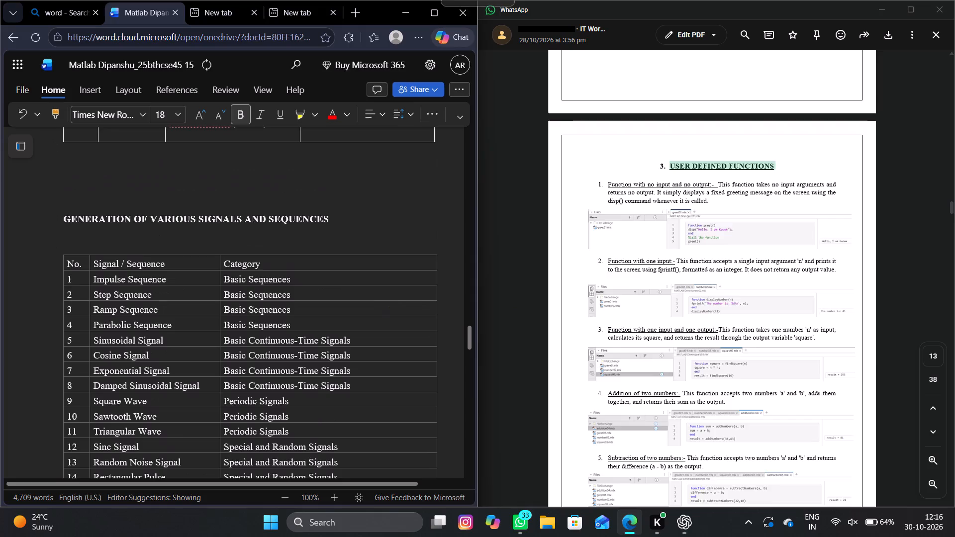
# Compare the section order in the IT Workshop PDF from User Defined Functions through to Generation of Various Signals and Sequences.
pyautogui.scroll(-4, 667, 259)
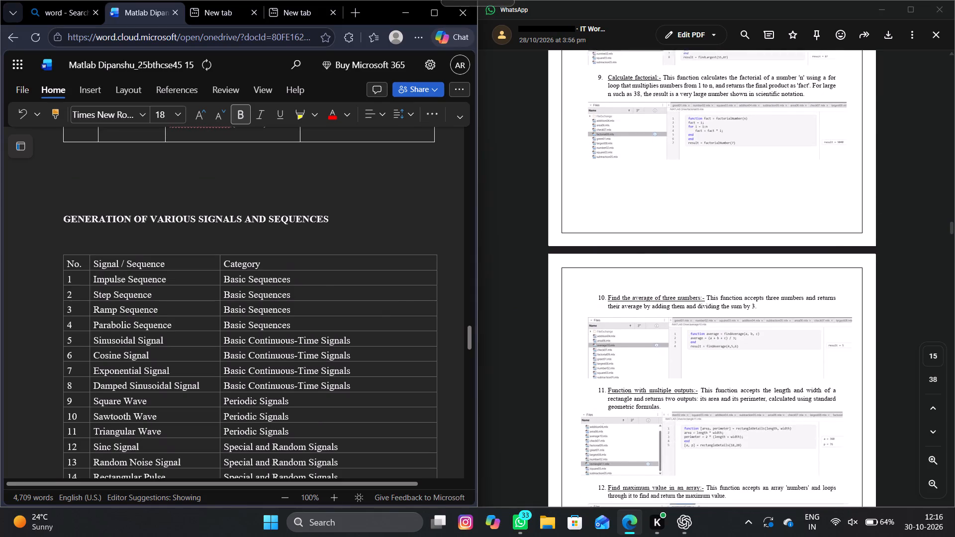
pyautogui.scroll(-3, 667, 259)
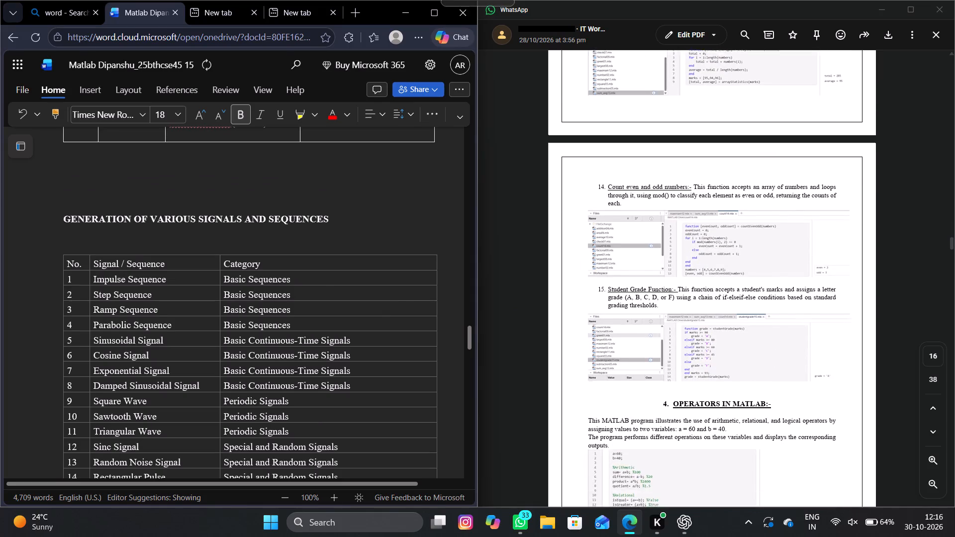
pyautogui.scroll(-2, 667, 259)
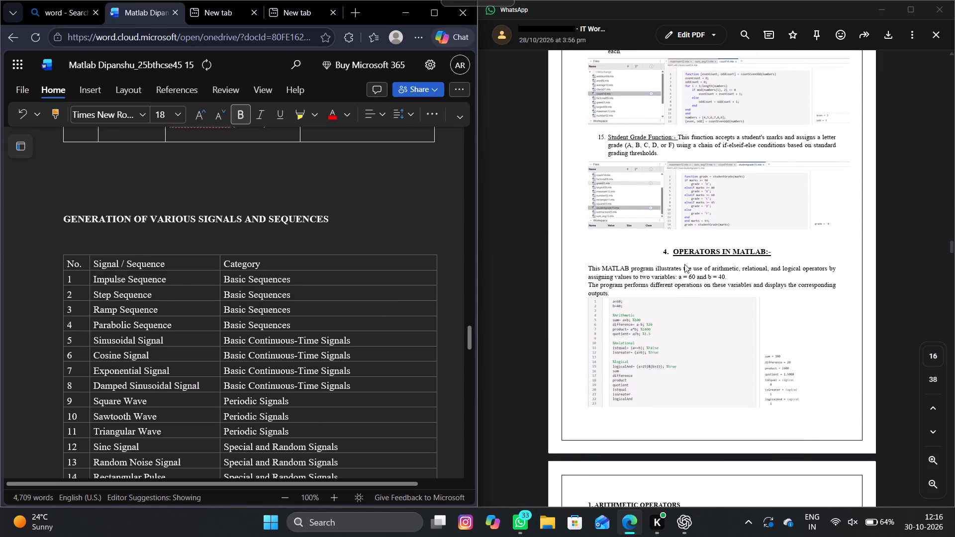
pyautogui.scroll(-4, 684, 264)
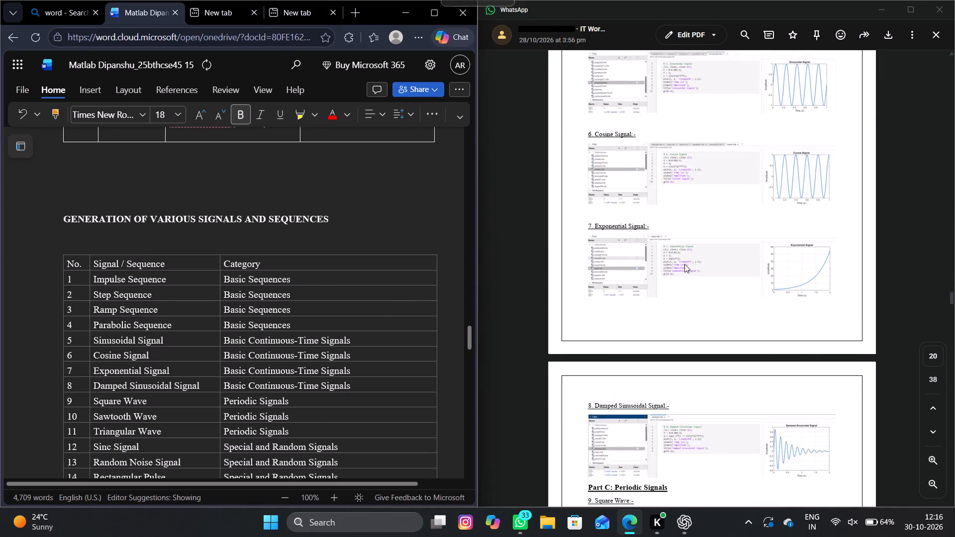
pyautogui.scroll(3, 684, 264)
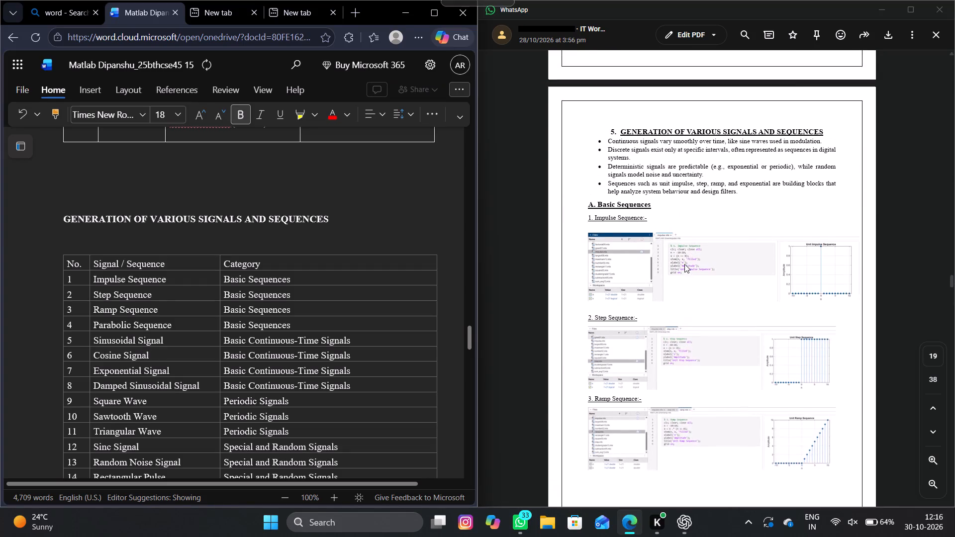
pyautogui.scroll(1, 684, 264)
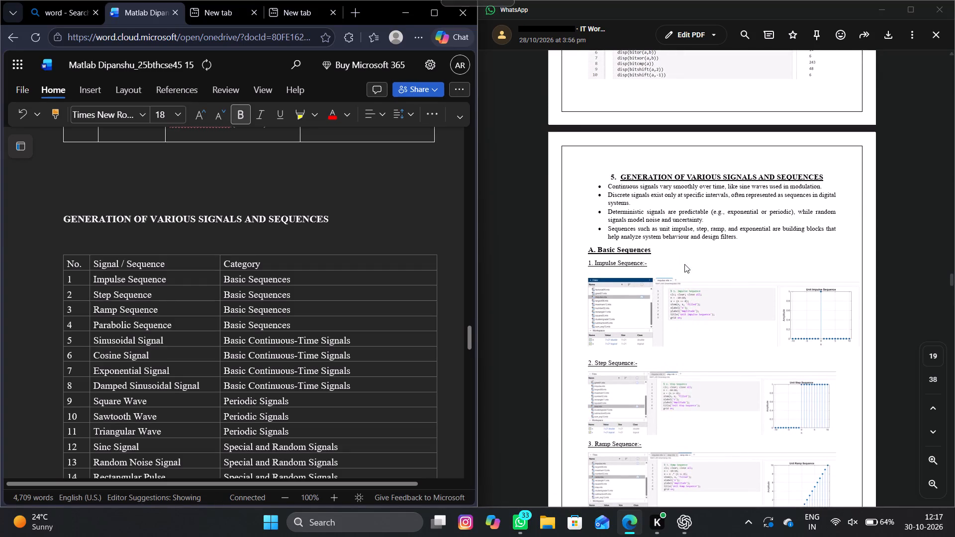
# Add the number "8." in front of the GENERATION OF VARIOUS SIGNALS AND SEQUENCES heading in the Word document.
pyautogui.click(270, 199)
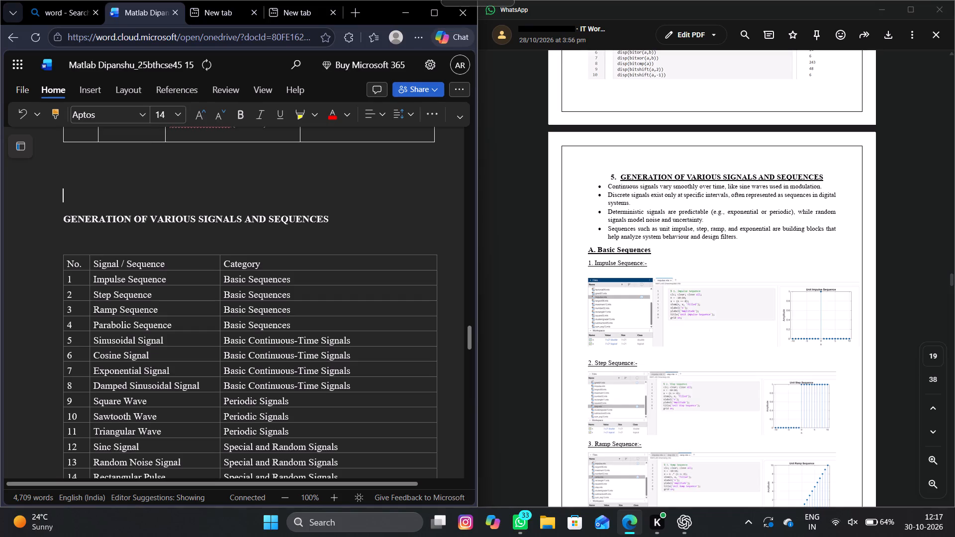
pyautogui.click(65, 220)
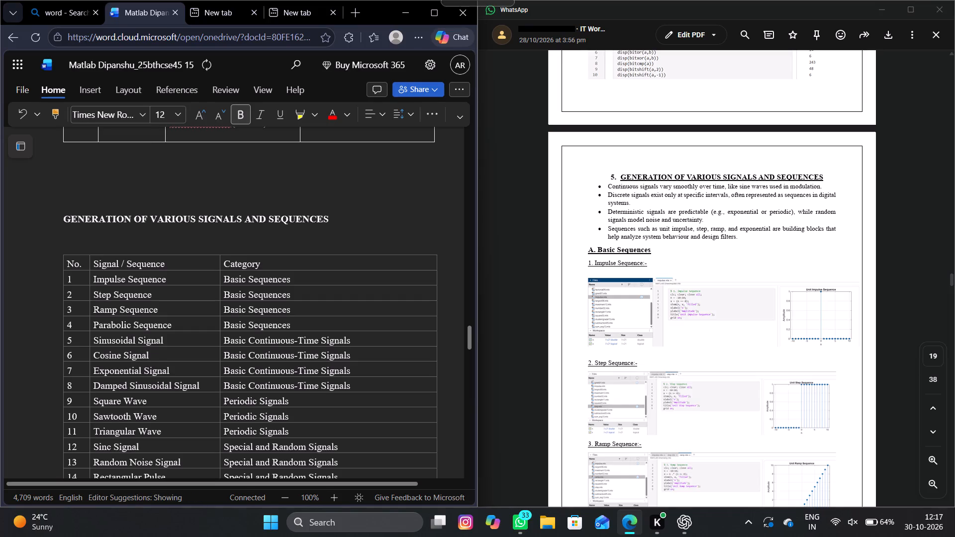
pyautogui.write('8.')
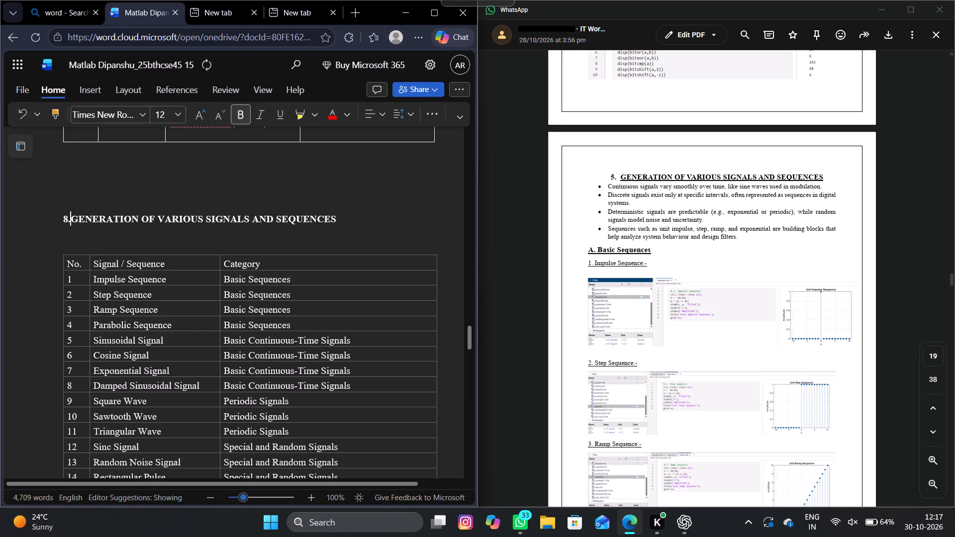
# Format the whole "8.GENERATION OF VARIOUS SIGNALS AND SEQUENCES" heading at font size 18 and centre it.
pyautogui.moveTo(60, 215); pyautogui.dragTo(137, 209)
pyautogui.moveTo(137, 209); pyautogui.dragTo(339, 219)
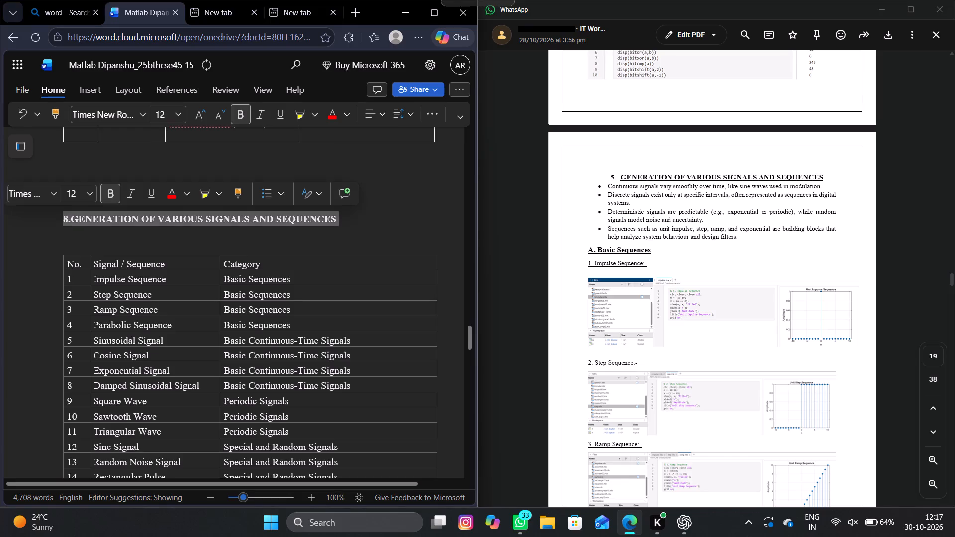
pyautogui.click(86, 191)
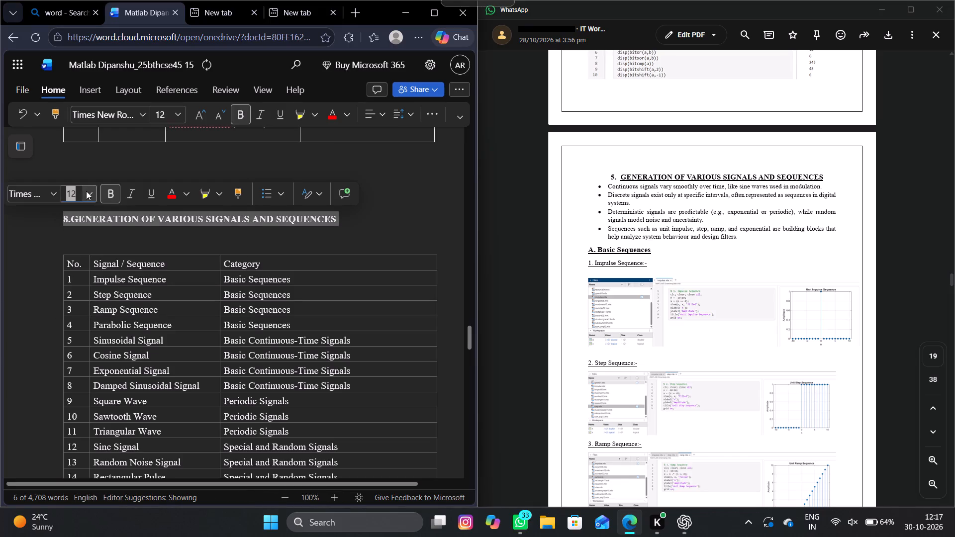
pyautogui.click(112, 332)
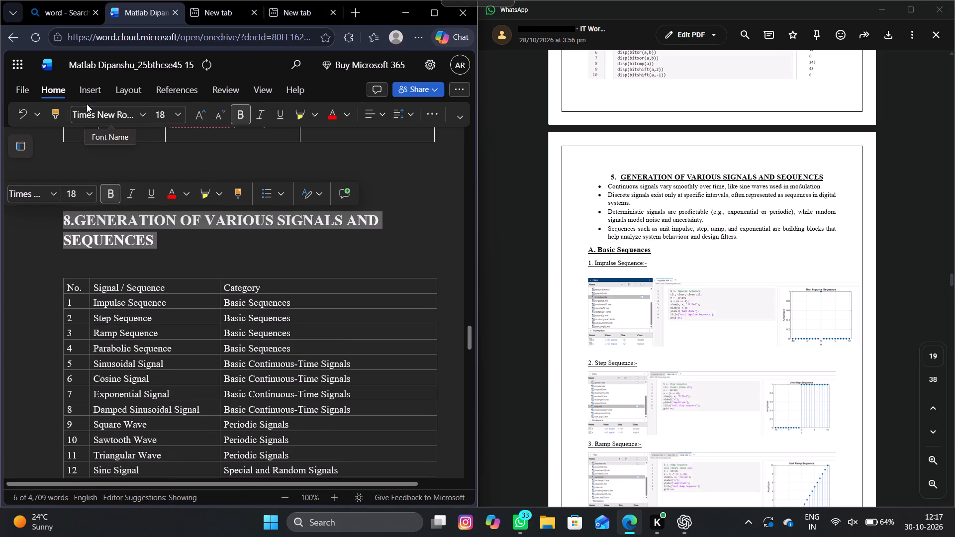
pyautogui.click(376, 111)
pyautogui.click(403, 163)
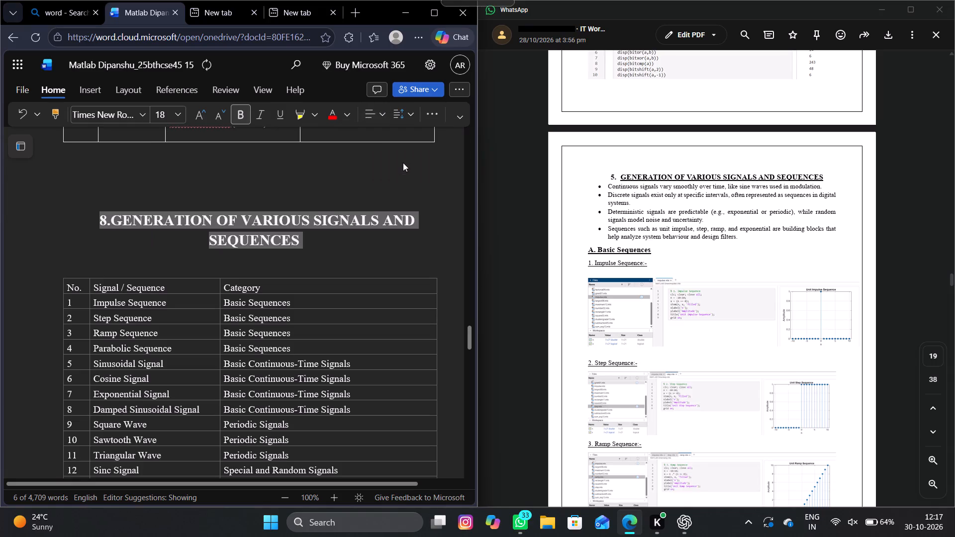
pyautogui.click(114, 240)
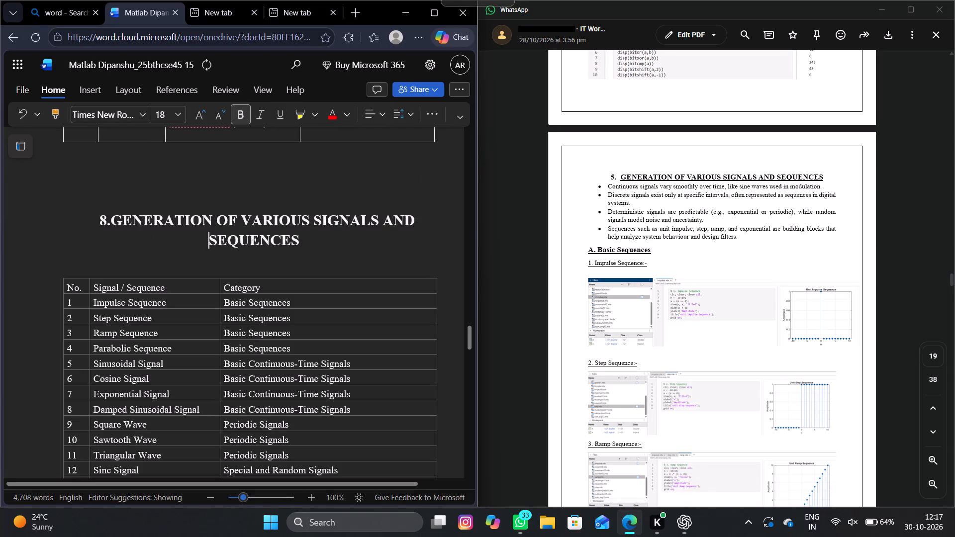
# Look up the INDEX page of the IT Workshop PDF to check which topics follow signals and sequences.
pyautogui.scroll(20, 778, 176)
pyautogui.scroll(3, 778, 176)
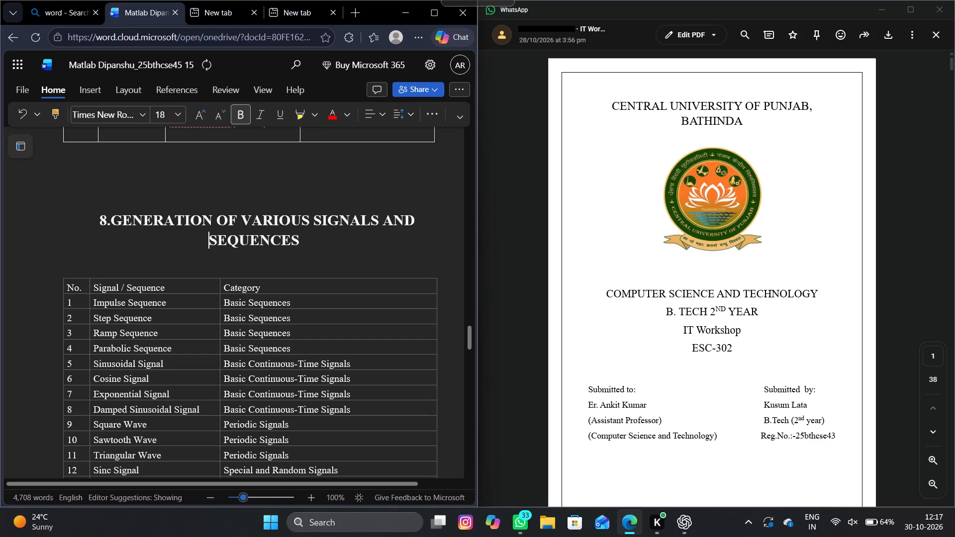
pyautogui.scroll(-1, 778, 176)
pyautogui.scroll(-1, 747, 255)
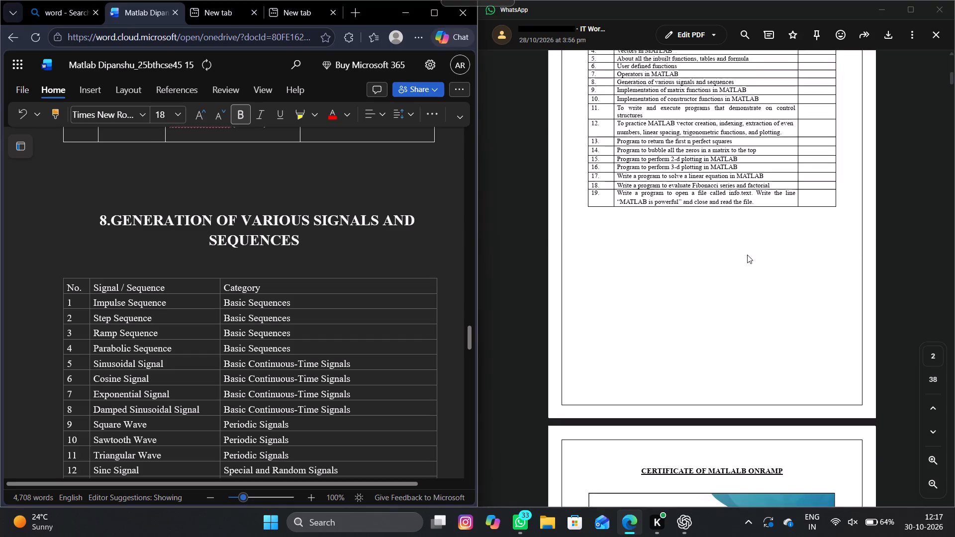
pyautogui.scroll(-1, 747, 255)
pyautogui.scroll(1, 747, 255)
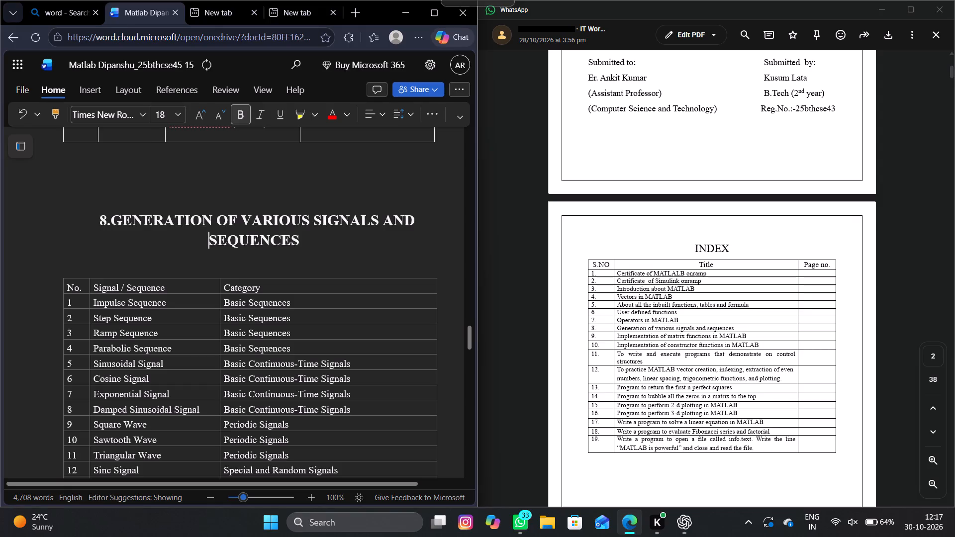
# Review section 8 in the Word document from its signal table and Basic Sequences through to "5. Sinusoidal Signal".
pyautogui.scroll(-4, 454, 355)
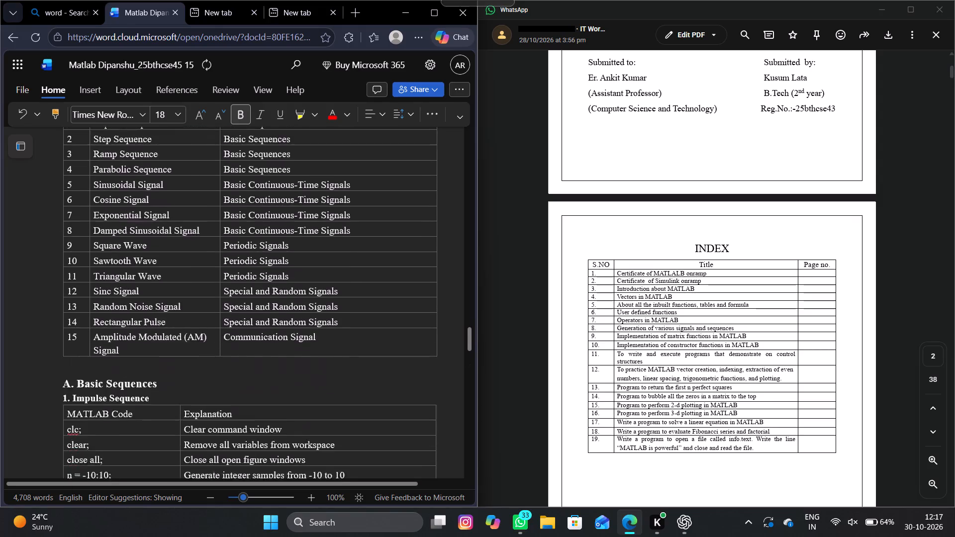
pyautogui.scroll(-2, 454, 355)
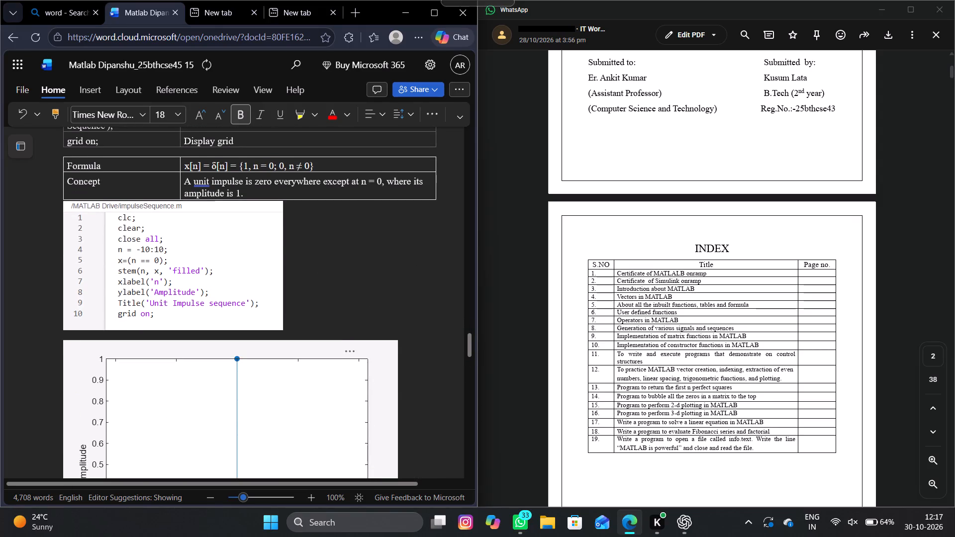
pyautogui.scroll(-1, 454, 355)
pyautogui.scroll(-9, 398, 358)
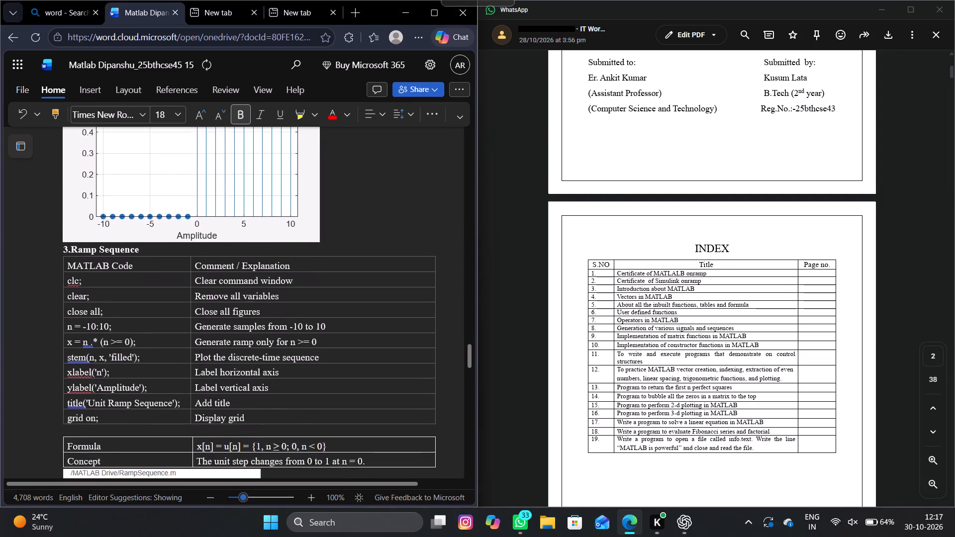
pyautogui.scroll(-6, 398, 358)
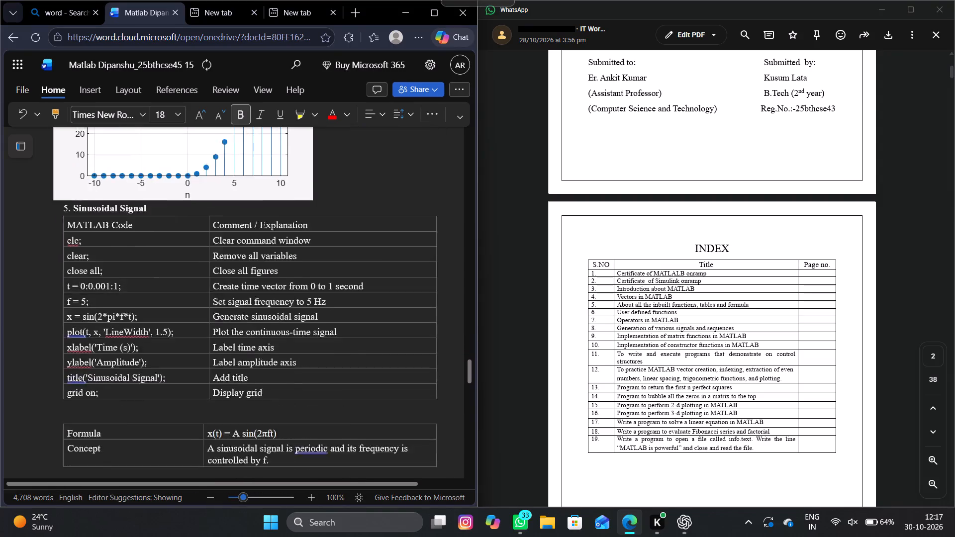
# Review the continuous-time signal programs from Sinusoidal Signal through to the Square Wave program and its plot.
pyautogui.scroll(-6, 398, 358)
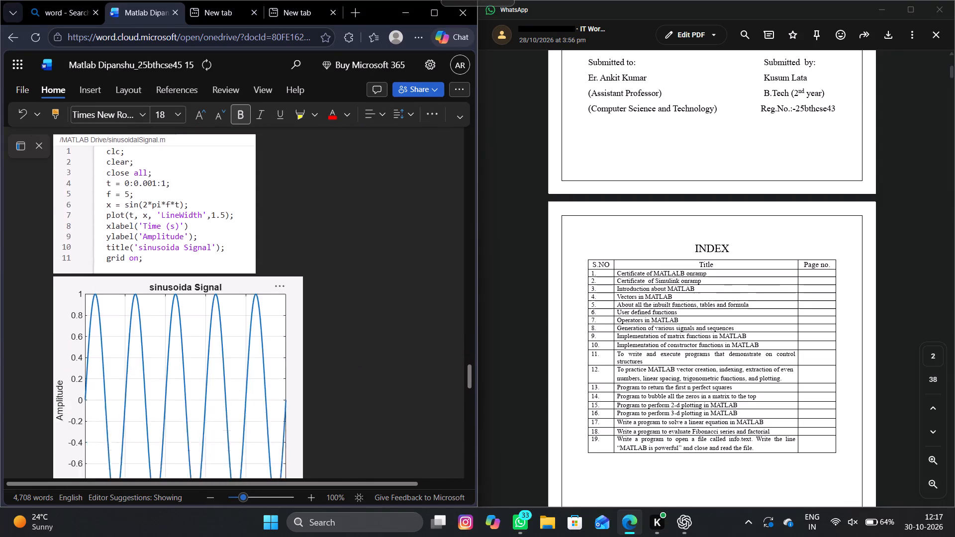
pyautogui.scroll(-6, 398, 358)
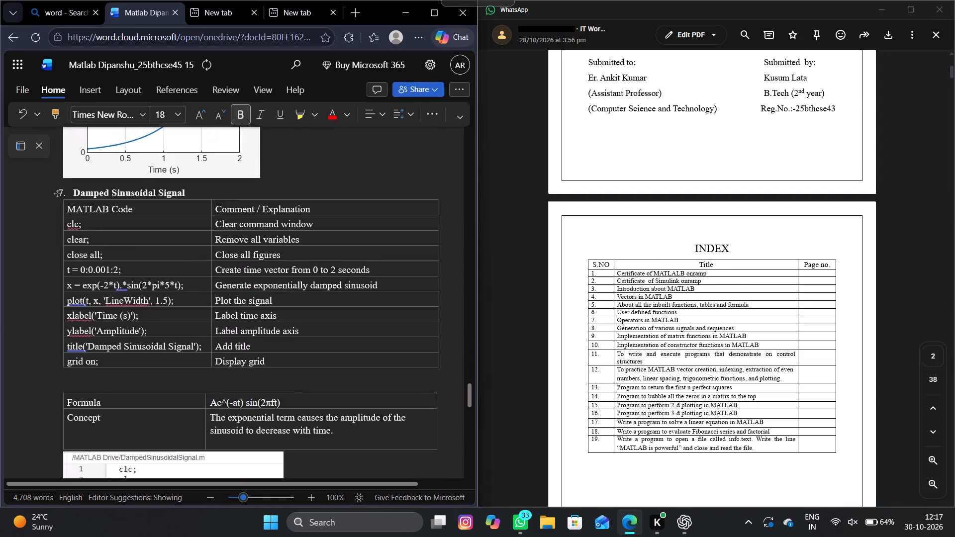
pyautogui.scroll(-4, 398, 358)
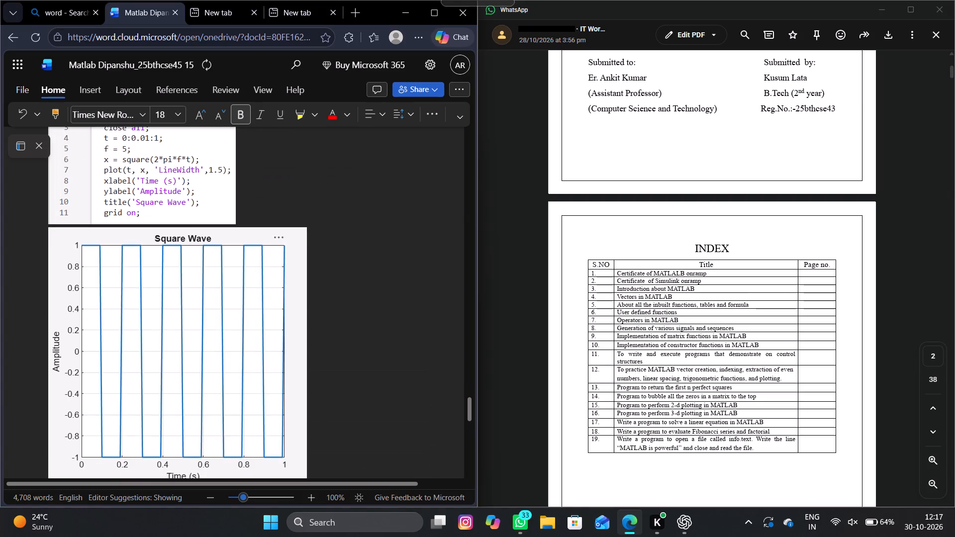
# Review the remaining signal programs from Sawtooth Wave through Amplitude Modulated (AM) Signal to find the next section heading.
pyautogui.scroll(-4, 398, 358)
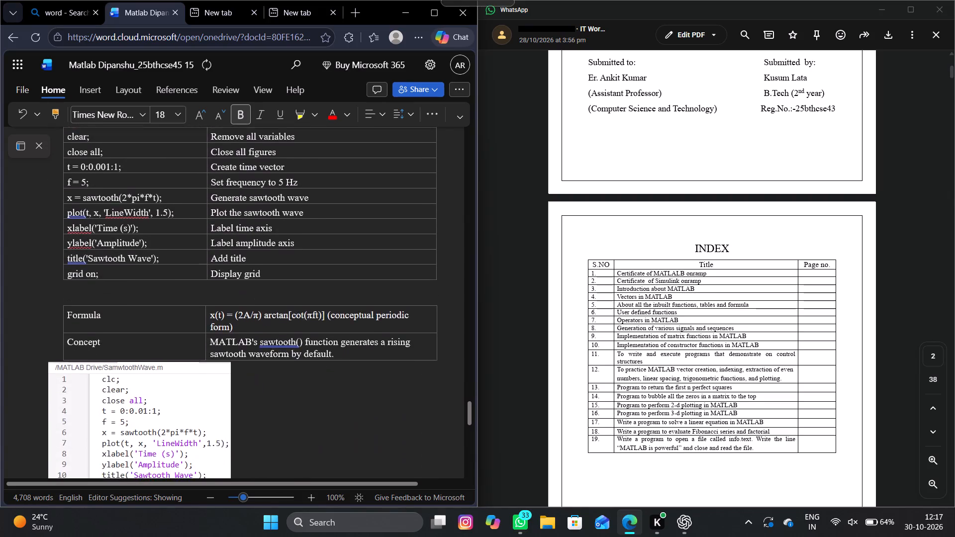
pyautogui.scroll(-7, 398, 358)
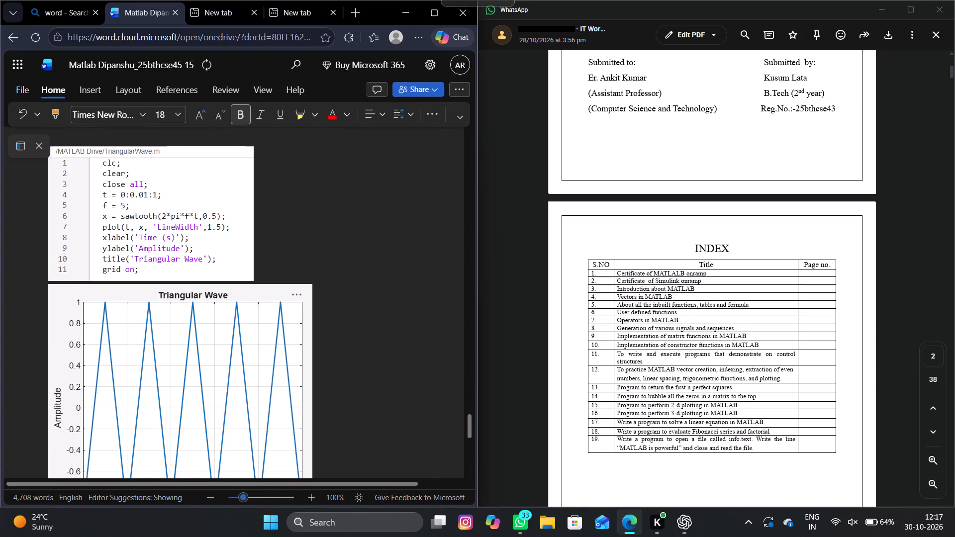
pyautogui.scroll(-1, 398, 358)
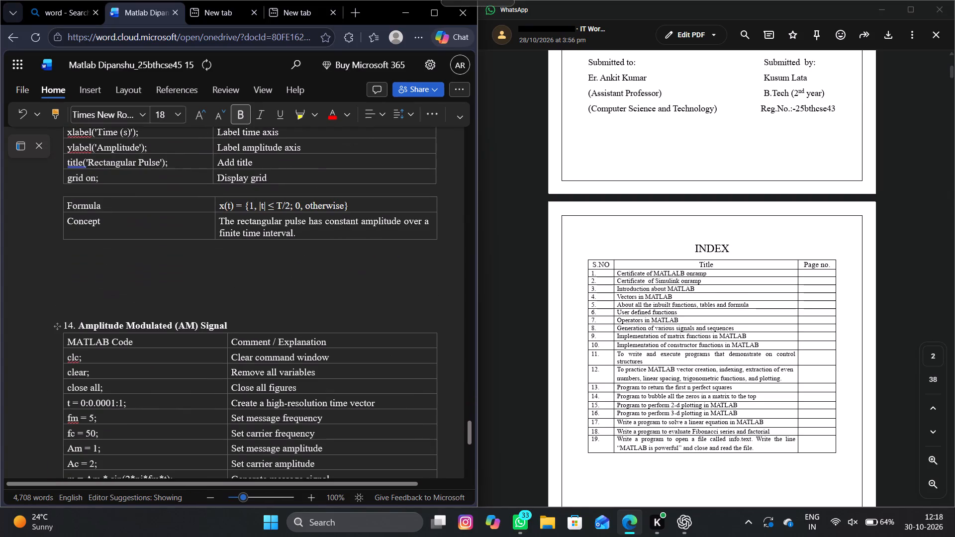
pyautogui.scroll(-5, 398, 358)
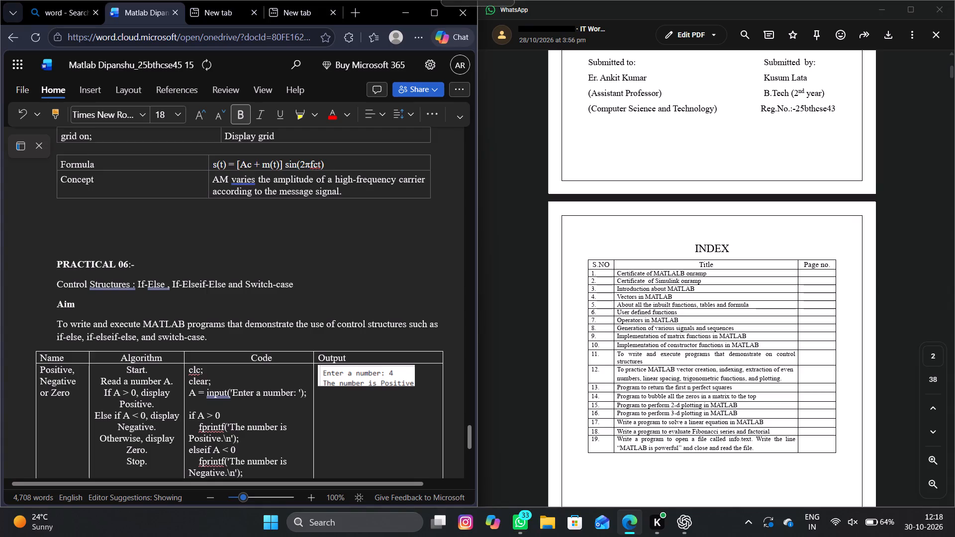
# Look through the reference PDF for the section heading that follows the Amplitude Modulated signal and compare it with the document.
pyautogui.scroll(-7, 682, 344)
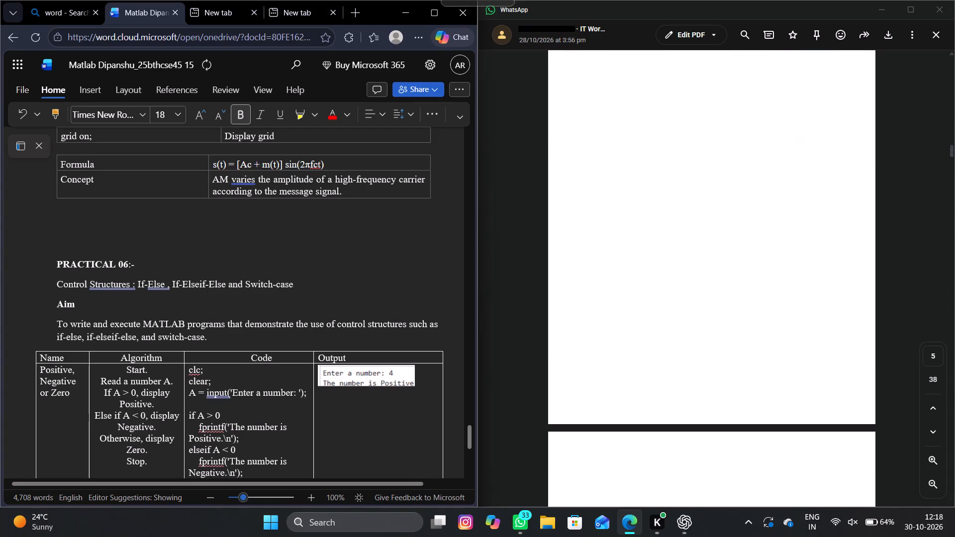
pyautogui.scroll(-8, 682, 344)
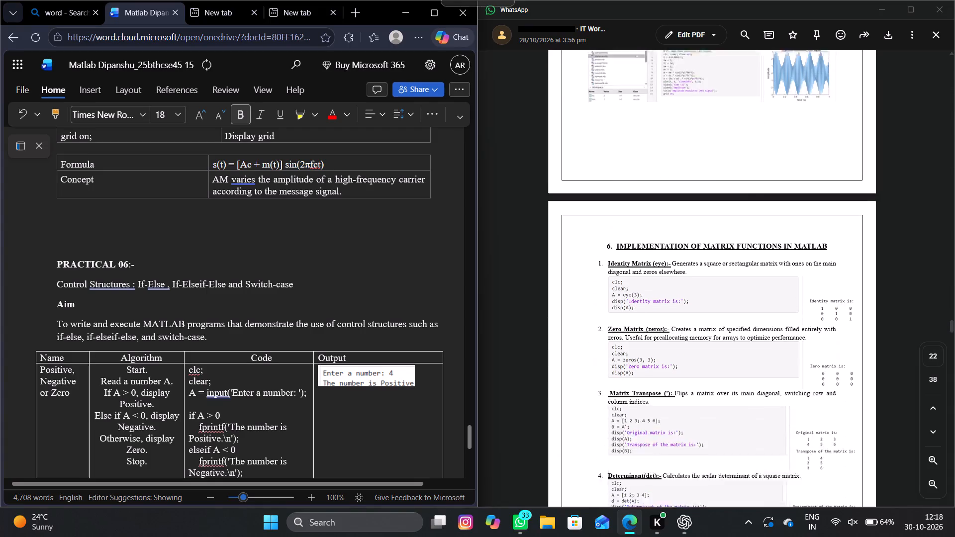
pyautogui.scroll(-1, 682, 344)
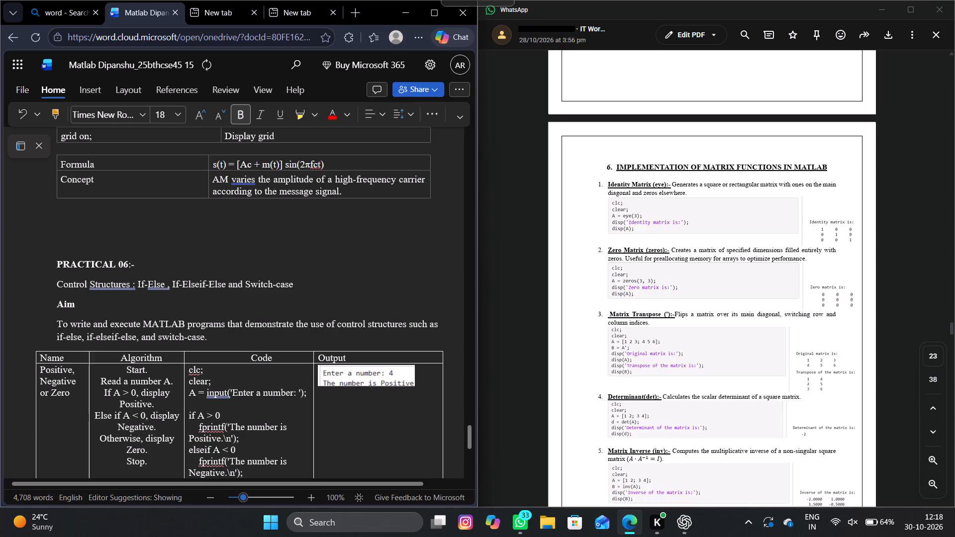
pyautogui.scroll(1, 641, 205)
pyautogui.scroll(-1, 321, 349)
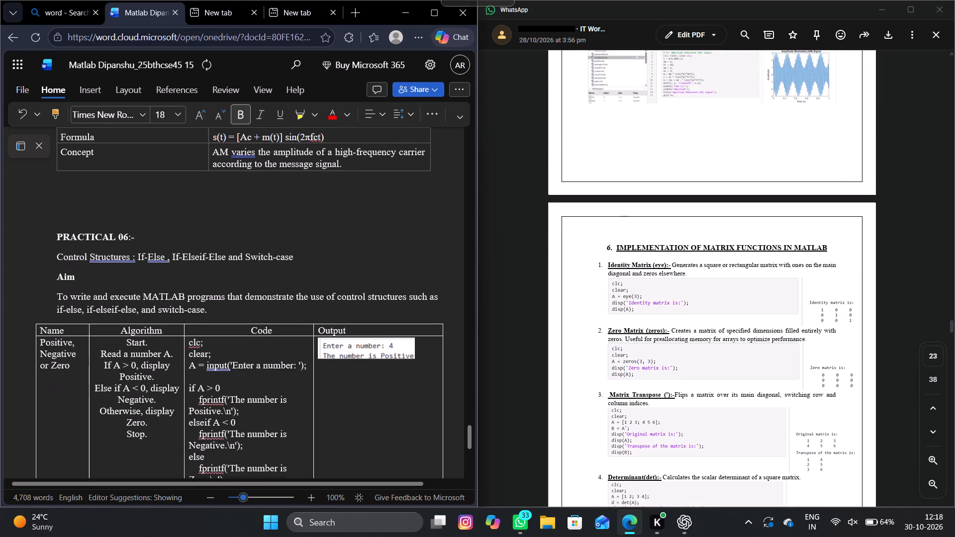
pyautogui.scroll(-1, 321, 349)
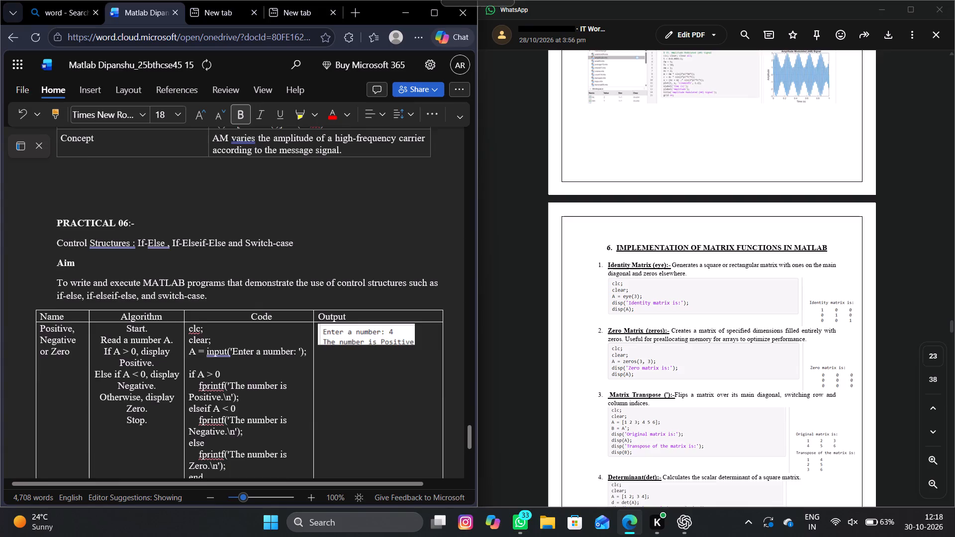
# Compare the document's Rectangular Pulse and Amplitude Modulated (AM) Signal entries with Parts D and E of the reference PDF.
pyautogui.scroll(3, 254, 204)
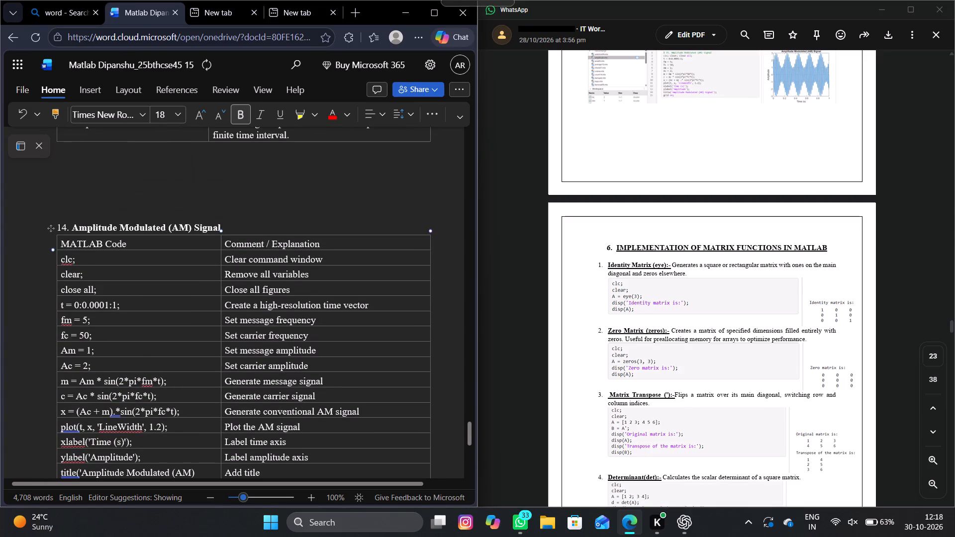
pyautogui.scroll(4, 658, 200)
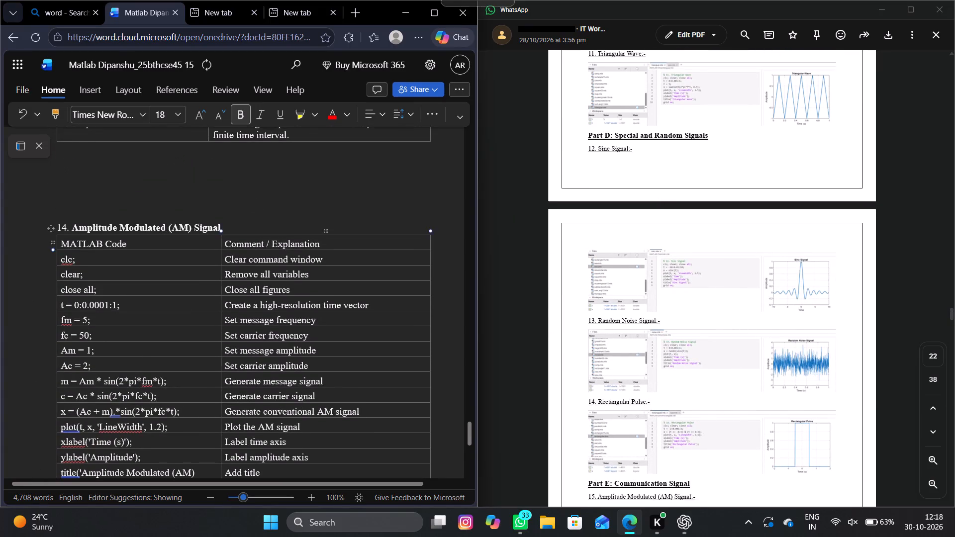
pyautogui.scroll(-1, 310, 295)
pyautogui.scroll(1, 310, 295)
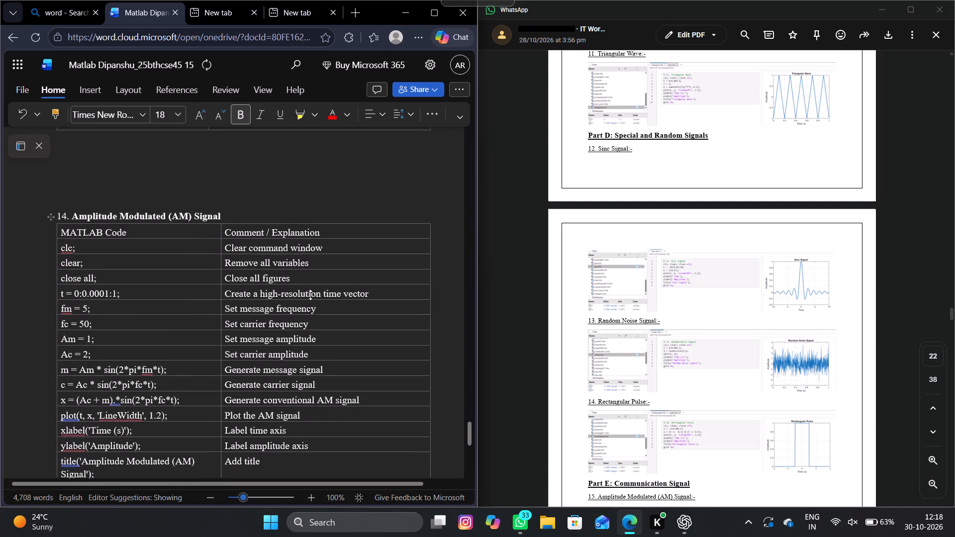
pyautogui.scroll(3, 310, 295)
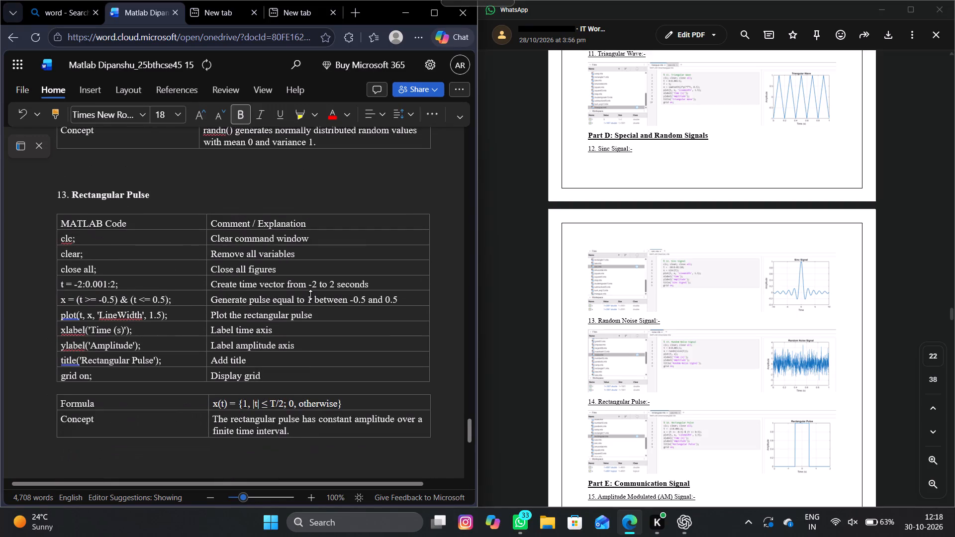
pyautogui.scroll(1, 310, 295)
pyautogui.scroll(-2, 310, 295)
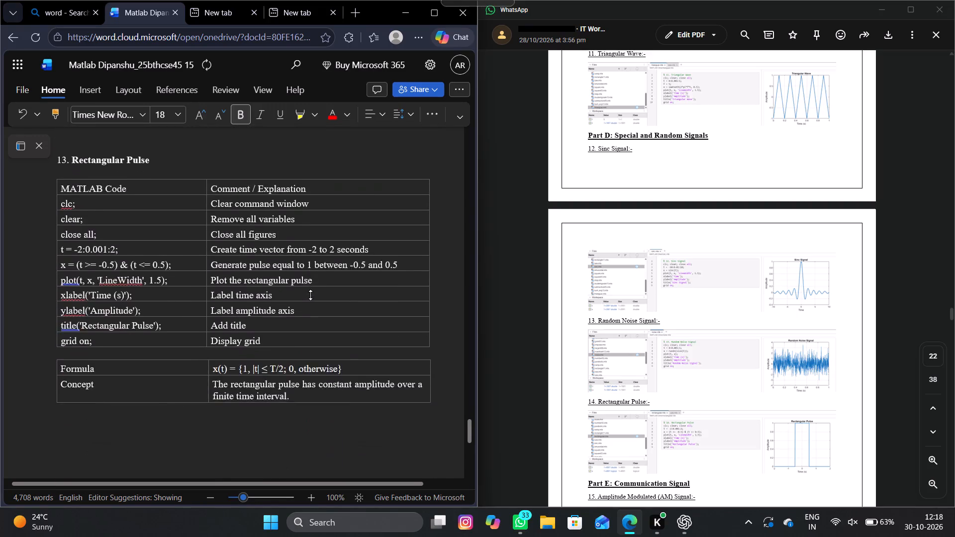
pyautogui.scroll(-1, 349, 335)
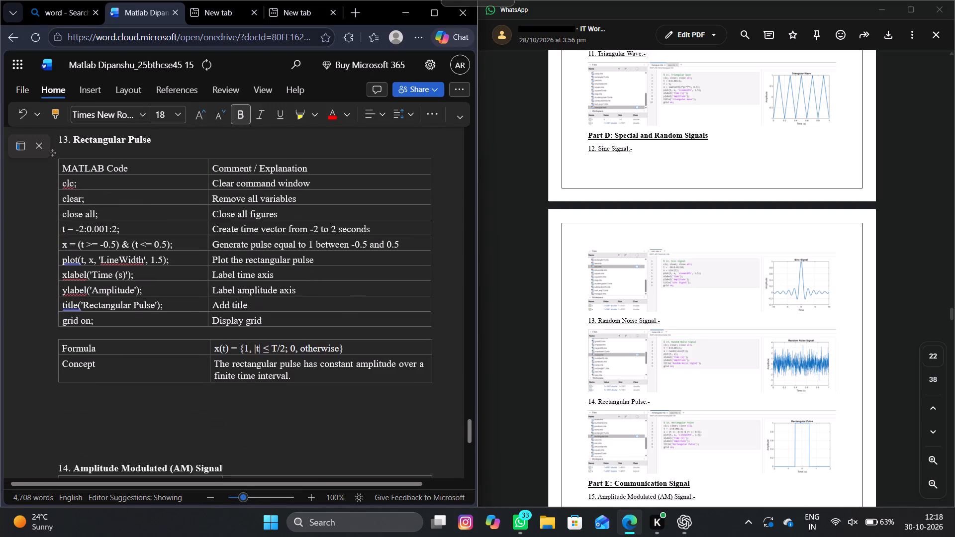
pyautogui.scroll(-1, 349, 335)
pyautogui.scroll(2, 335, 354)
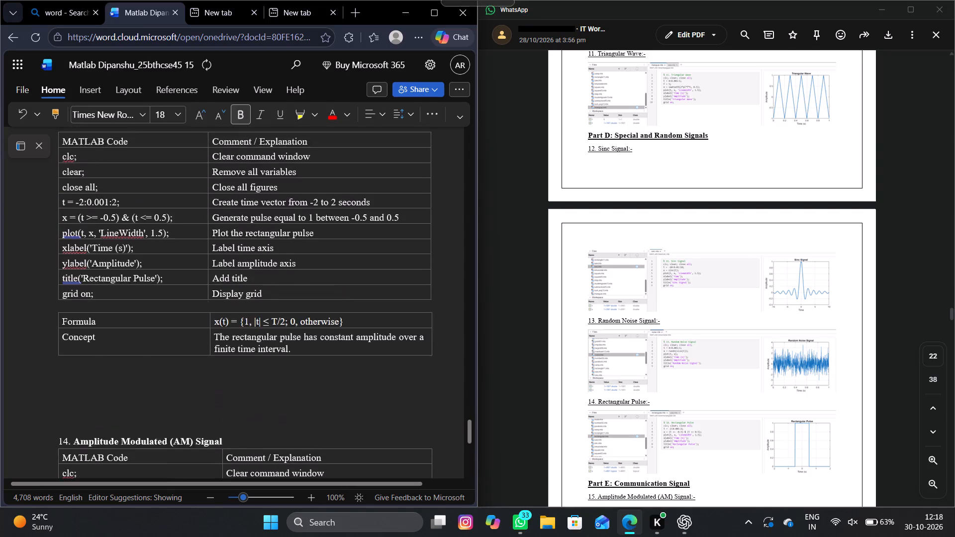
# Review the document from the Sinc Signal plot and "12. Random Noise Signal" onward against the reference PDF's signal list.
pyautogui.scroll(4, 335, 354)
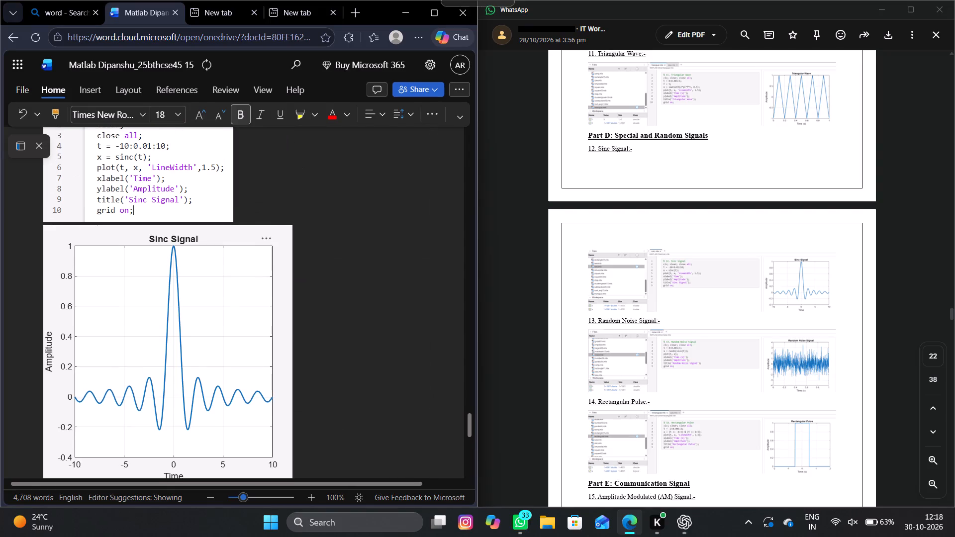
pyautogui.scroll(-1, 335, 354)
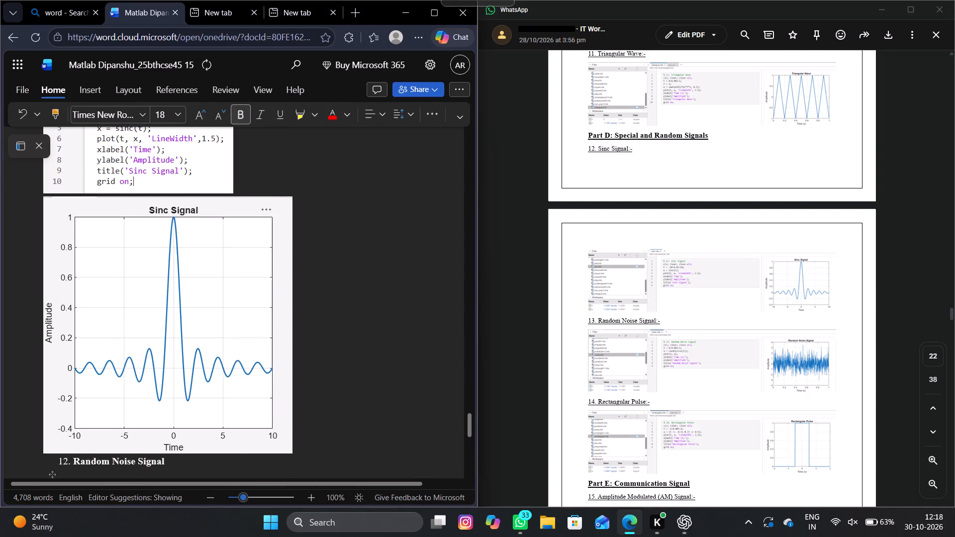
pyautogui.scroll(-3, 335, 354)
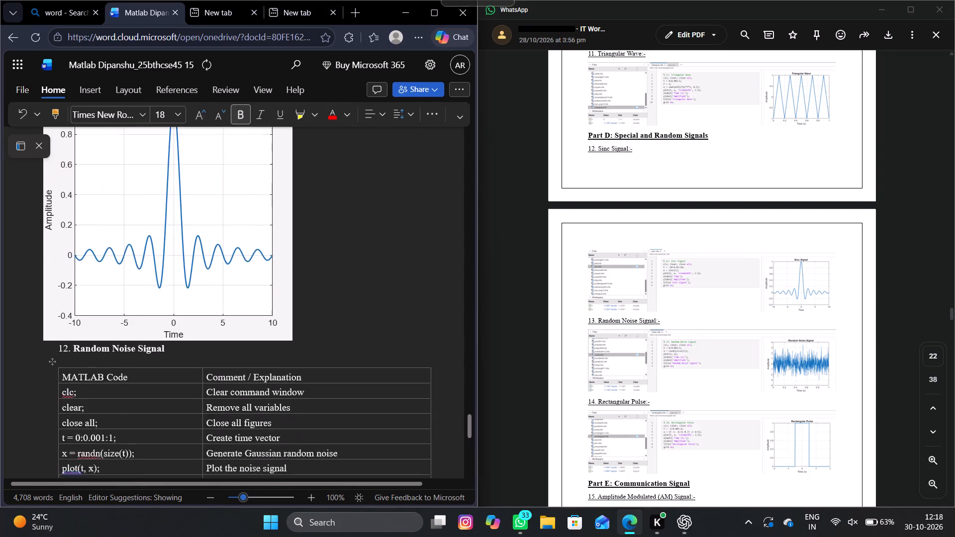
pyautogui.scroll(-3, 335, 354)
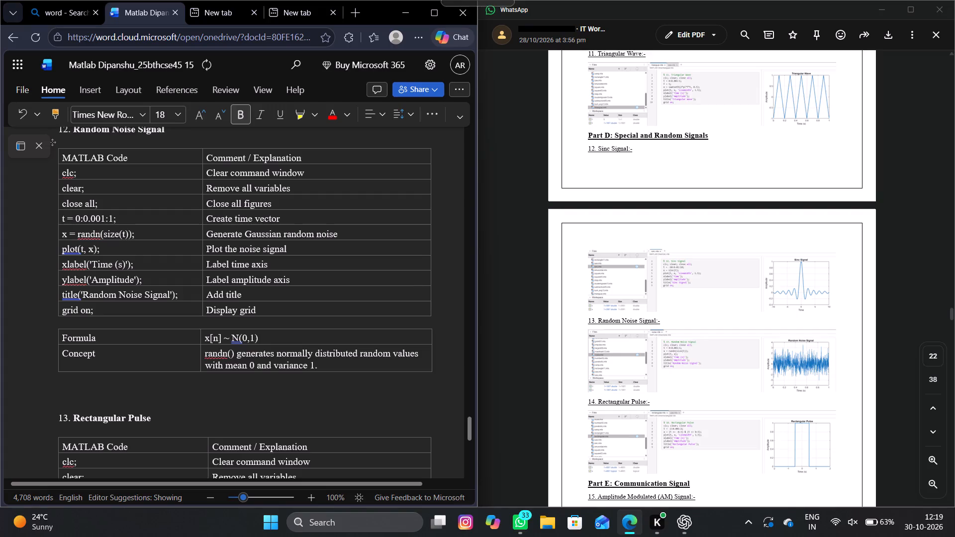
pyautogui.scroll(-3, 284, 320)
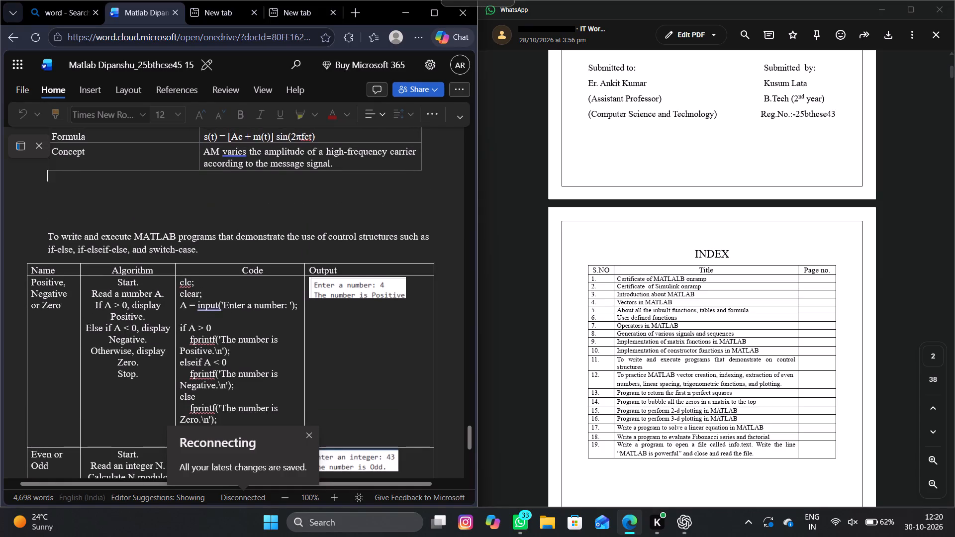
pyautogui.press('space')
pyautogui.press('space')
# Check the document's save status and file location.
pyautogui.click(206, 63)
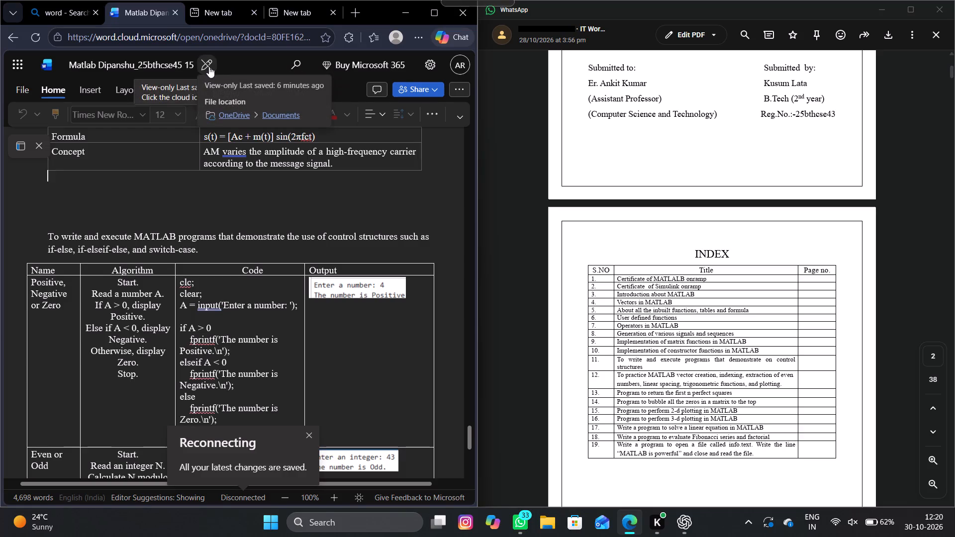
pyautogui.click(209, 67)
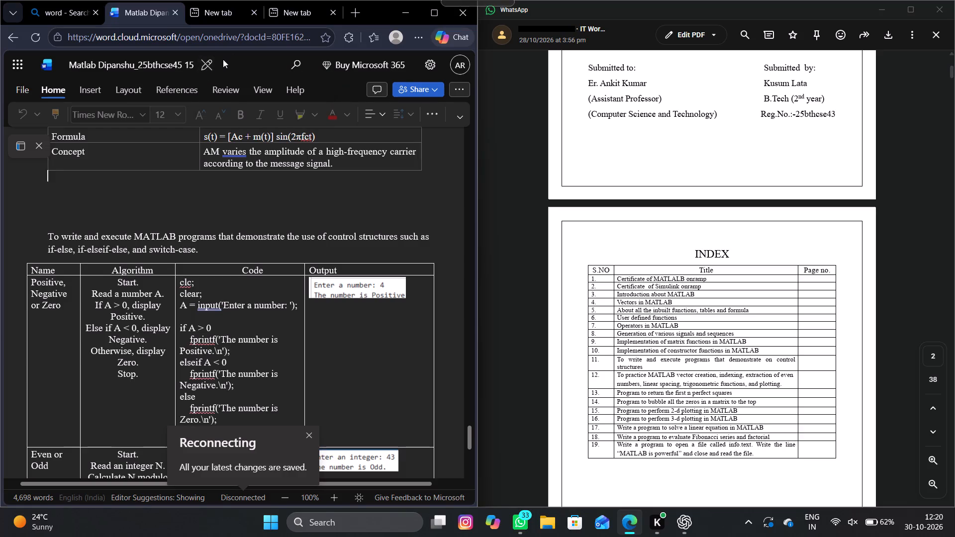
pyautogui.click(205, 66)
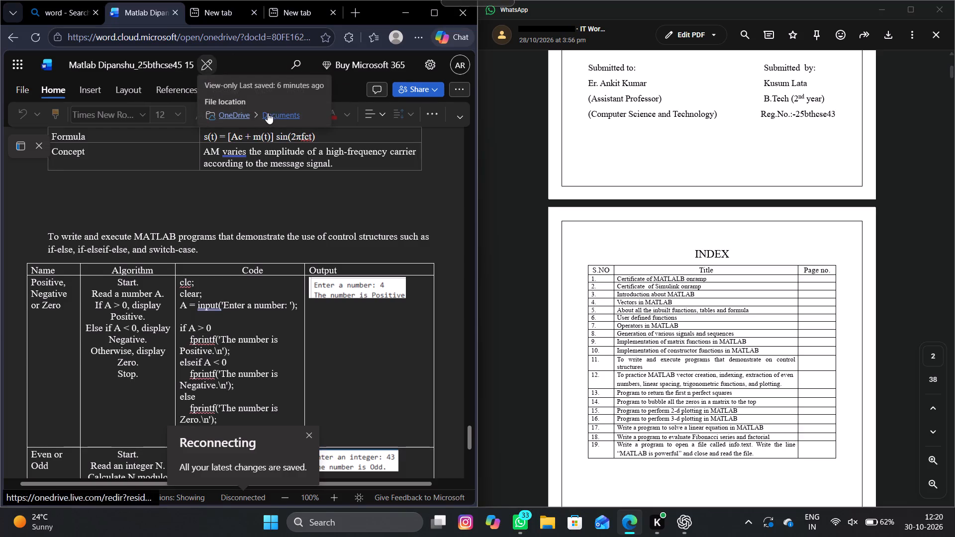
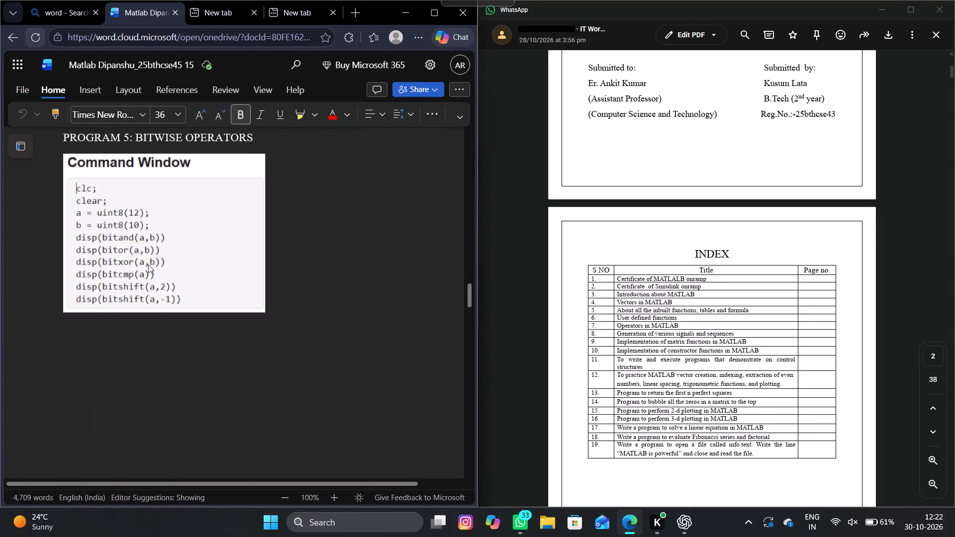
# Review the document from "PROGRAM 5: BITWISE OPERATORS" through the inbuilt function sections to the user-defined functions table.
pyautogui.scroll(-10, 148, 265)
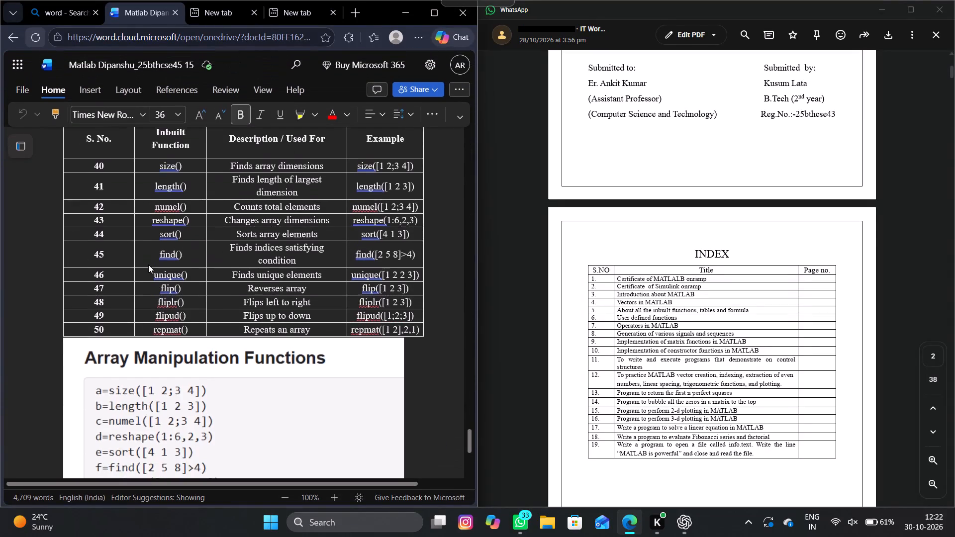
pyautogui.scroll(-11, 148, 265)
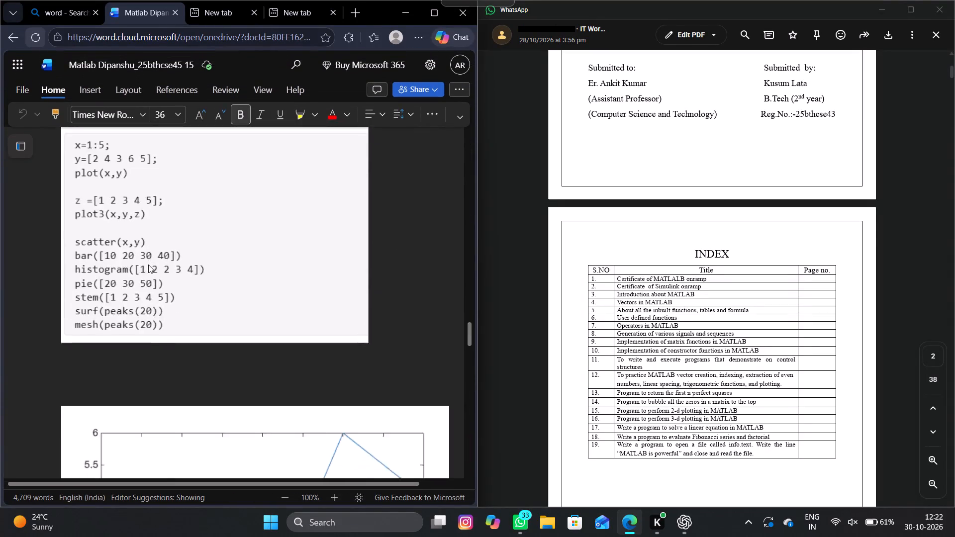
pyautogui.scroll(-8, 148, 265)
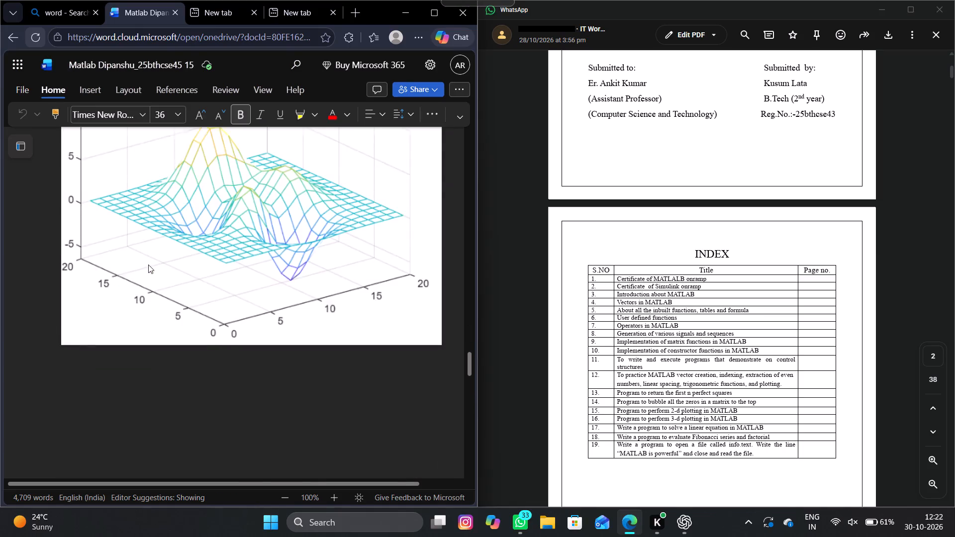
pyautogui.scroll(-6, 148, 265)
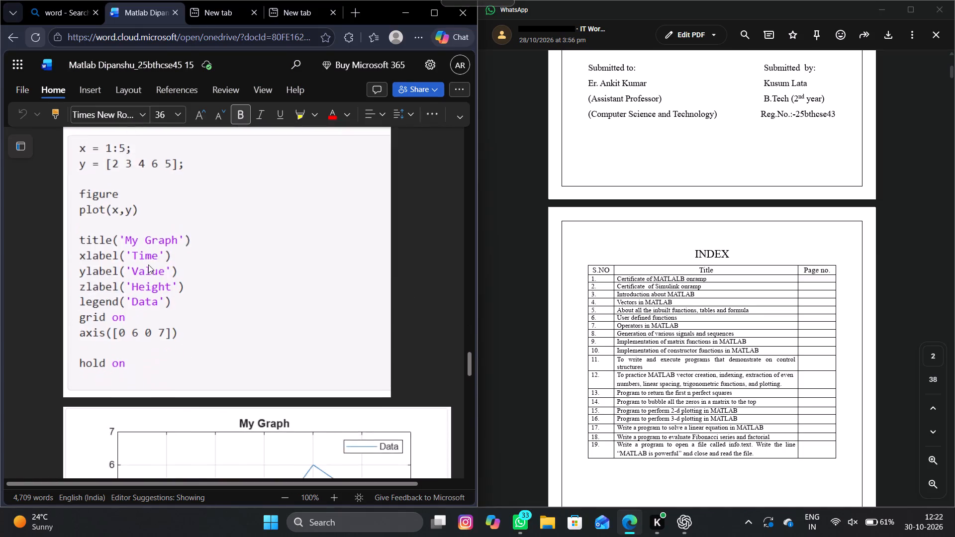
pyautogui.scroll(-3, 148, 265)
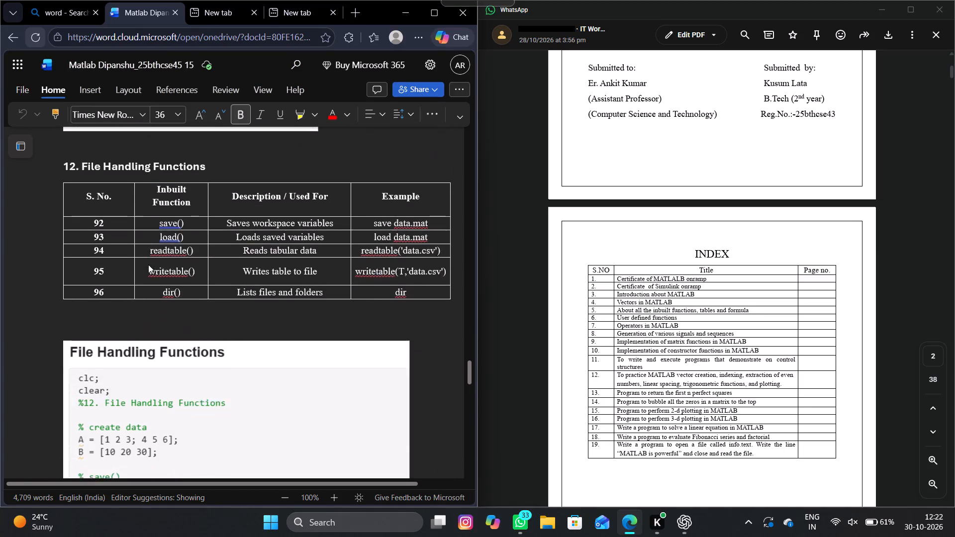
pyautogui.scroll(-4, 148, 265)
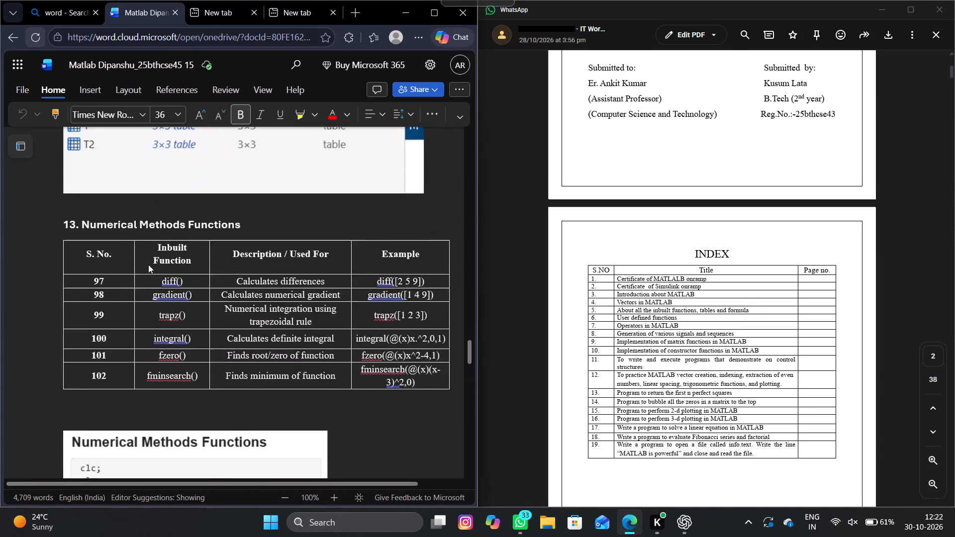
pyautogui.scroll(-5, 148, 265)
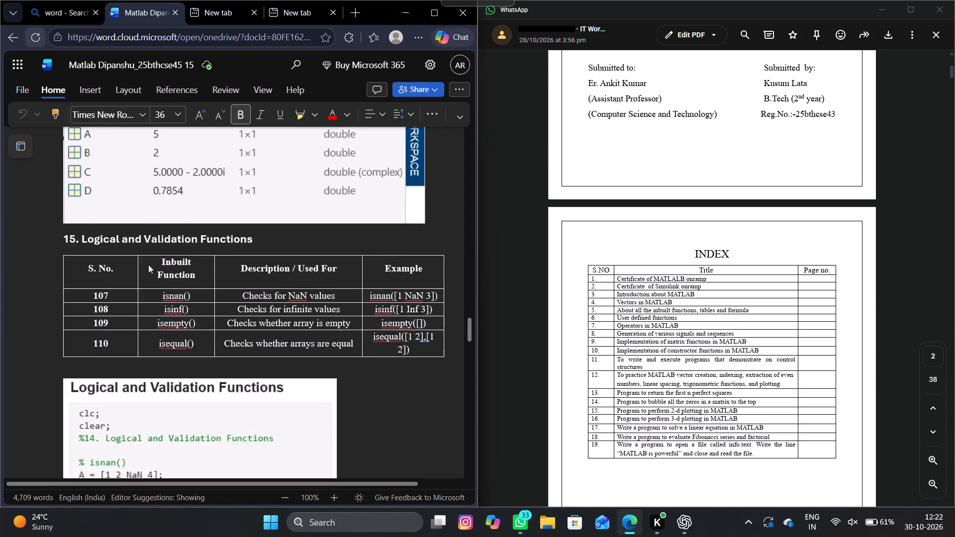
pyautogui.scroll(-1, 148, 265)
pyautogui.scroll(5, 148, 265)
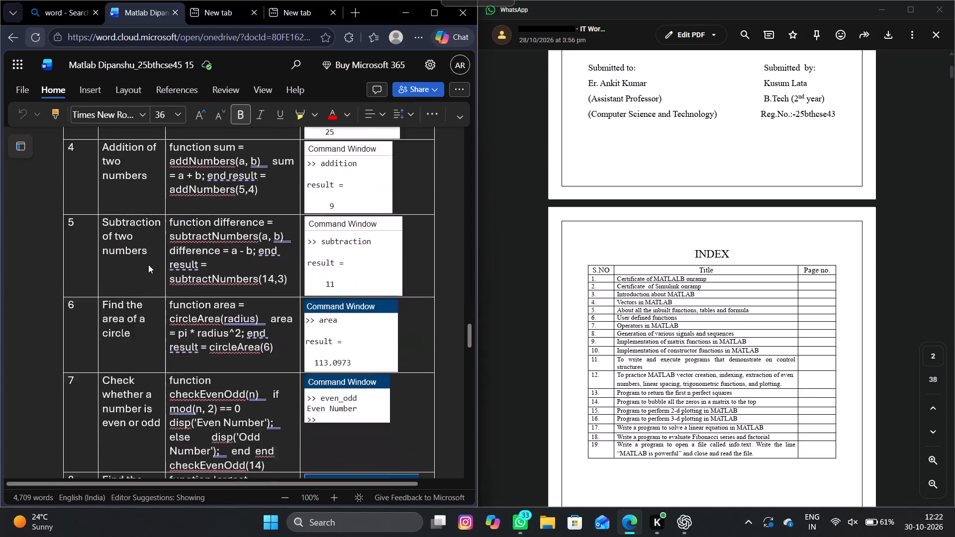
# Review section 8, Generation of Various Signals and Sequences, from its signal list through the Sawtooth Wave entry.
pyautogui.scroll(-13, 148, 265)
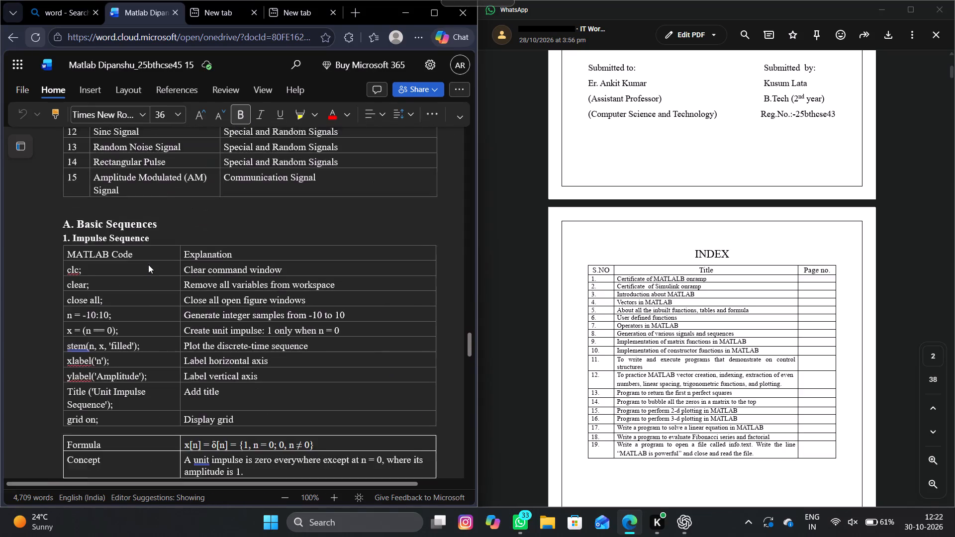
pyautogui.scroll(4, 148, 265)
pyautogui.scroll(-5, 148, 265)
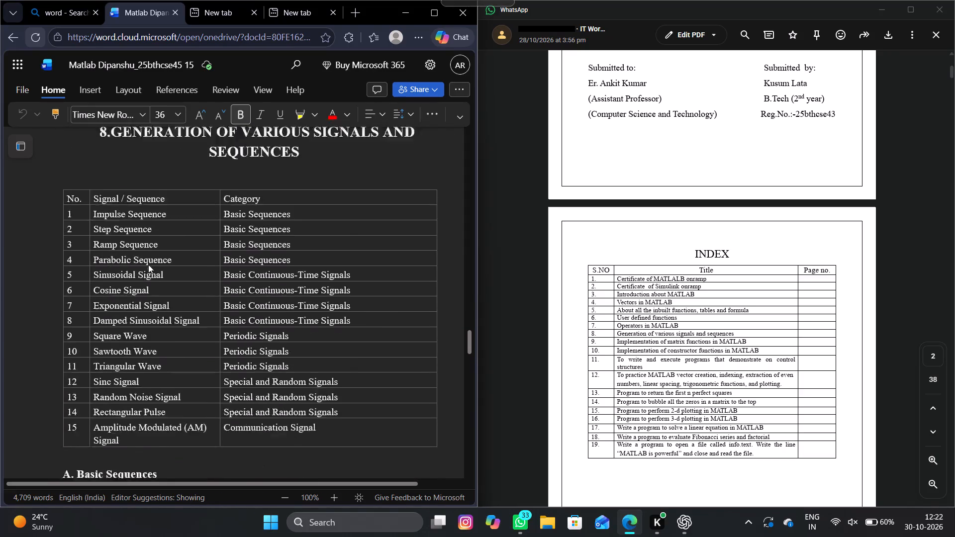
pyautogui.scroll(-8, 148, 265)
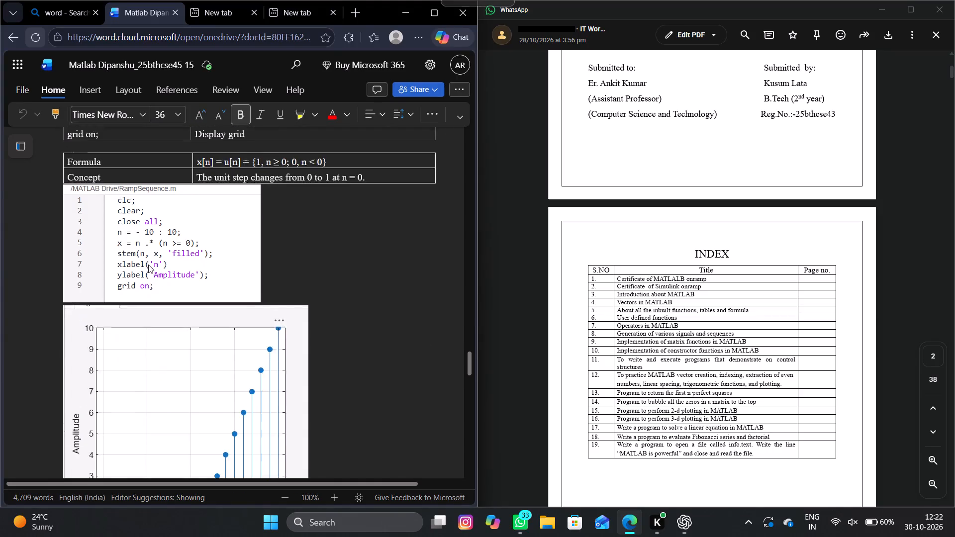
pyautogui.scroll(-5, 148, 265)
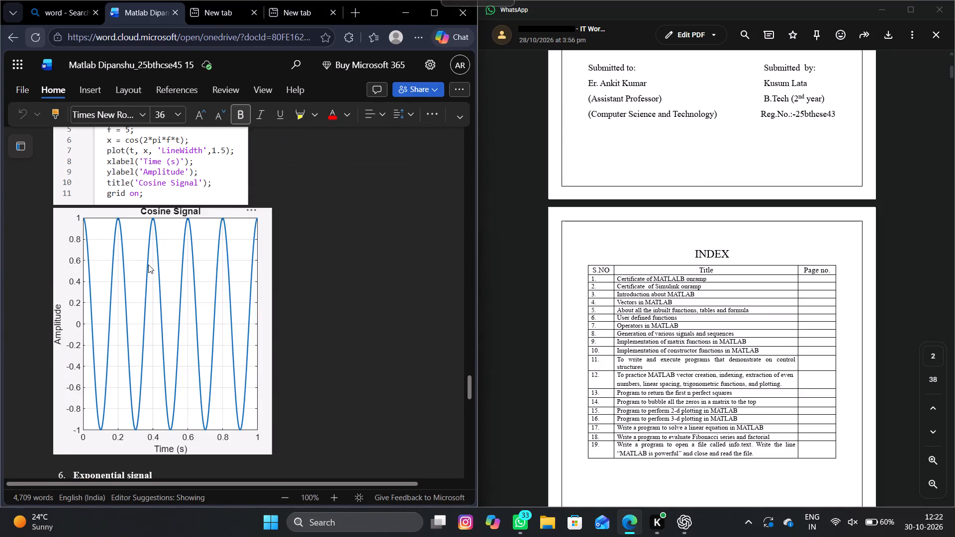
pyautogui.scroll(-4, 148, 265)
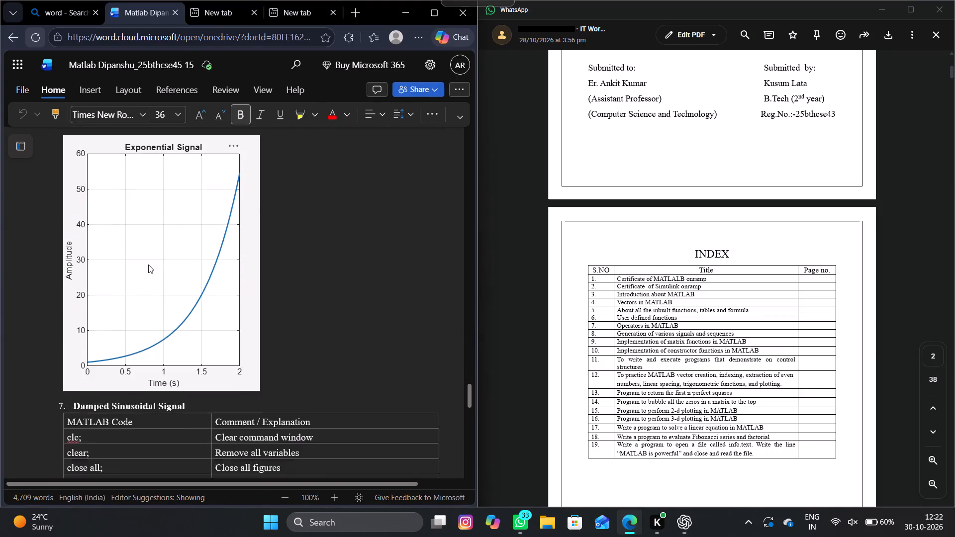
pyautogui.scroll(-3, 148, 265)
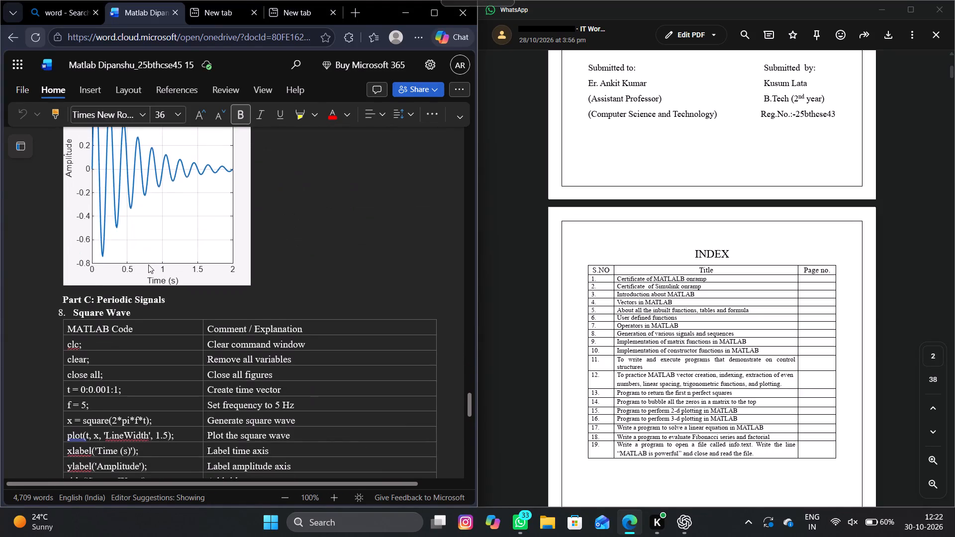
pyautogui.scroll(-6, 148, 265)
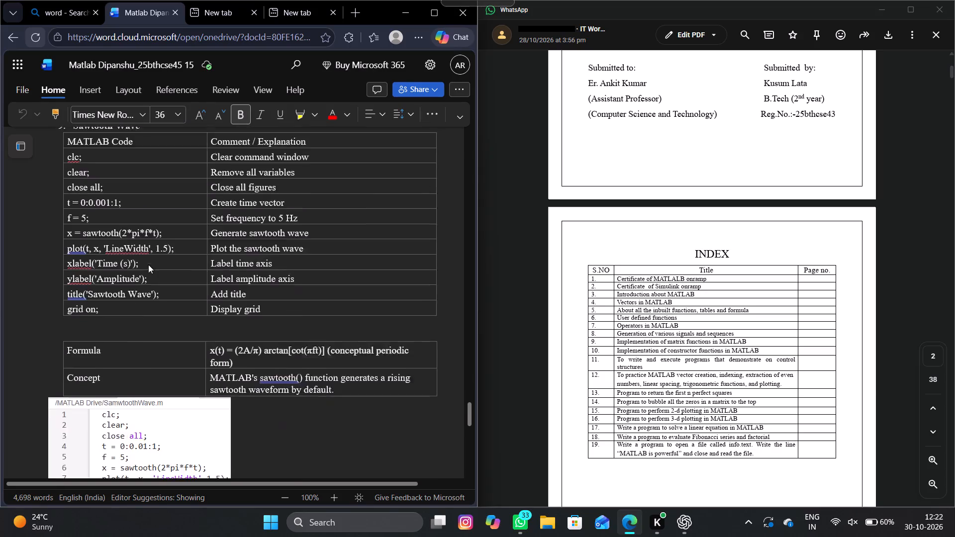
# Number the heading "To write and execute MATLAB programs that demonstrate the use of control structures" as "11." in plain text.
pyautogui.scroll(-5, 148, 265)
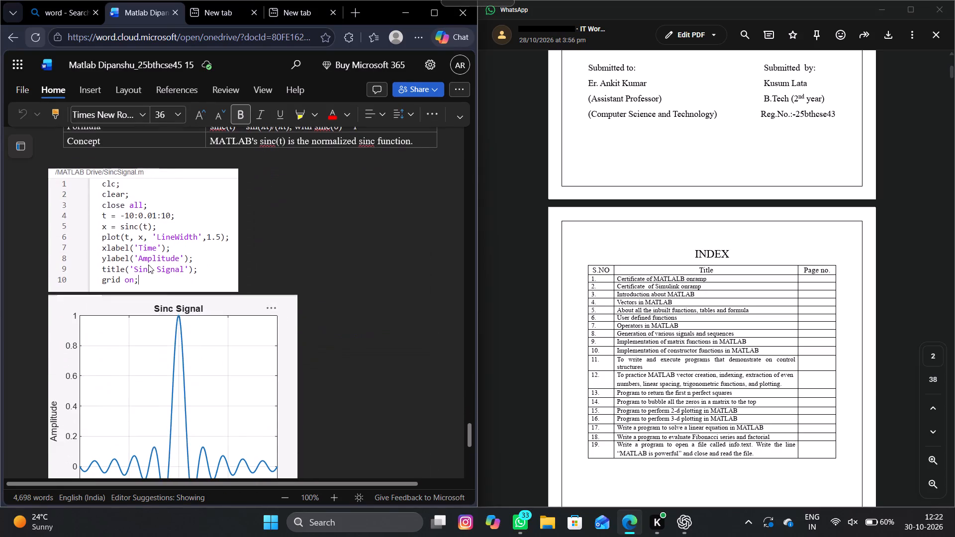
pyautogui.scroll(-3, 148, 265)
pyautogui.scroll(-1, 202, 300)
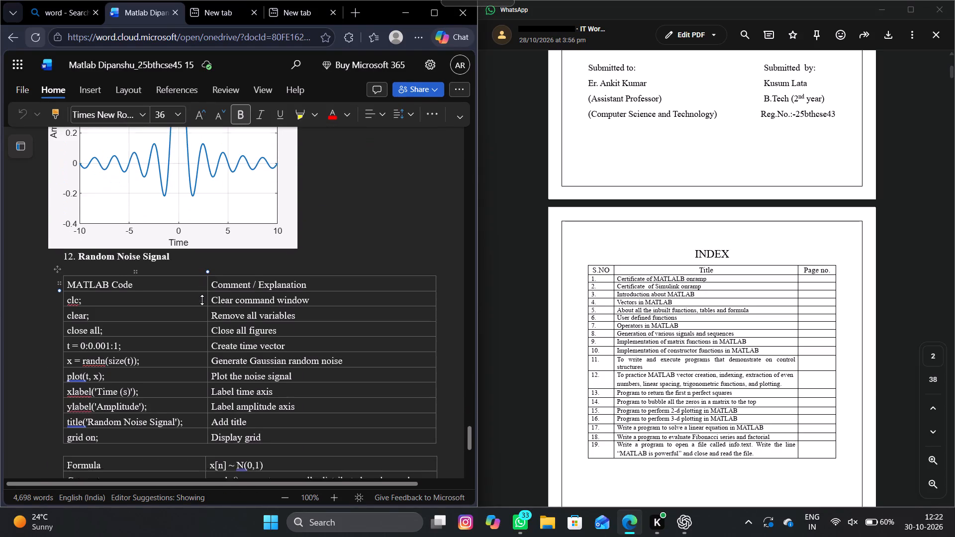
pyautogui.scroll(-6, 202, 300)
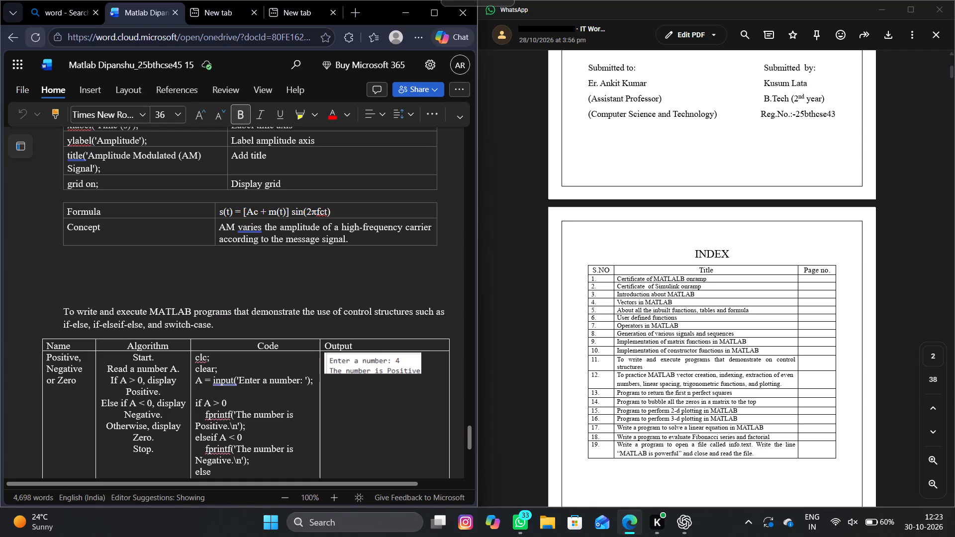
pyautogui.click(55, 307)
pyautogui.write('11')
pyautogui.press('.')
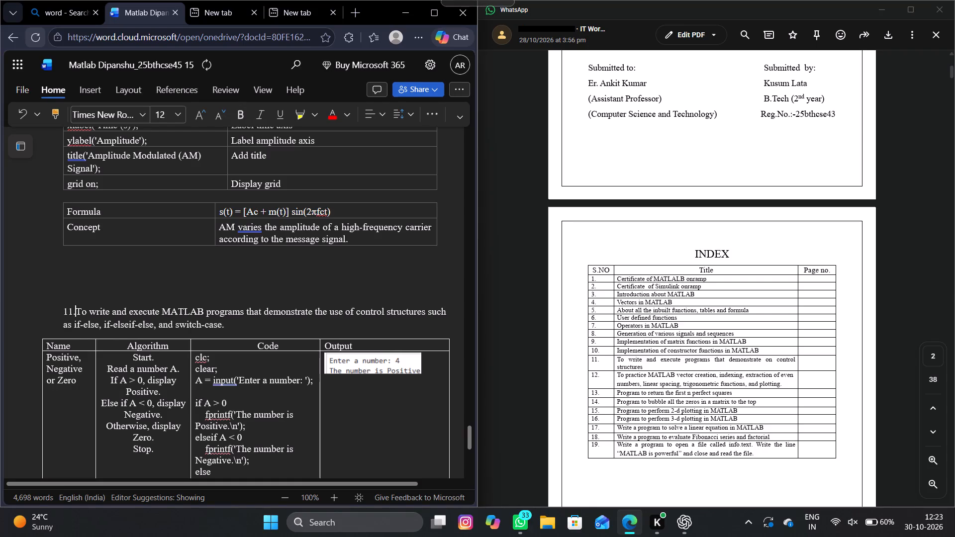
pyautogui.press('space')
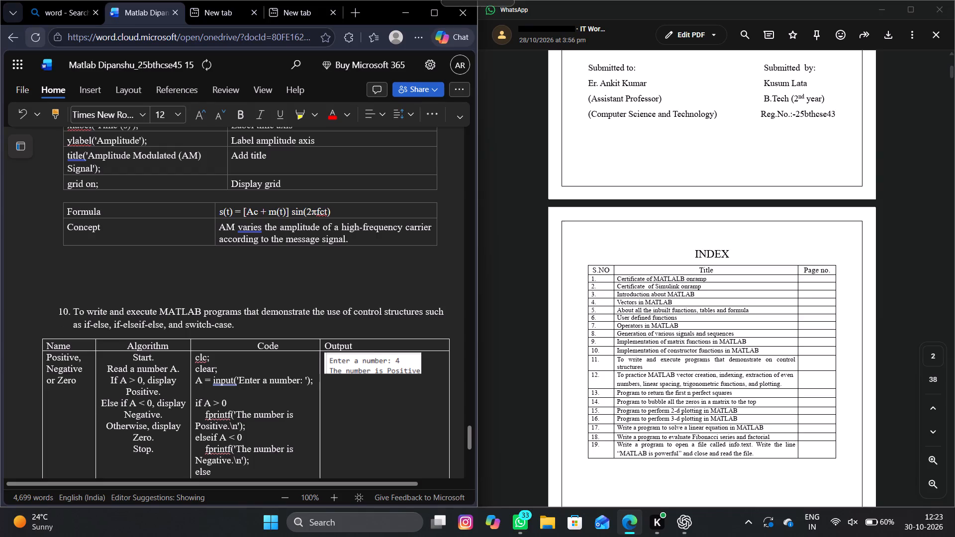
pyautogui.press('Left')
pyautogui.press('Down')
pyautogui.press('BackSpace')
pyautogui.write('11')
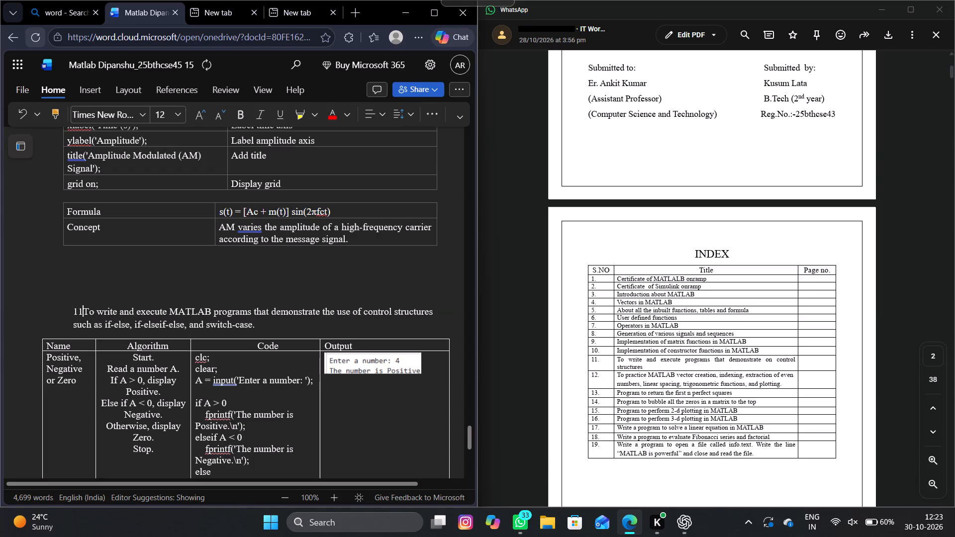
pyautogui.press('.')
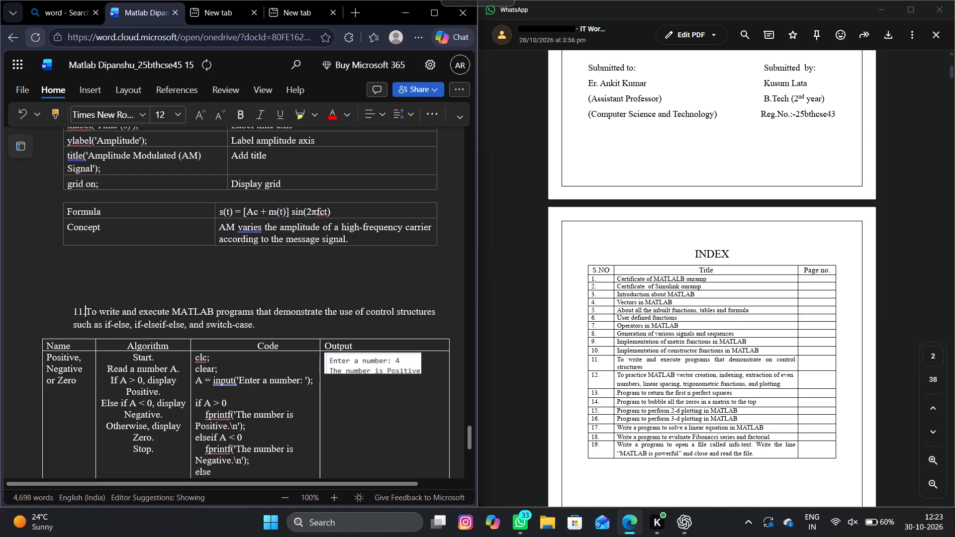
# Enlarge the font of the whole section 11 control-structures heading and center it.
pyautogui.moveTo(71, 313); pyautogui.dragTo(290, 326)
pyautogui.moveTo(290, 326); pyautogui.dragTo(257, 327)
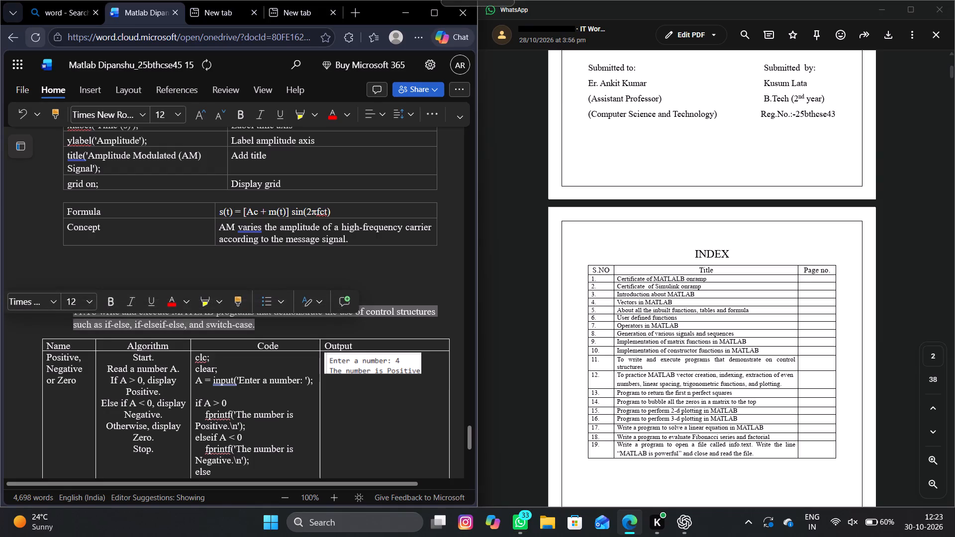
pyautogui.click(87, 301)
pyautogui.click(116, 350)
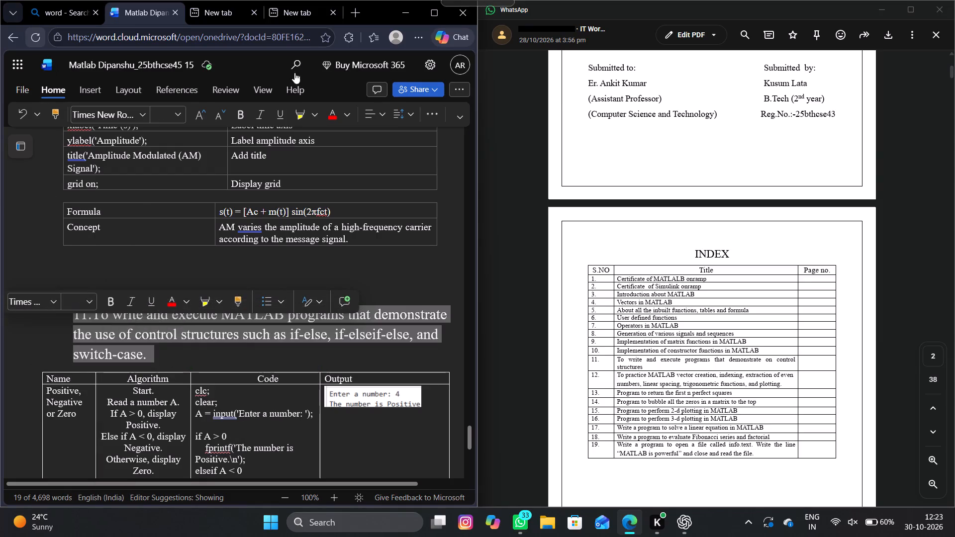
pyautogui.click(377, 110)
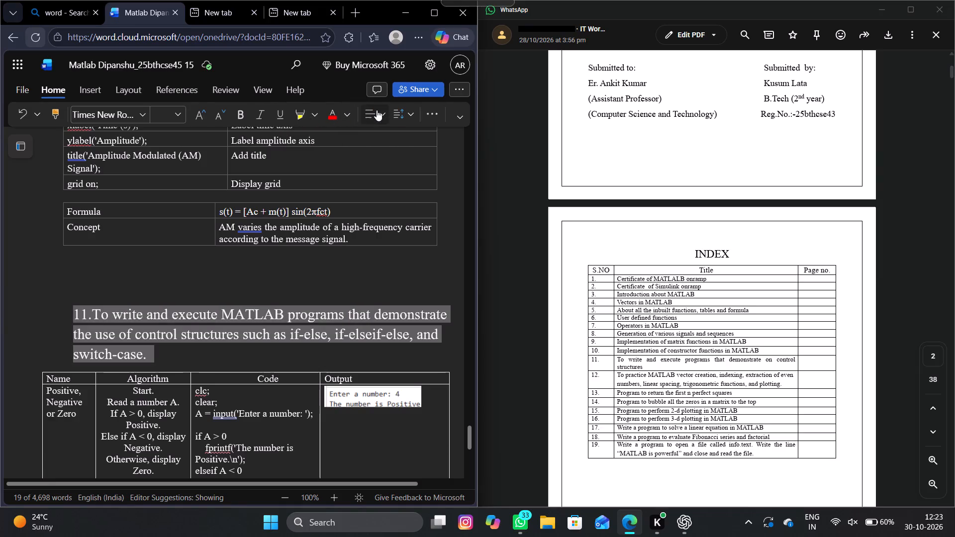
pyautogui.click(395, 164)
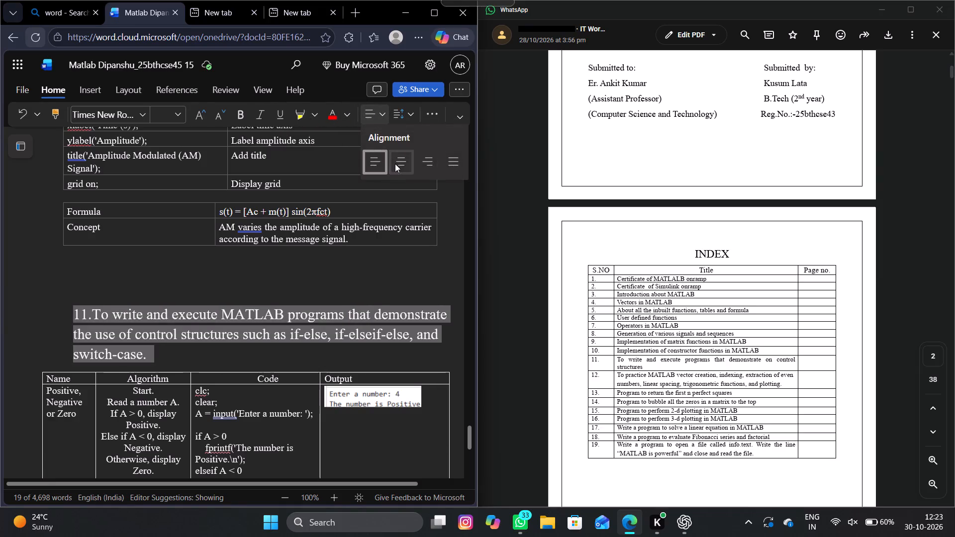
pyautogui.click(200, 280)
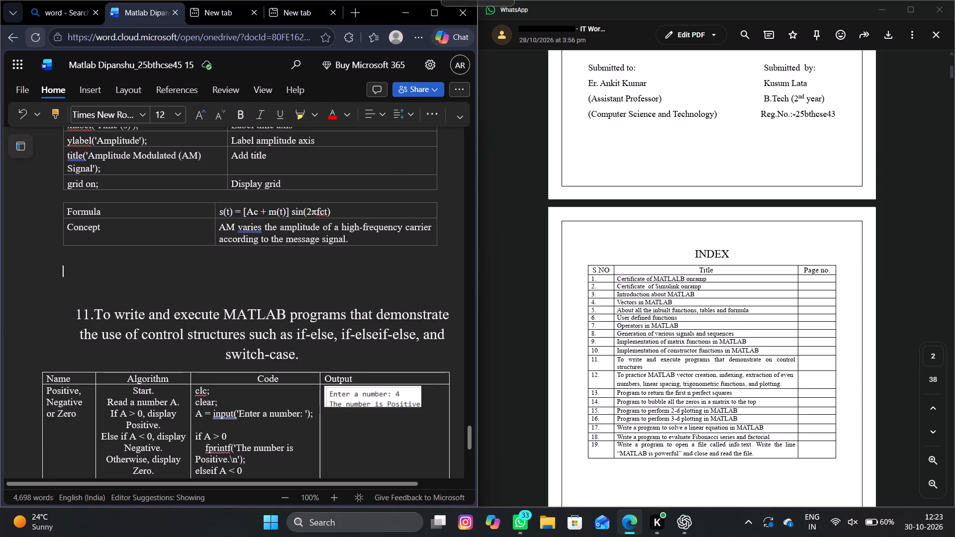
# Check the section 11 layout in the document against the closing program sections of the reference PDF.
pyautogui.hscroll(-1, 295, 328)
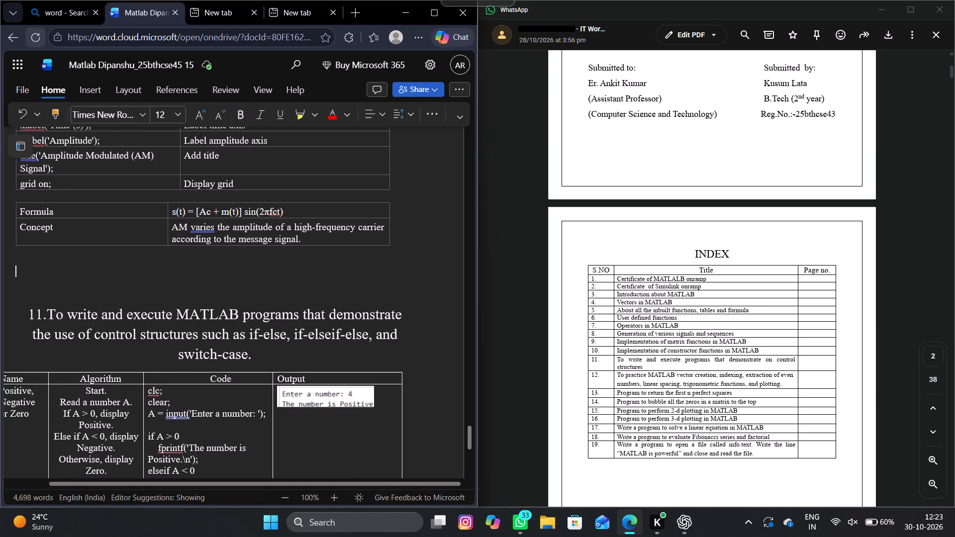
pyautogui.hscroll(1, 295, 328)
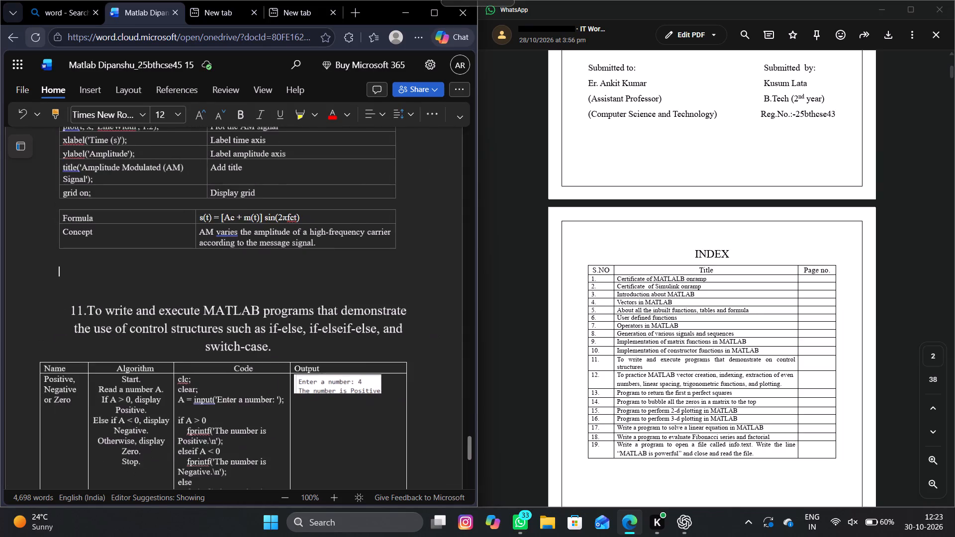
pyautogui.scroll(-1, 321, 354)
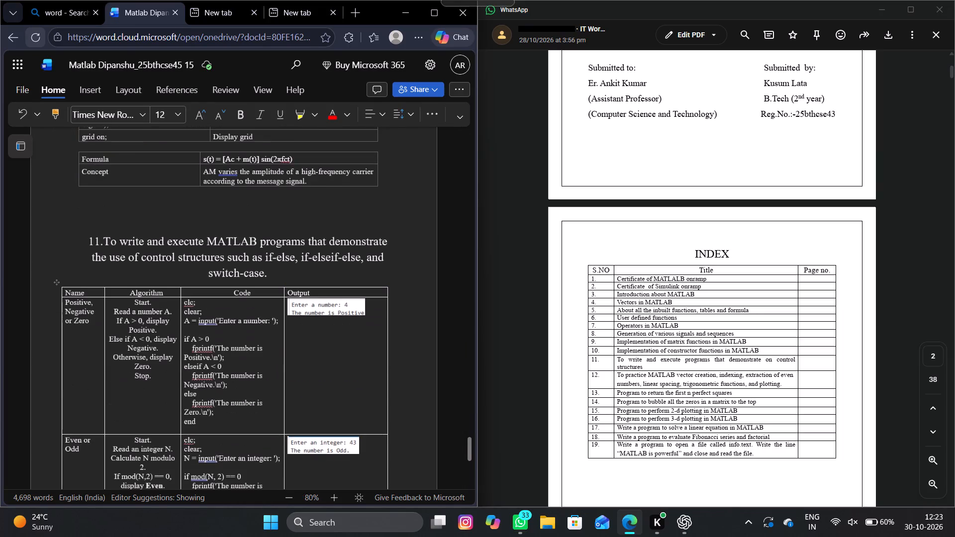
pyautogui.scroll(-14, 792, 392)
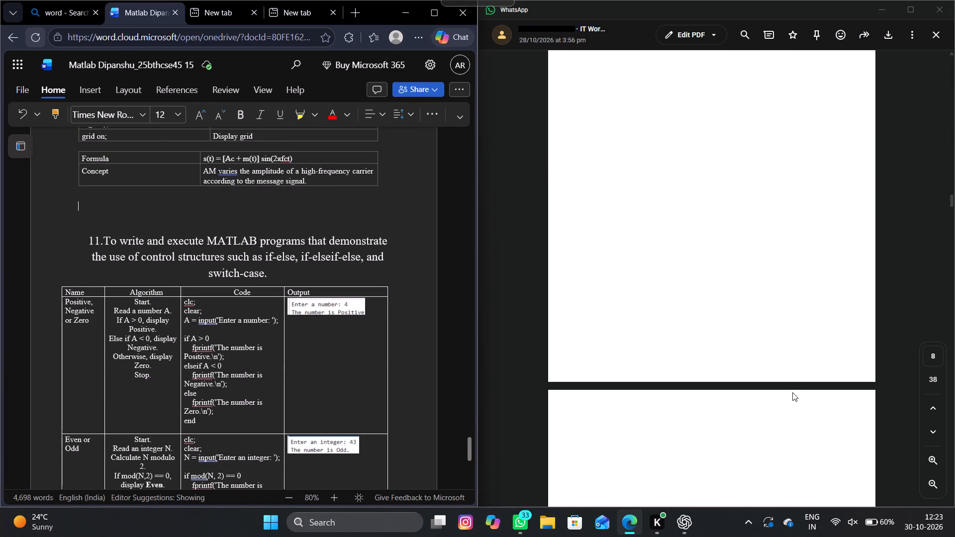
pyautogui.scroll(-20, 792, 392)
pyautogui.scroll(-2, 792, 392)
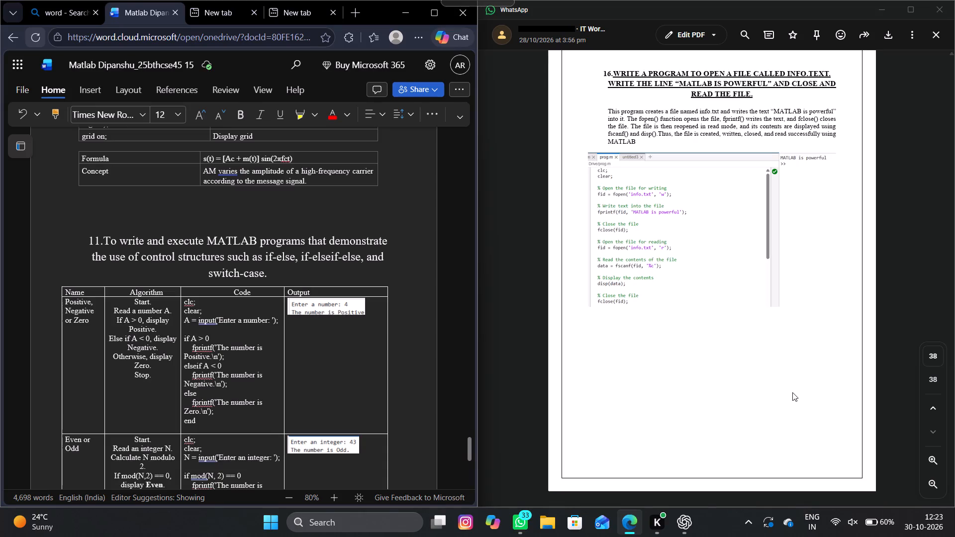
pyautogui.scroll(3, 792, 392)
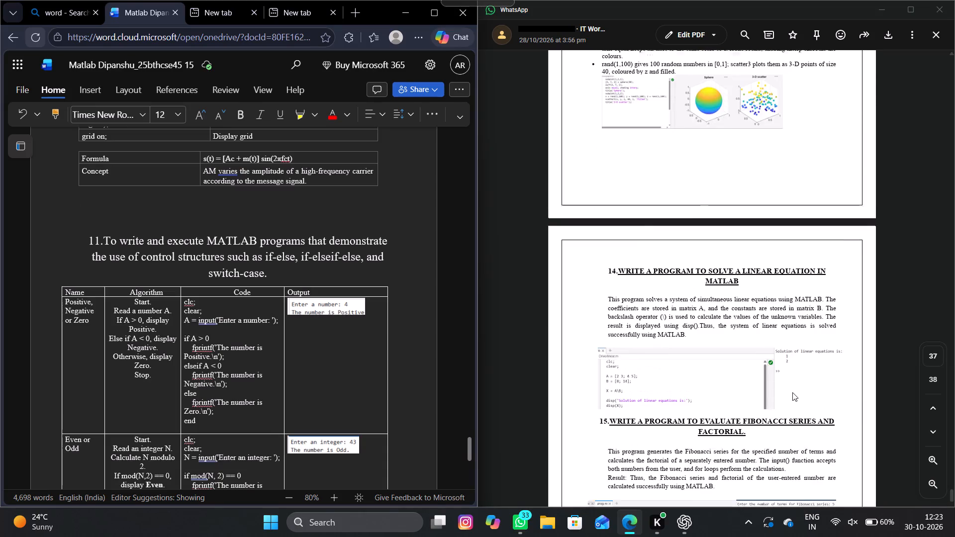
pyautogui.scroll(-16, 792, 392)
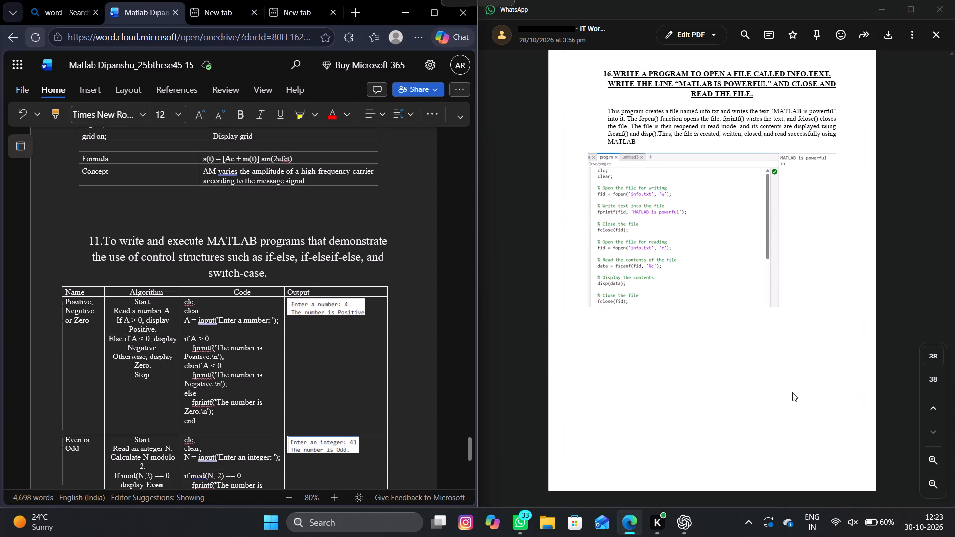
pyautogui.scroll(1, 792, 392)
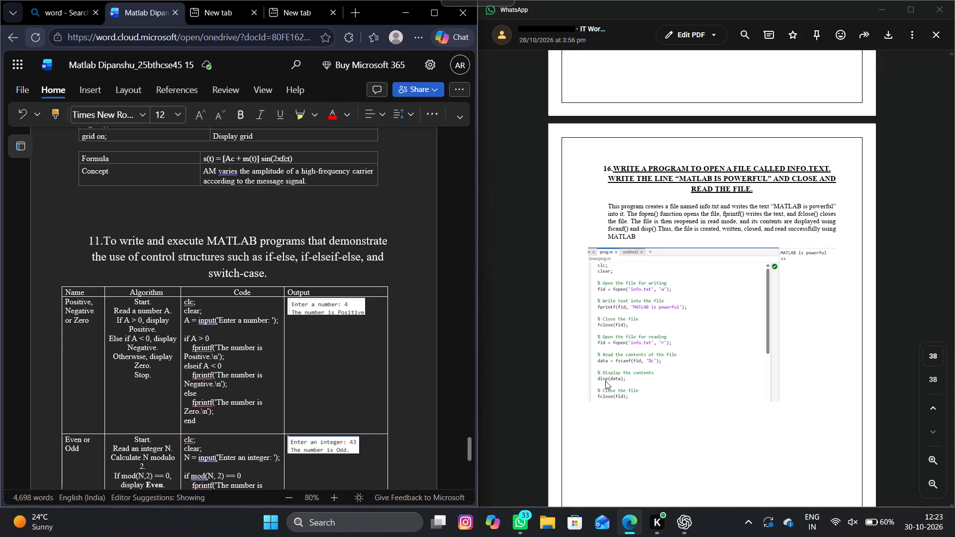
pyautogui.scroll(1, 381, 323)
pyautogui.scroll(-1, 381, 323)
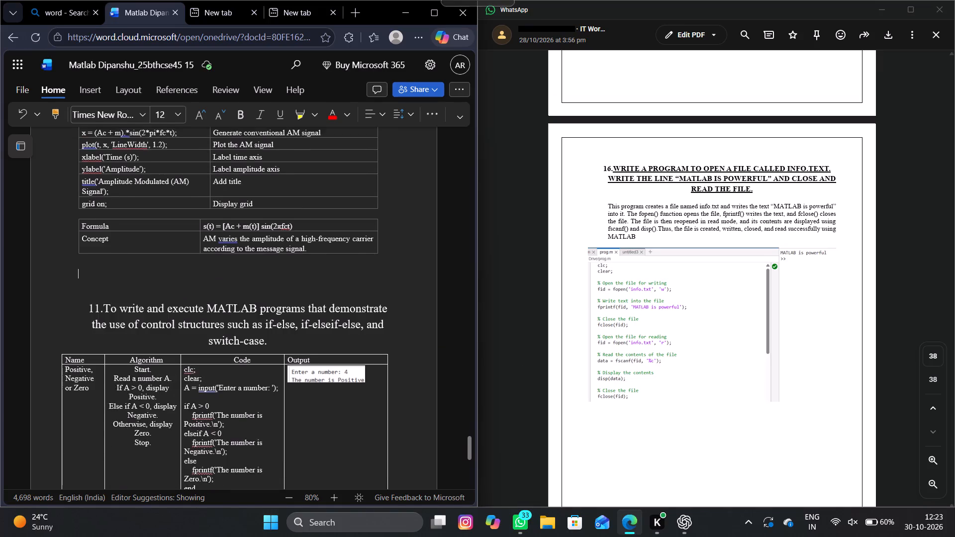
pyautogui.scroll(-1, 381, 323)
pyautogui.scroll(3, 713, 258)
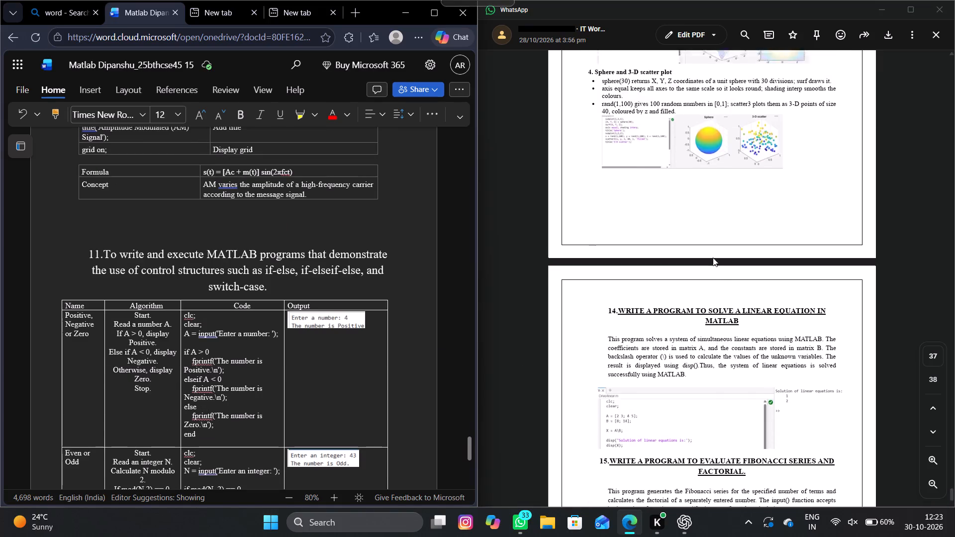
# Look back through the reference PDF's numbered program sections to locate the one on control structures.
pyautogui.scroll(4, 713, 258)
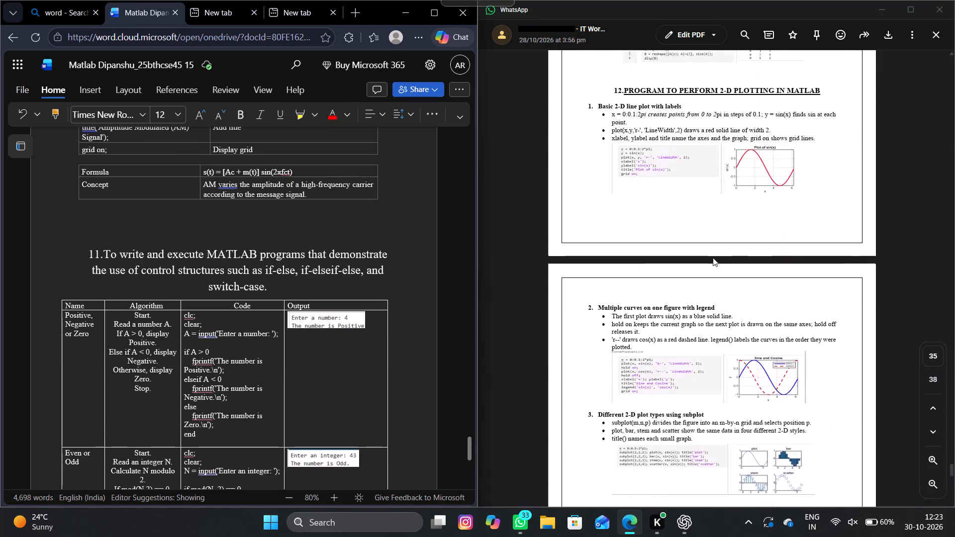
pyautogui.scroll(3, 713, 258)
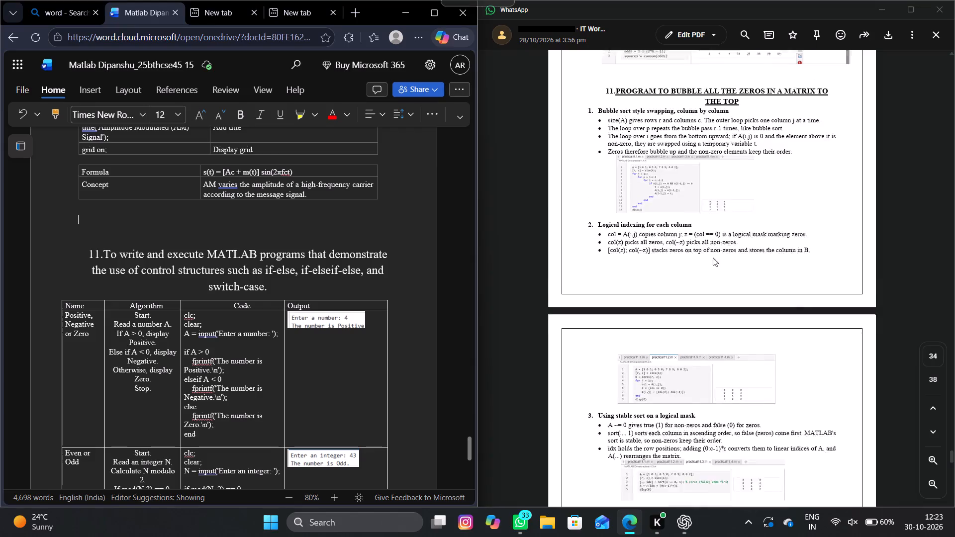
pyautogui.scroll(1, 713, 258)
pyautogui.scroll(-1, 713, 258)
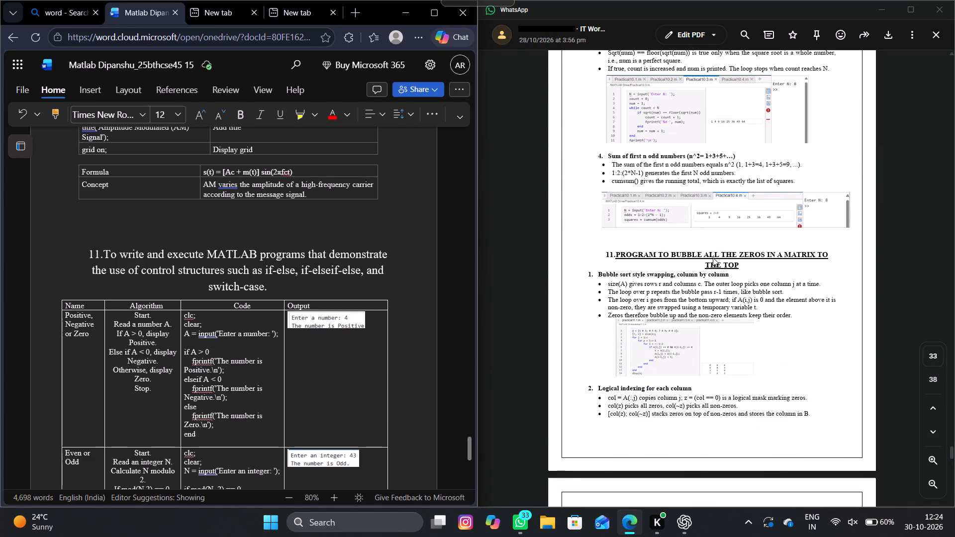
pyautogui.scroll(2, 713, 258)
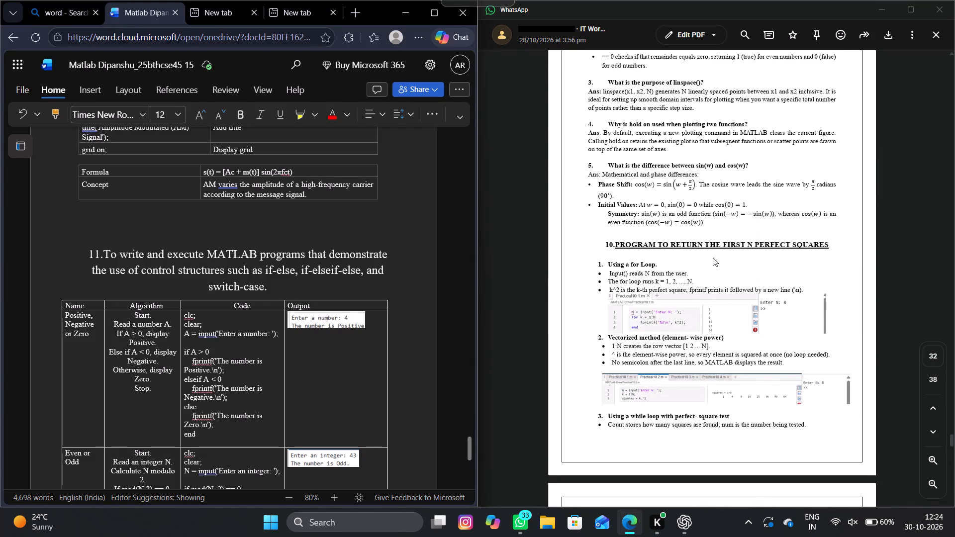
pyautogui.scroll(5, 713, 258)
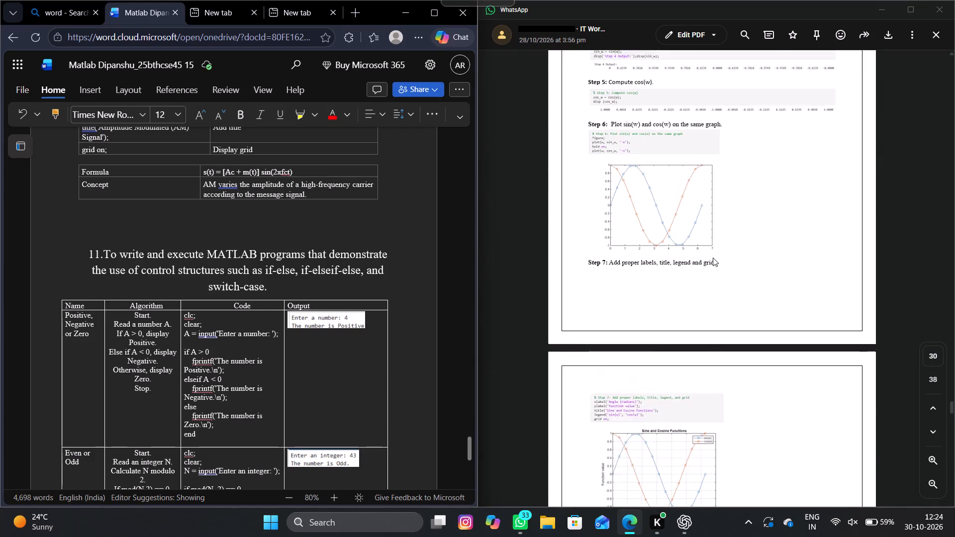
pyautogui.scroll(1, 713, 258)
pyautogui.scroll(-1, 713, 258)
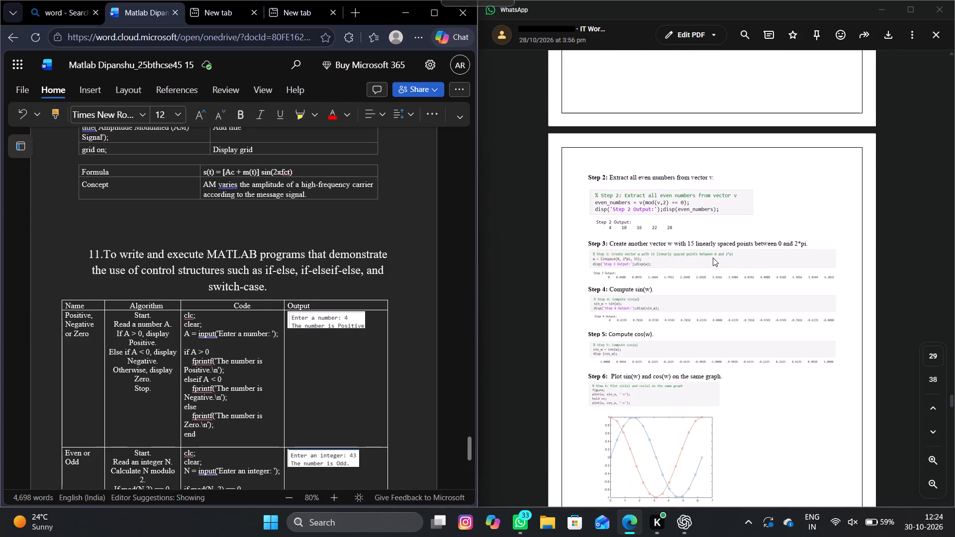
pyautogui.scroll(-2, 713, 258)
pyautogui.scroll(6, 713, 258)
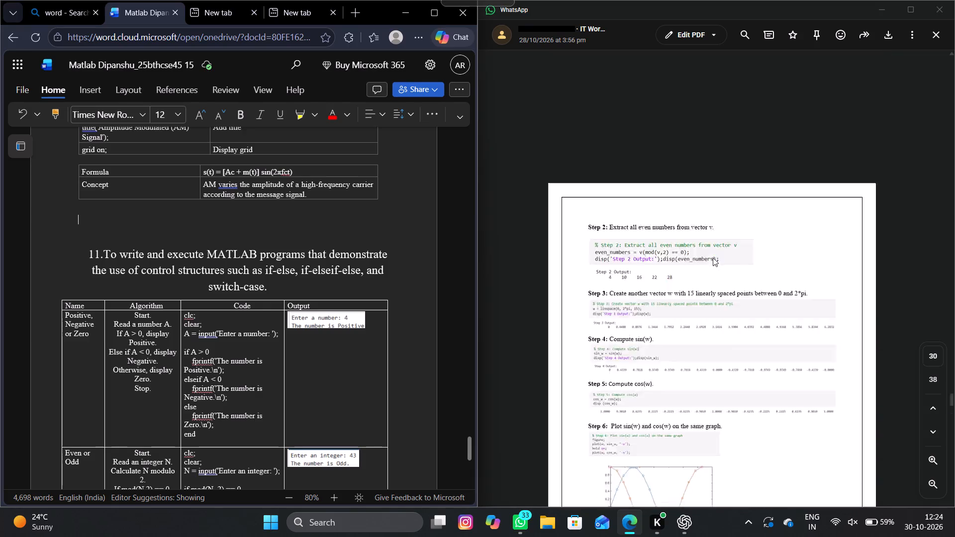
pyautogui.scroll(-1, 713, 258)
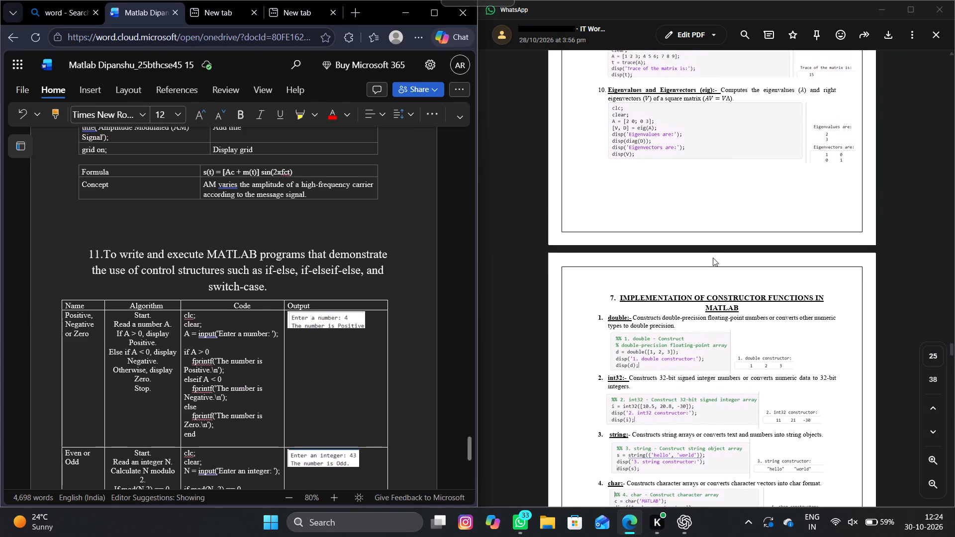
pyautogui.scroll(-1, 713, 258)
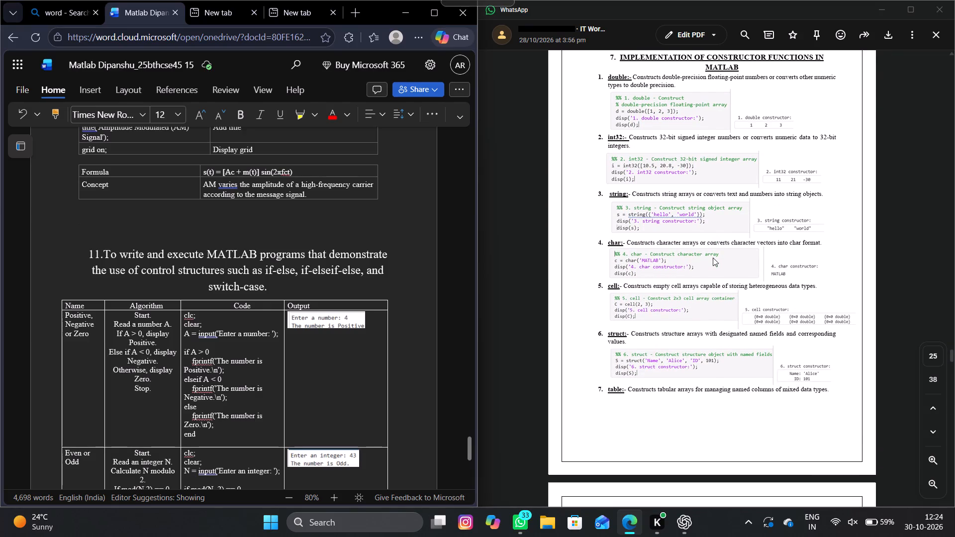
pyautogui.scroll(-3, 713, 258)
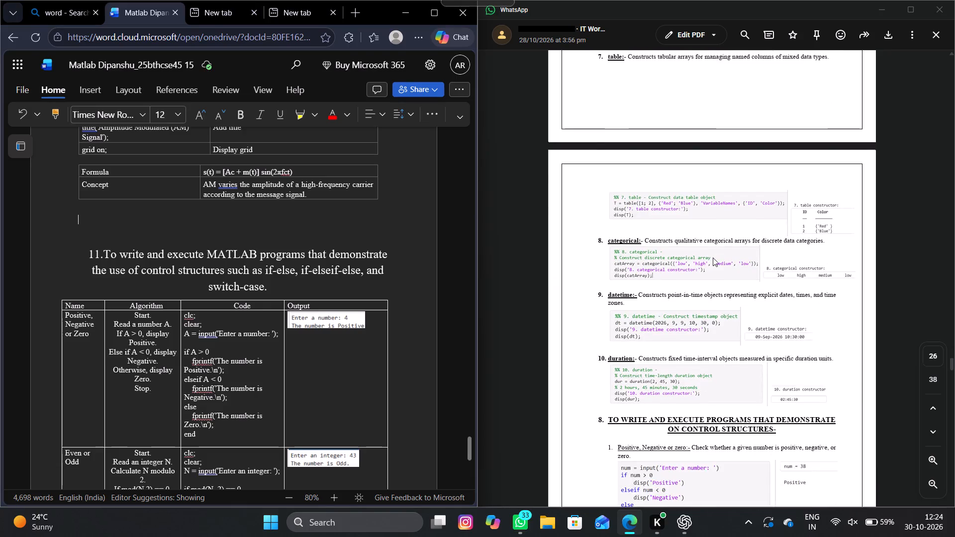
# Compare the control-structure programs in the reference PDF with the document's section 11 table, continuing to the PDF's vector creation section.
pyautogui.scroll(-2, 713, 258)
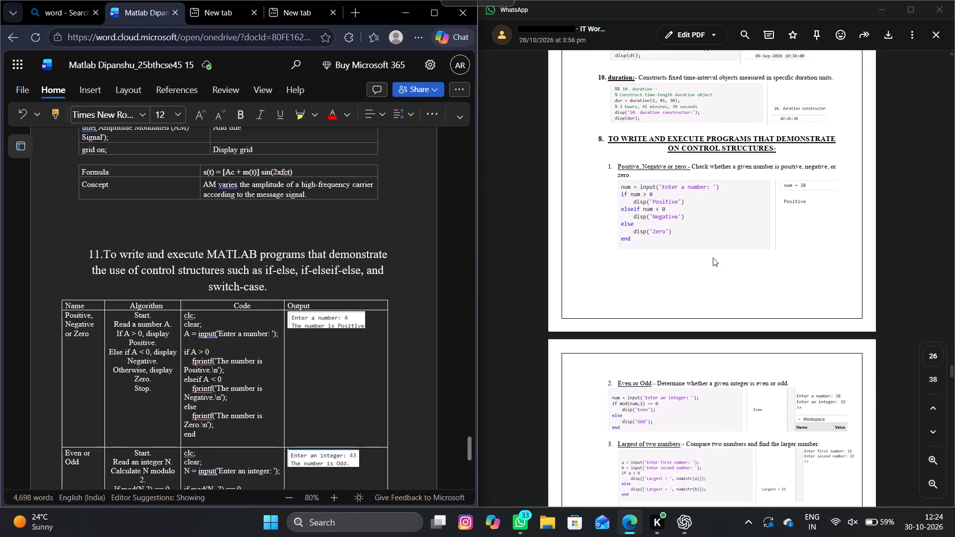
pyautogui.scroll(-4, 713, 258)
pyautogui.scroll(-3, 428, 338)
pyautogui.scroll(-1, 661, 300)
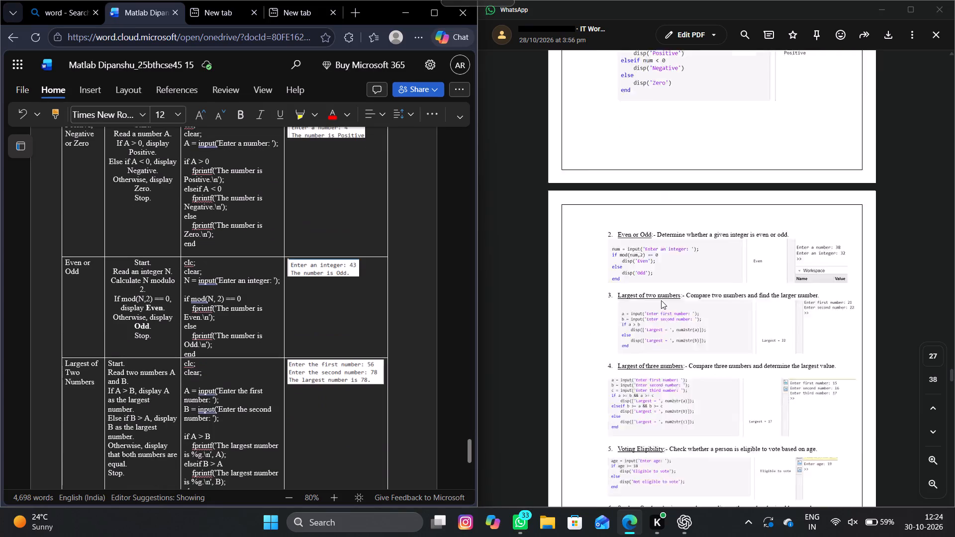
pyautogui.scroll(-2, 661, 300)
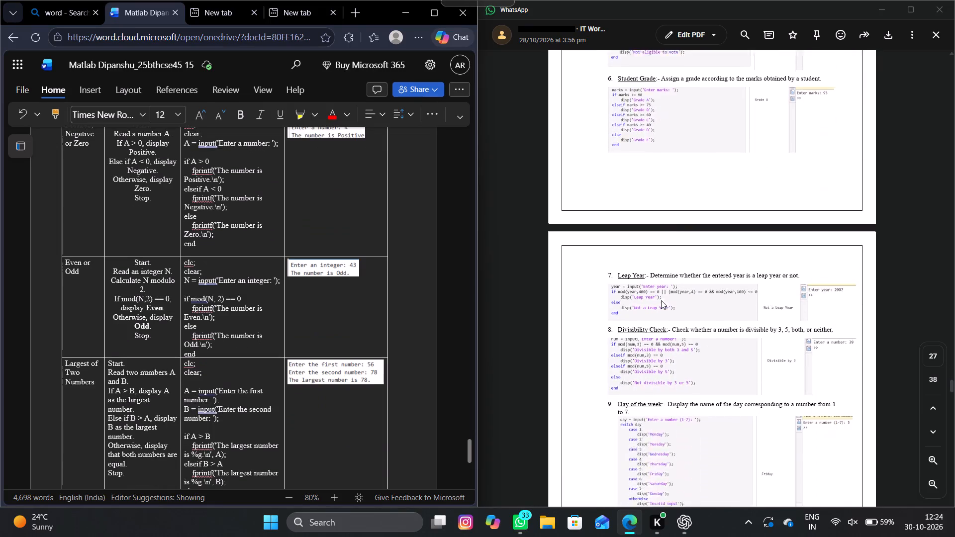
pyautogui.scroll(-1, 661, 300)
pyautogui.scroll(-3, 286, 300)
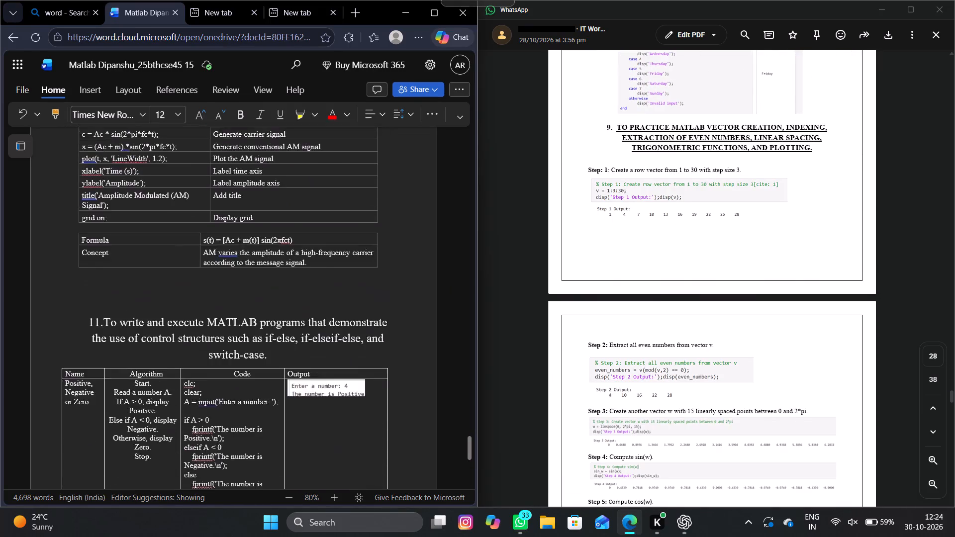
# Delete the "PRACTICAL 07:-" label line above the paragraph on MATLAB vector creation, indexing and plotting.
pyautogui.scroll(-3, 286, 300)
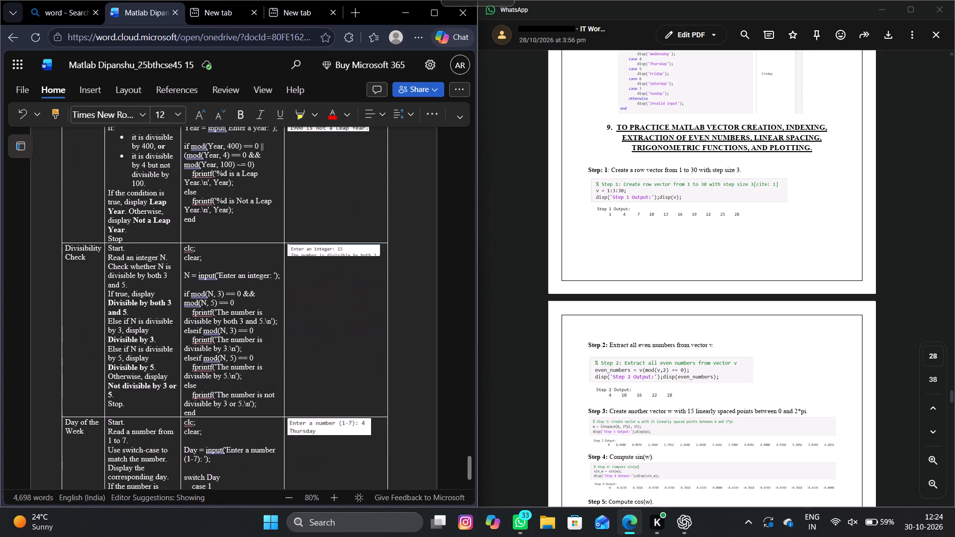
pyautogui.scroll(-4, 286, 300)
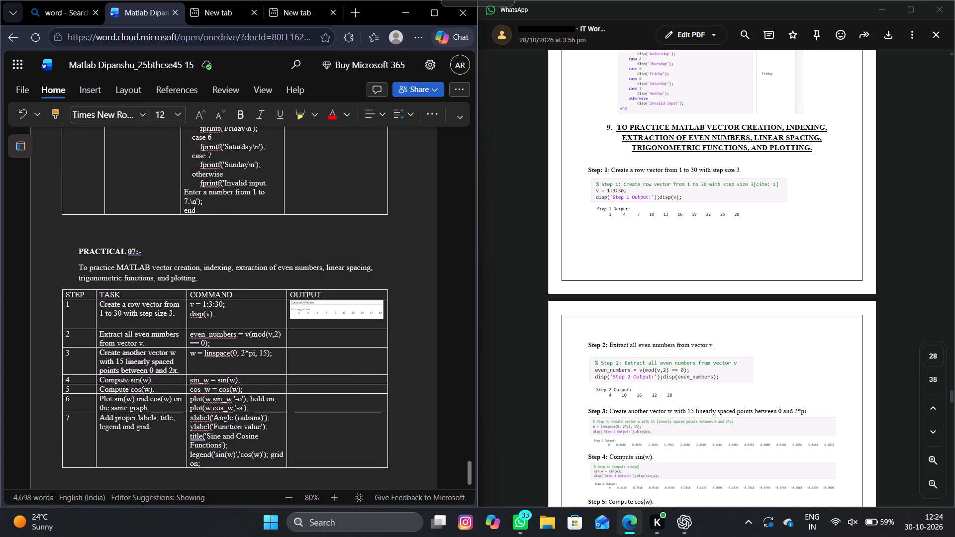
pyautogui.click(147, 254)
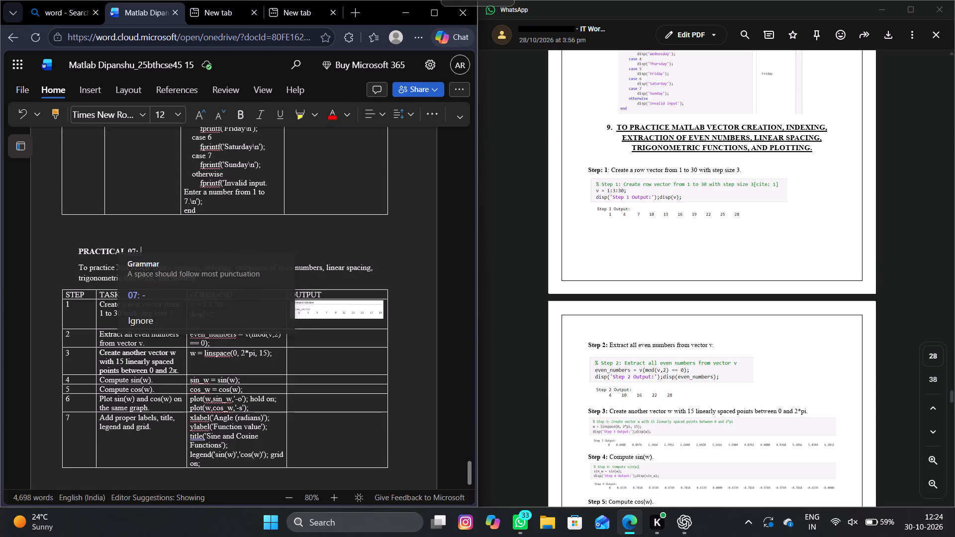
pyautogui.press('BackSpace')
pyautogui.press('BackSpace')
pyautogui.press('BackSpace')
pyautogui.press('BackSpace')
pyautogui.press('BackSpace')
pyautogui.press('BackSpace')
pyautogui.press('BackSpace')
pyautogui.press('BackSpace')
pyautogui.press('BackSpace')
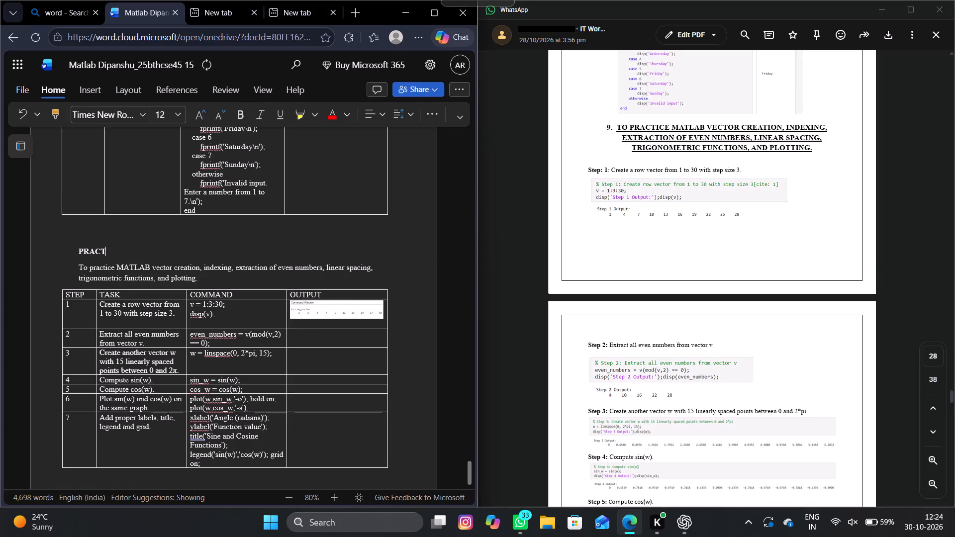
pyautogui.press('BackSpace')
pyautogui.press('BackSpace')
pyautogui.press('BackSpace')
pyautogui.press('BackSpace')
pyautogui.press('BackSpace')
pyautogui.press('BackSpace')
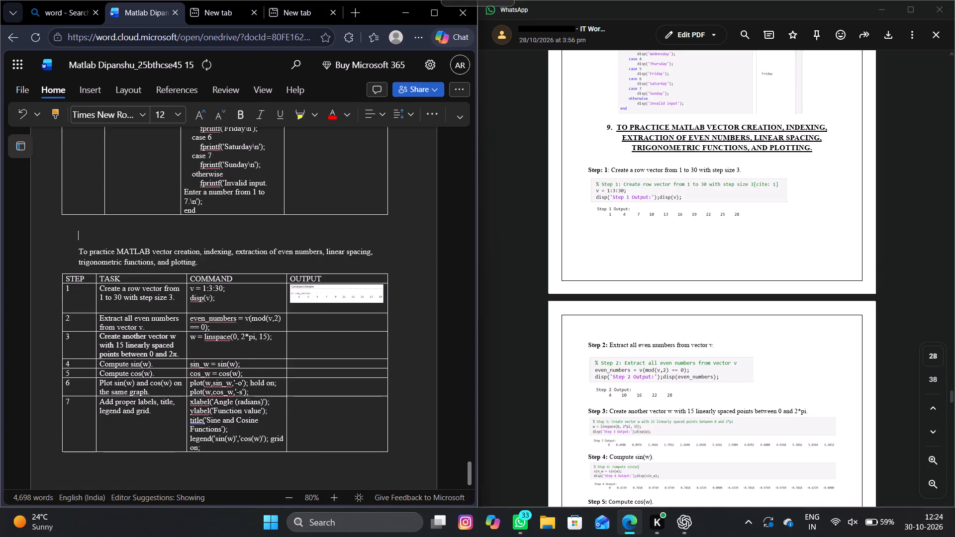
# Number the heading "To practice MATLAB vector creation, indexing, extraction of even numbers" as "12." in plain text.
pyautogui.press('Down')
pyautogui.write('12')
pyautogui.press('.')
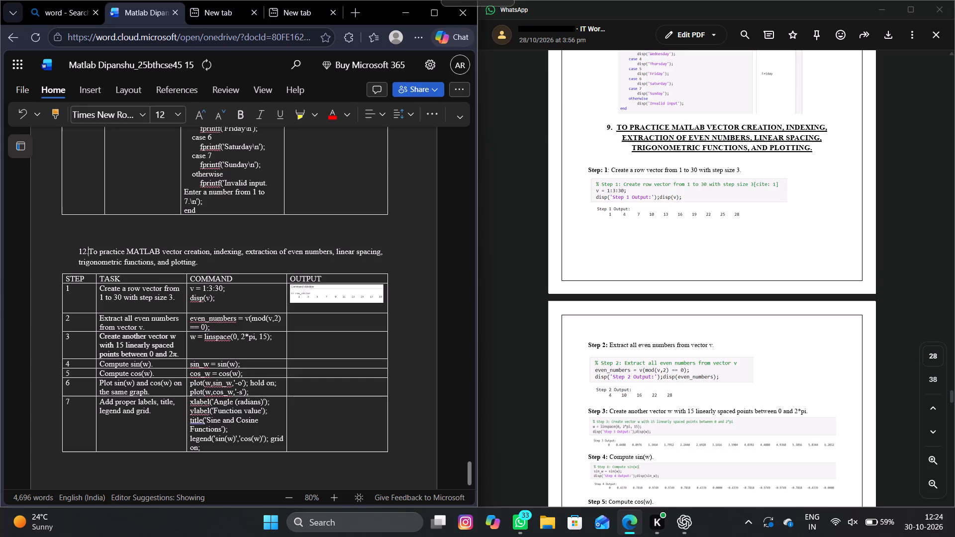
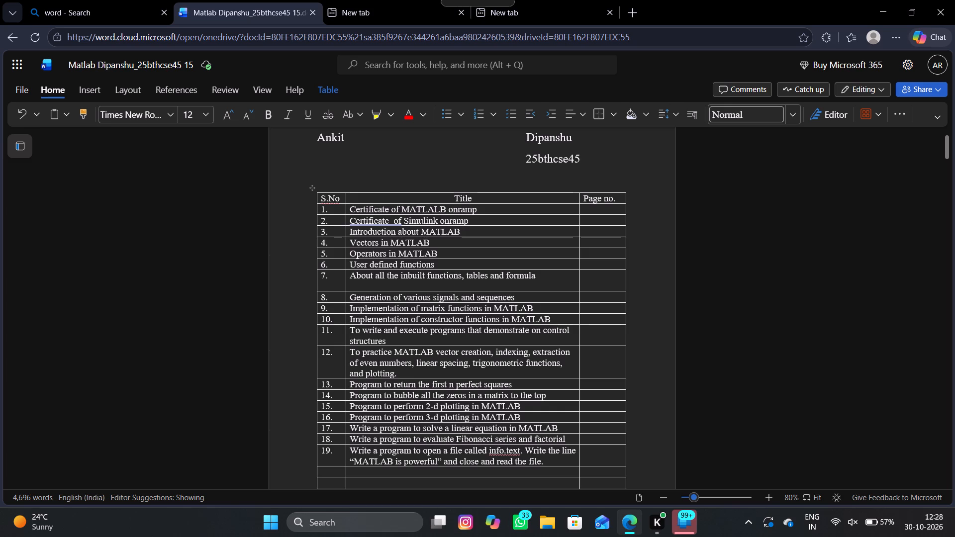
pyautogui.scroll(-3, 423, 340)
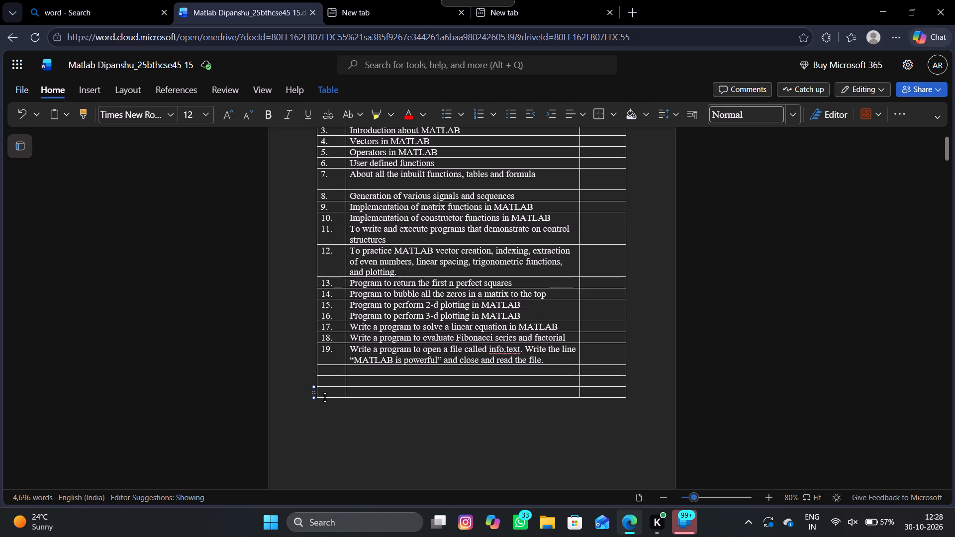
pyautogui.scroll(1, 325, 397)
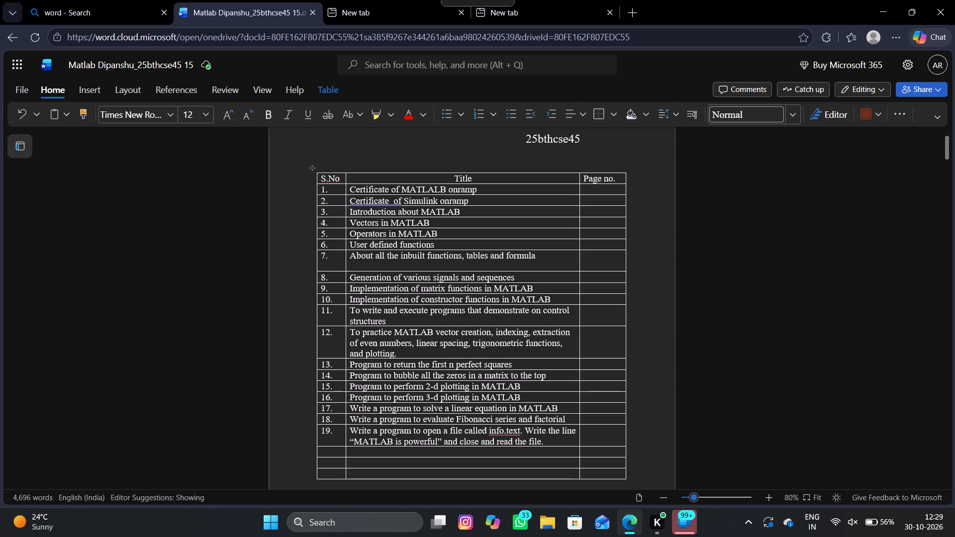
pyautogui.scroll(2, 549, 431)
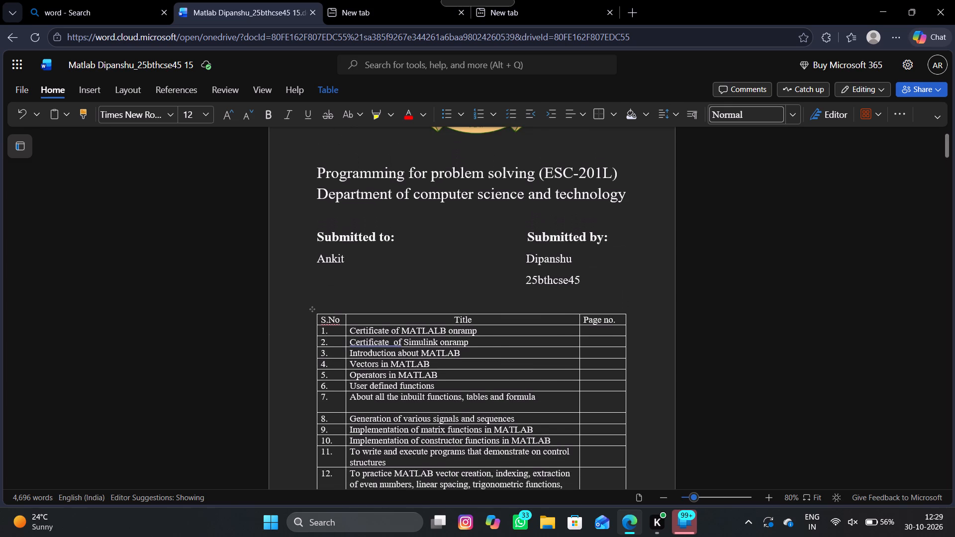
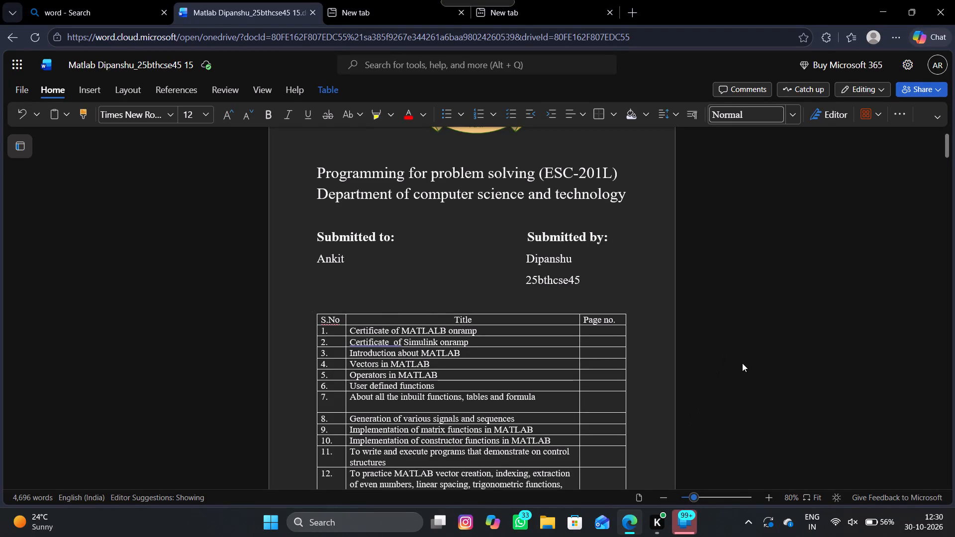
# Remove the empty line below "About all the inbuilt functions, tables and formula" in row 7 of the index table.
pyautogui.scroll(-2, 615, 383)
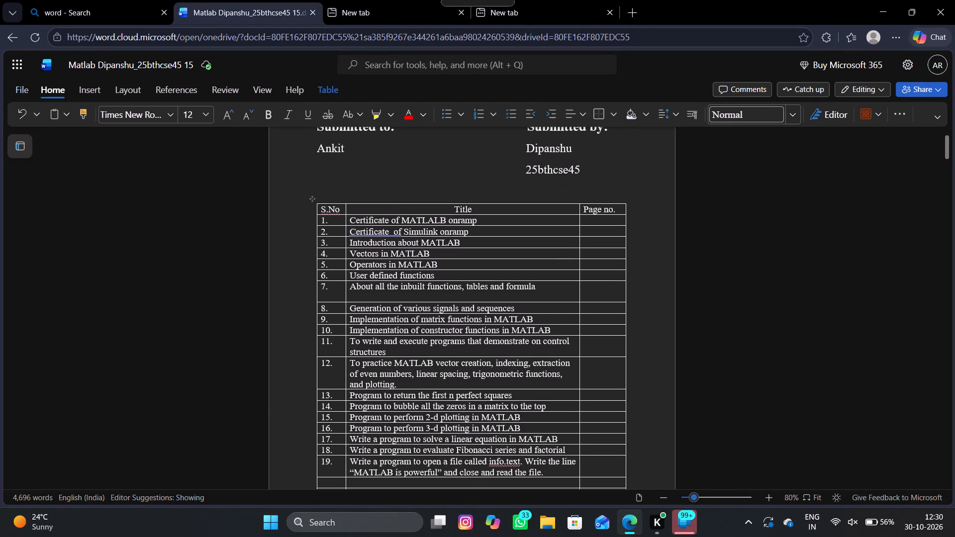
pyautogui.scroll(-2, 615, 383)
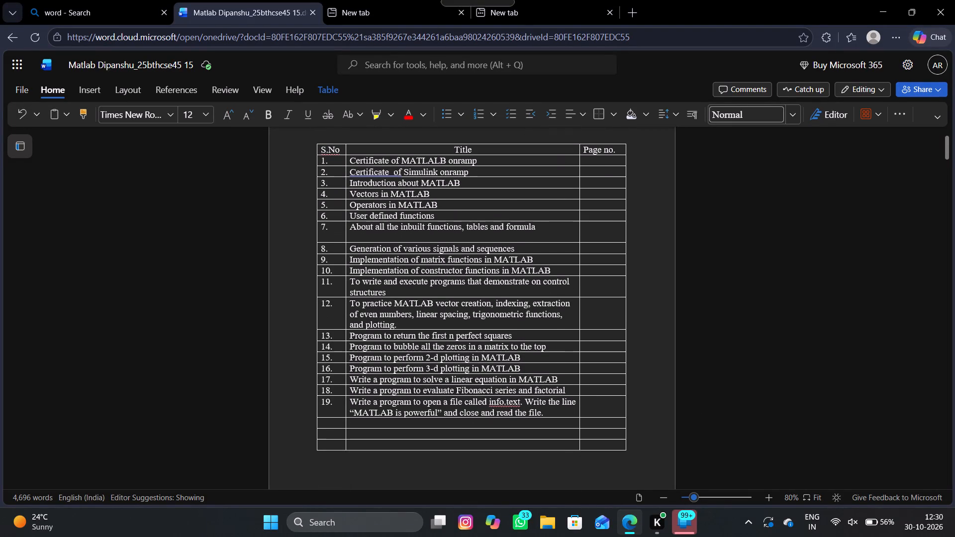
pyautogui.click(652, 382)
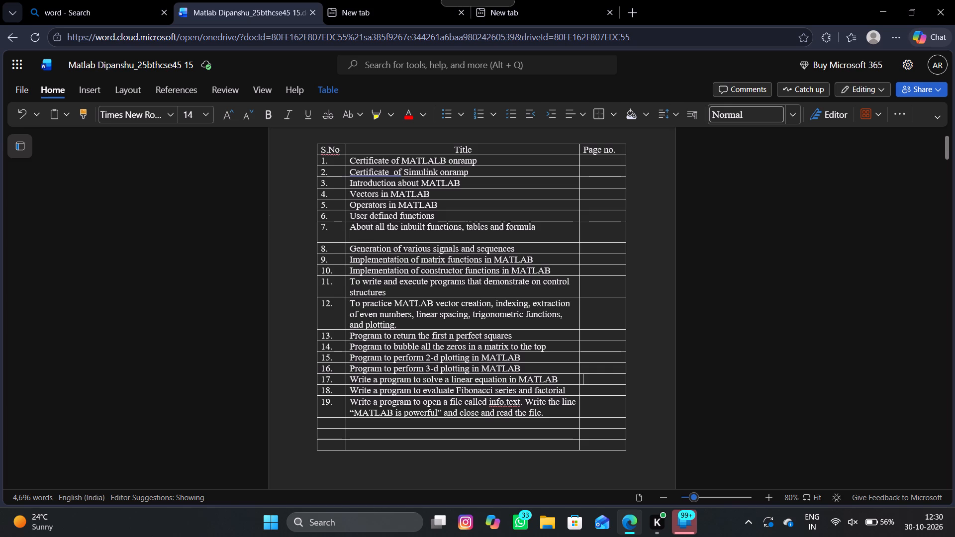
pyautogui.click(398, 324)
pyautogui.click(362, 231)
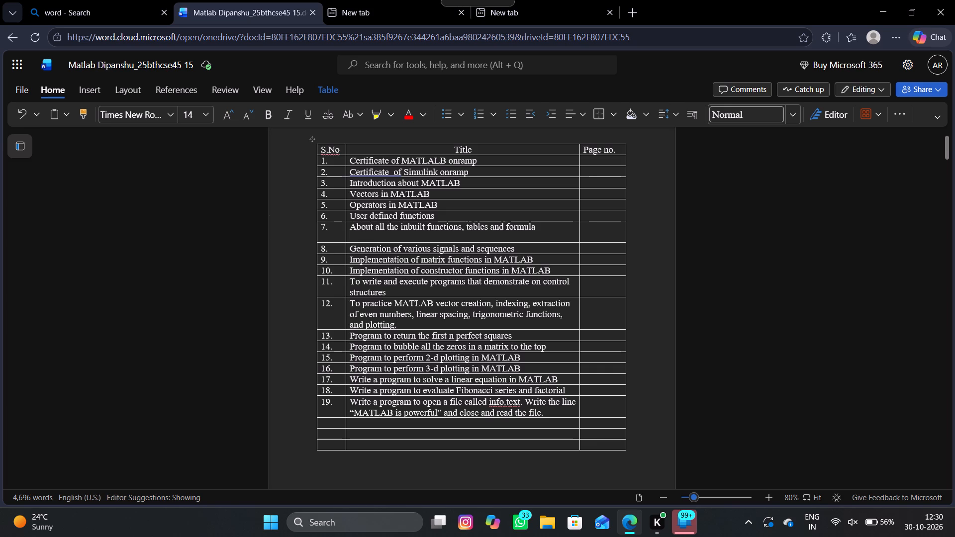
pyautogui.click(362, 235)
pyautogui.press('BackSpace')
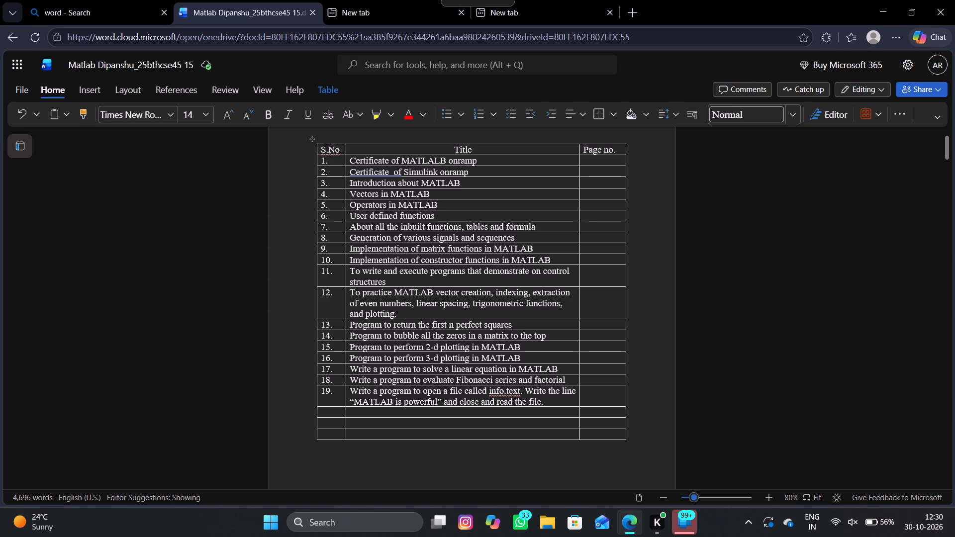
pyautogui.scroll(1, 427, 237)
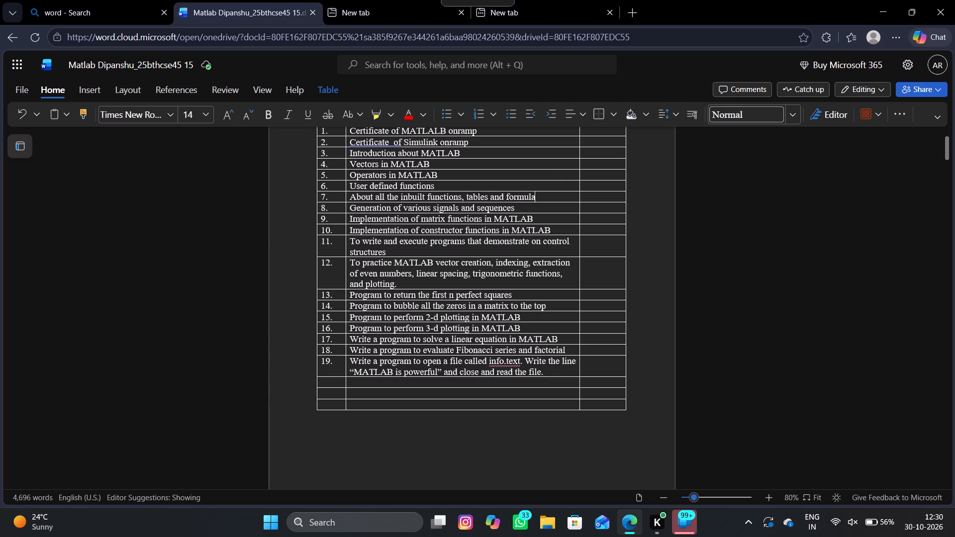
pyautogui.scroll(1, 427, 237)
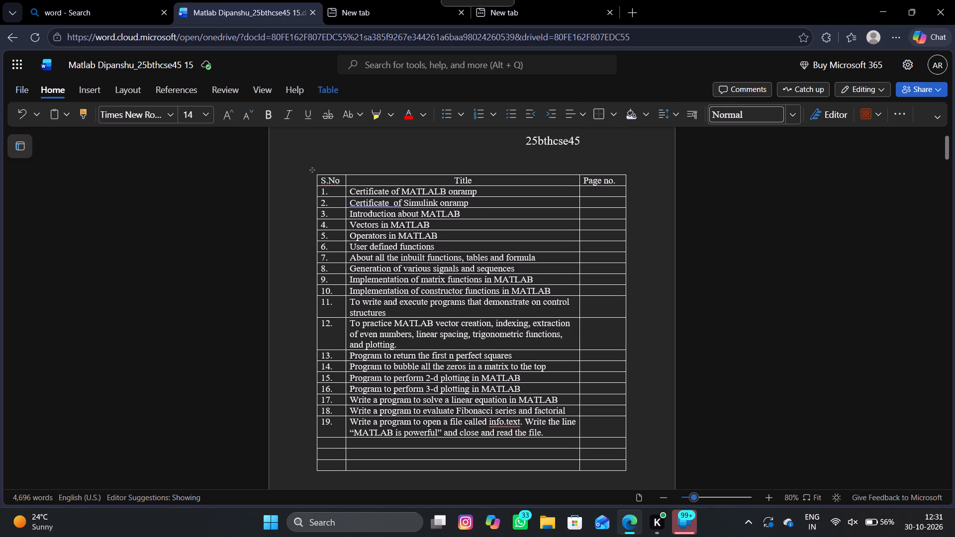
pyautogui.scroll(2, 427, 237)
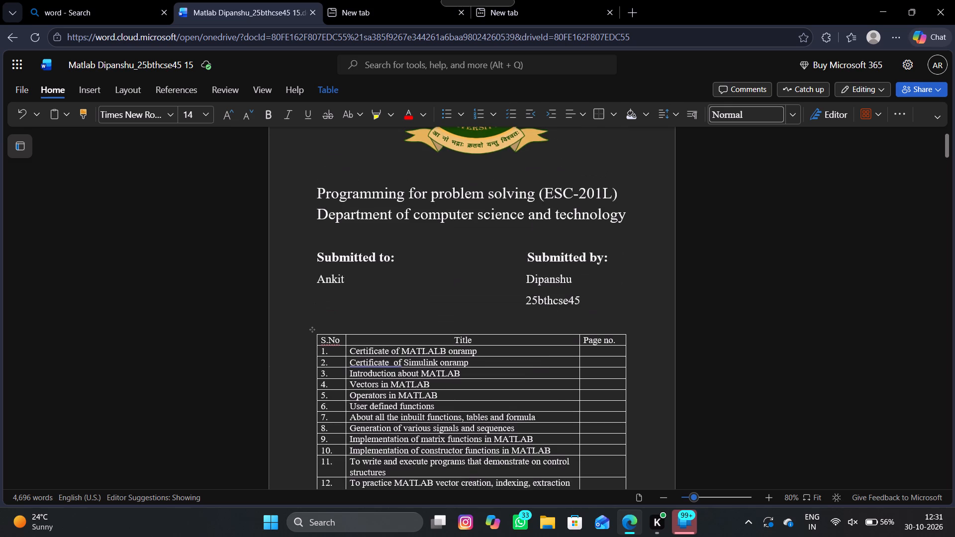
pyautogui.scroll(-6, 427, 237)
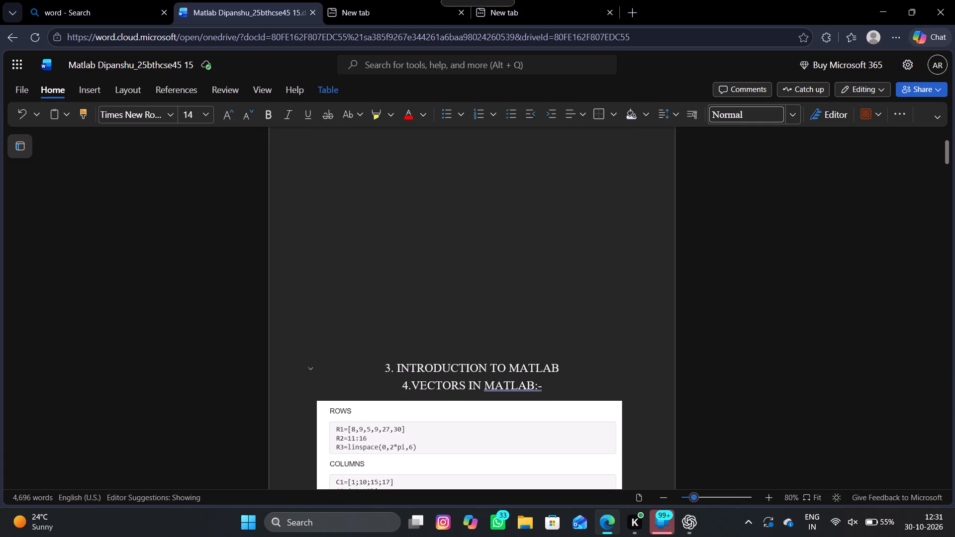
pyautogui.click(564, 368)
pyautogui.press('Return')
pyautogui.press('Return')
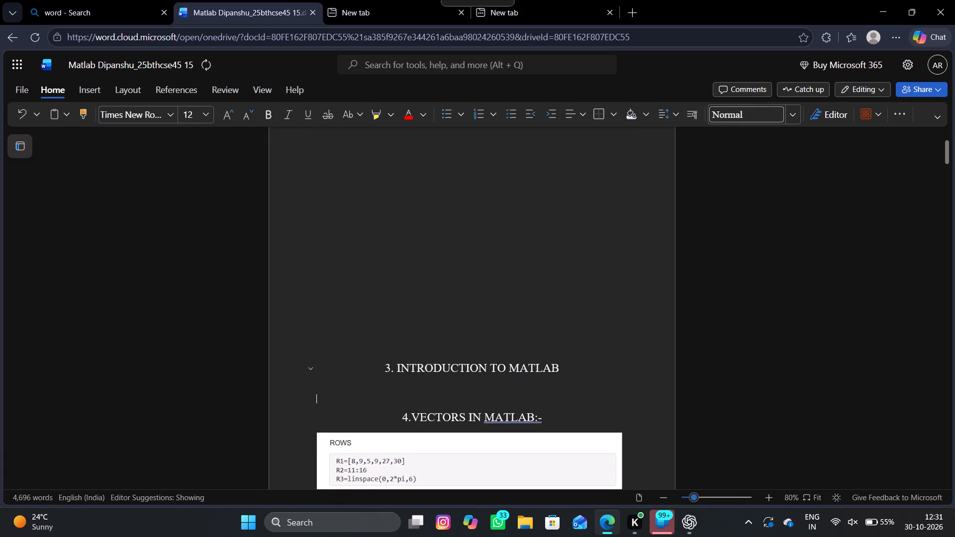
pyautogui.hotkey('ctrl', 'v')
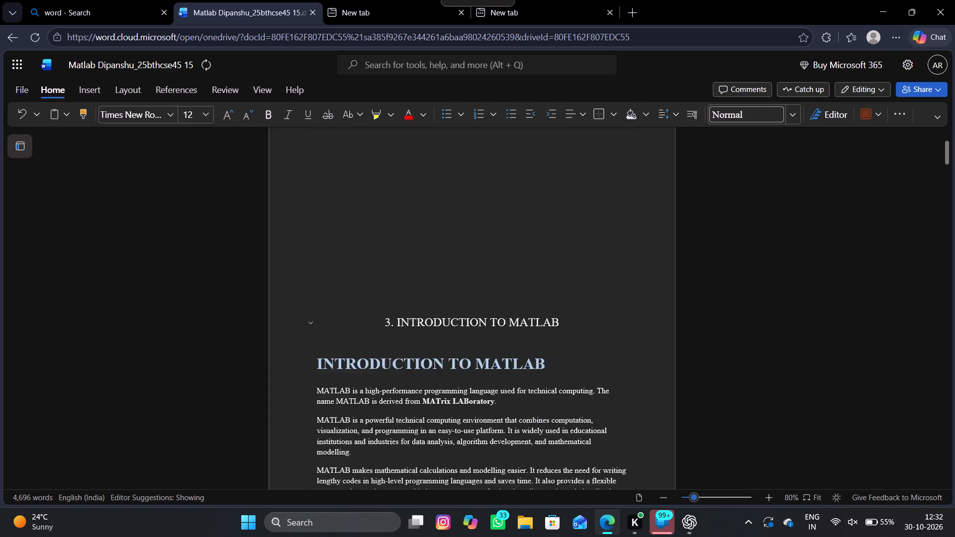
# Delete the duplicate blue "INTRODUCTION TO MATLAB" heading at the start of the pasted text.
pyautogui.scroll(2, 564, 368)
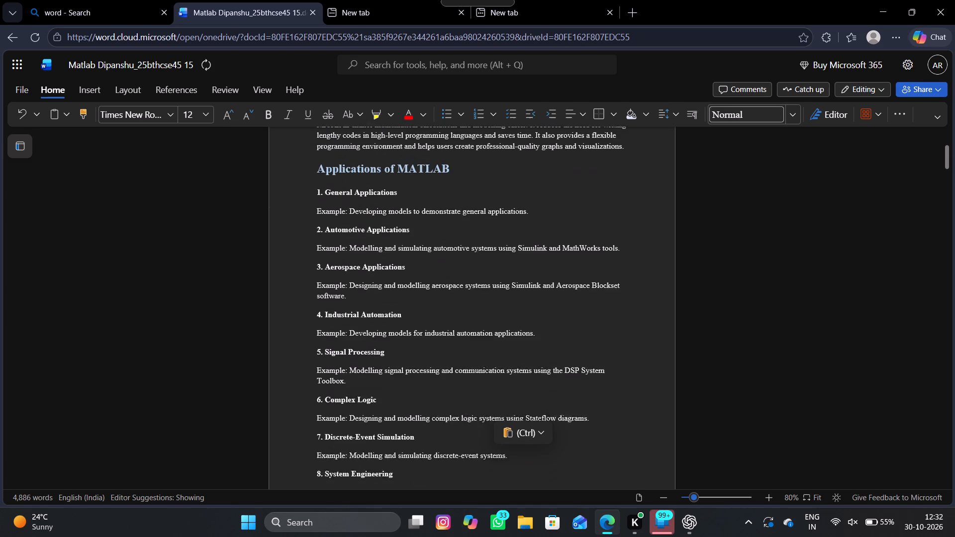
pyautogui.scroll(4, 564, 368)
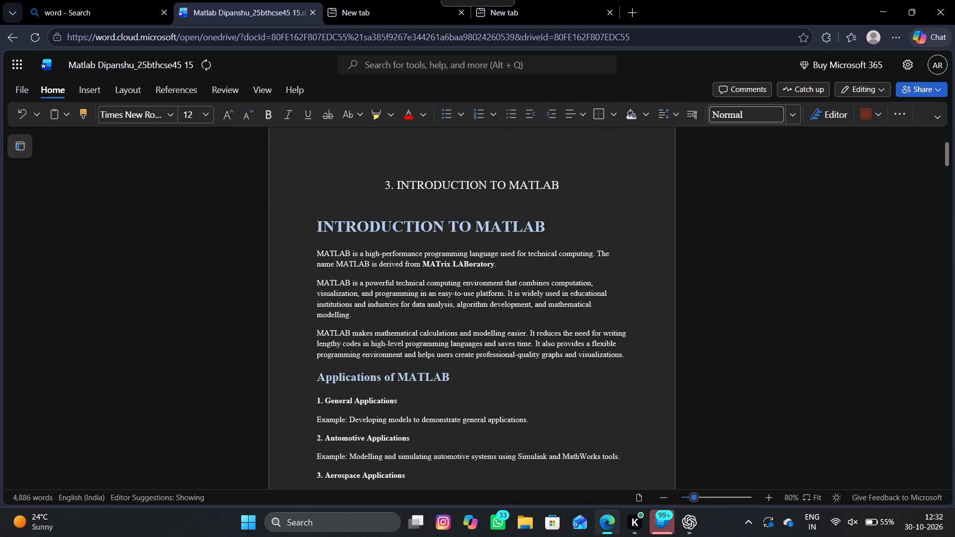
pyautogui.moveTo(562, 230); pyautogui.dragTo(497, 233)
pyautogui.moveTo(497, 233); pyautogui.dragTo(316, 229)
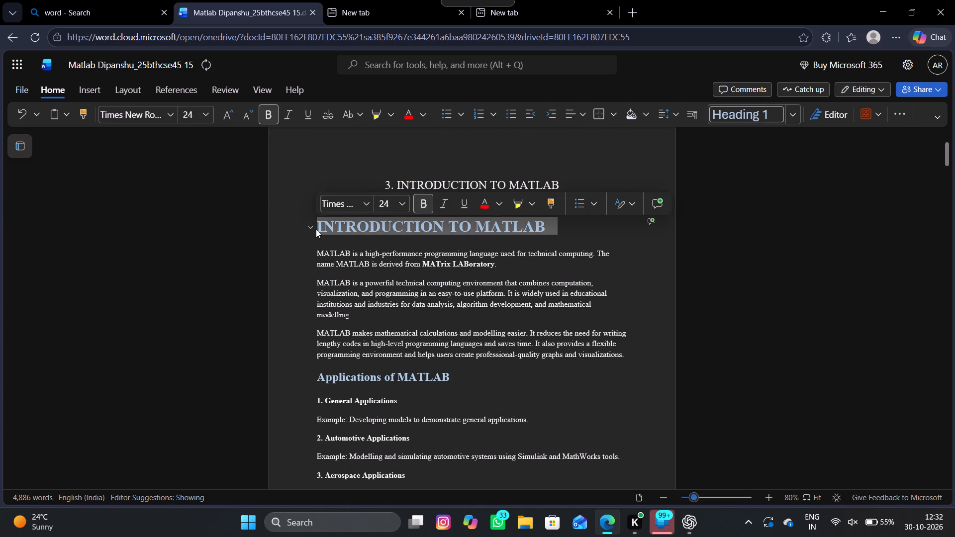
pyautogui.press('BackSpace')
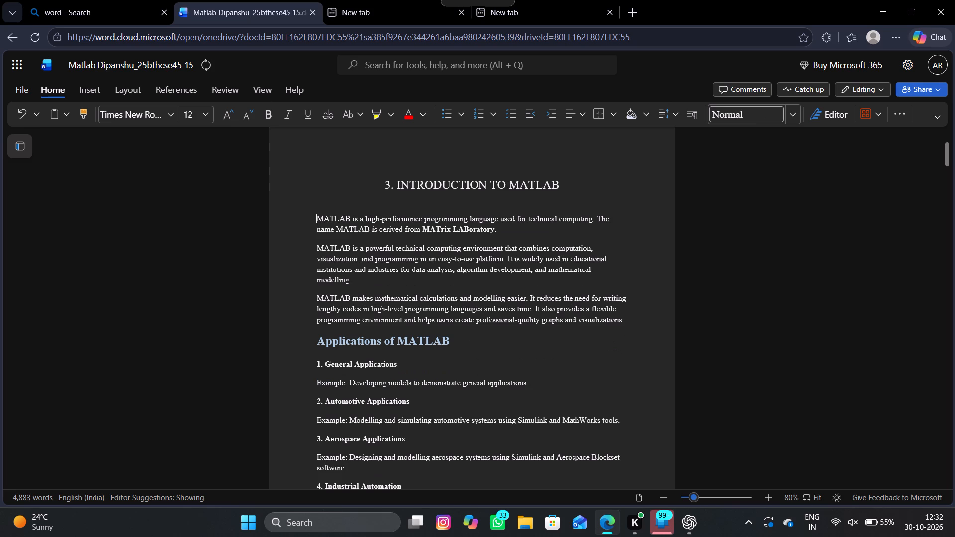
# Change the font color of the "Applications of MATLAB" heading to black.
pyautogui.moveTo(455, 340); pyautogui.dragTo(315, 347)
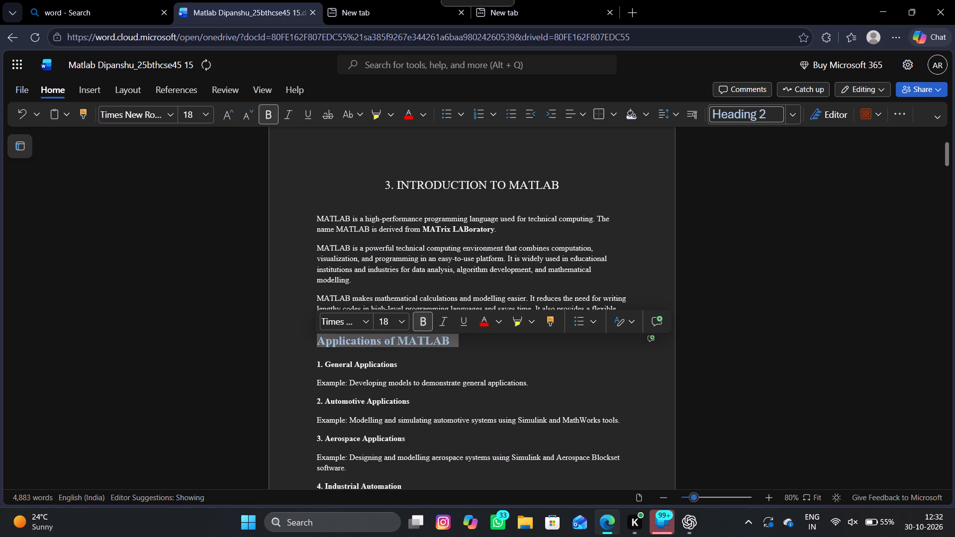
pyautogui.click(493, 321)
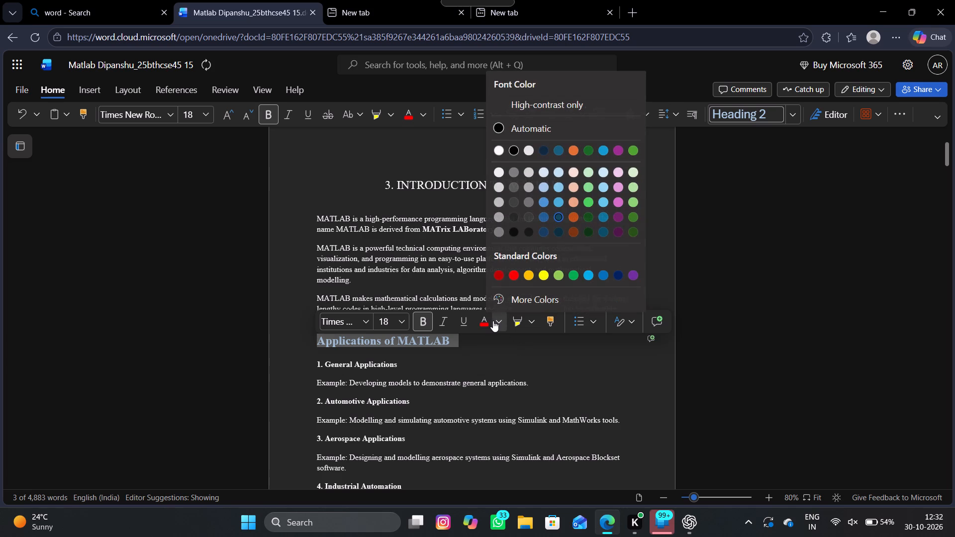
pyautogui.click(515, 149)
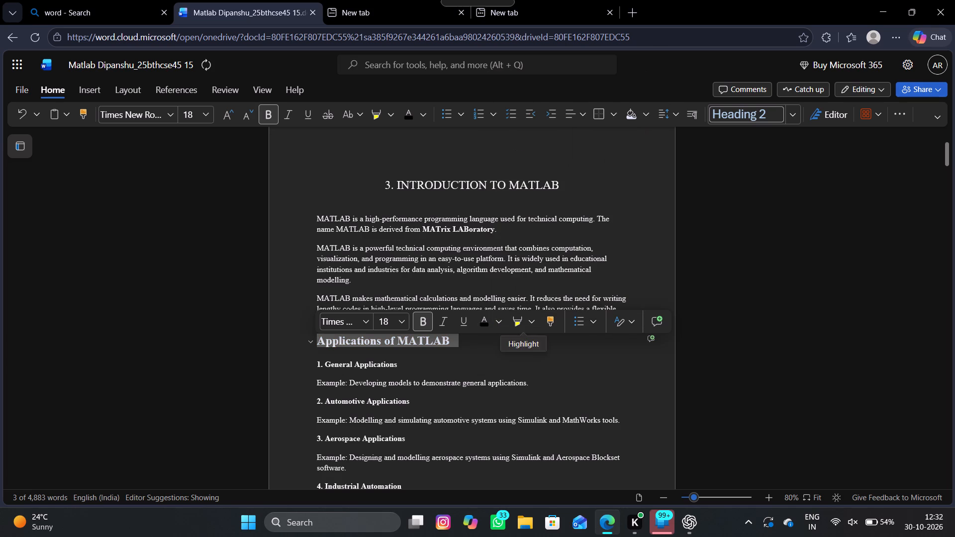
pyautogui.click(478, 365)
pyautogui.scroll(-1, 478, 365)
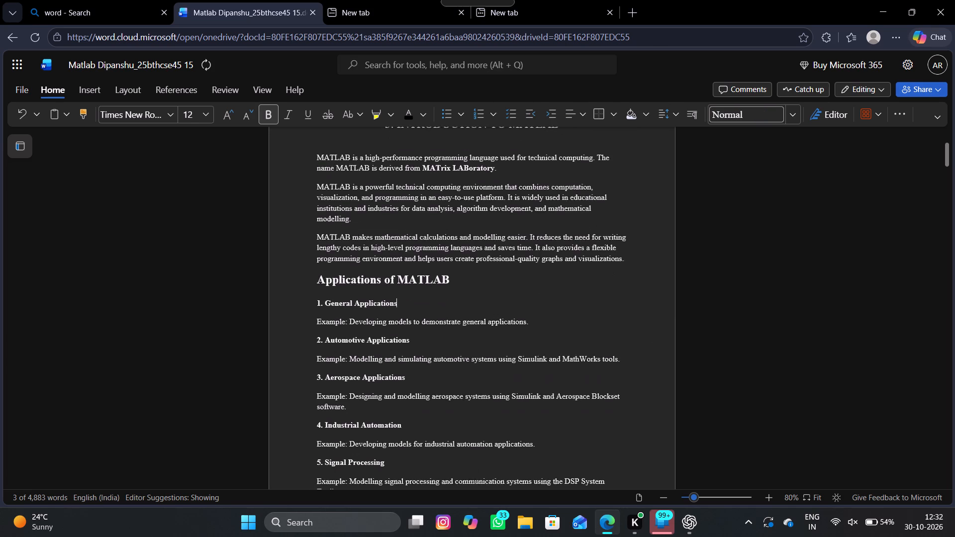
pyautogui.scroll(-1, 478, 365)
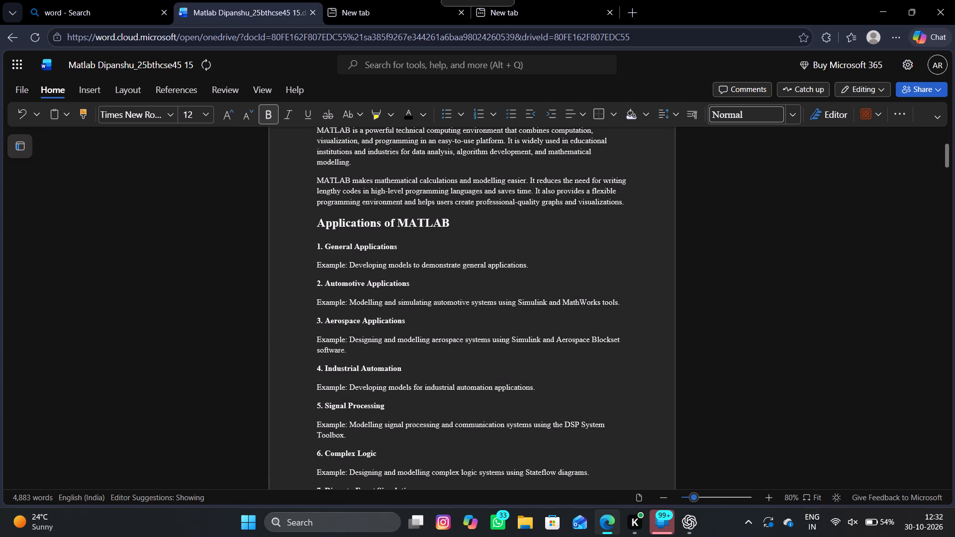
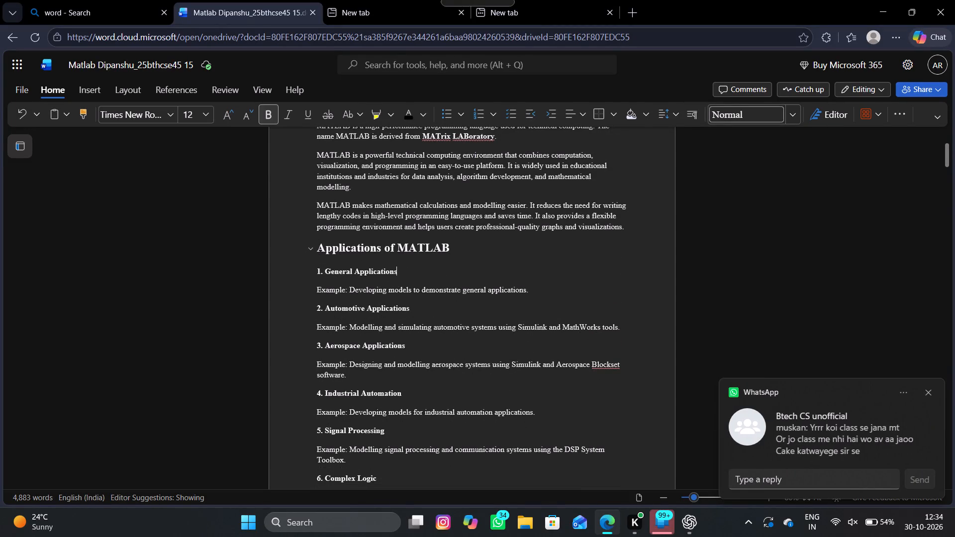
# Select the applications list from "1. General Applications" through the "8. System Engineering" example and open the available text styles for it.
pyautogui.moveTo(316, 274); pyautogui.dragTo(337, 310)
pyautogui.moveTo(337, 310); pyautogui.dragTo(413, 488)
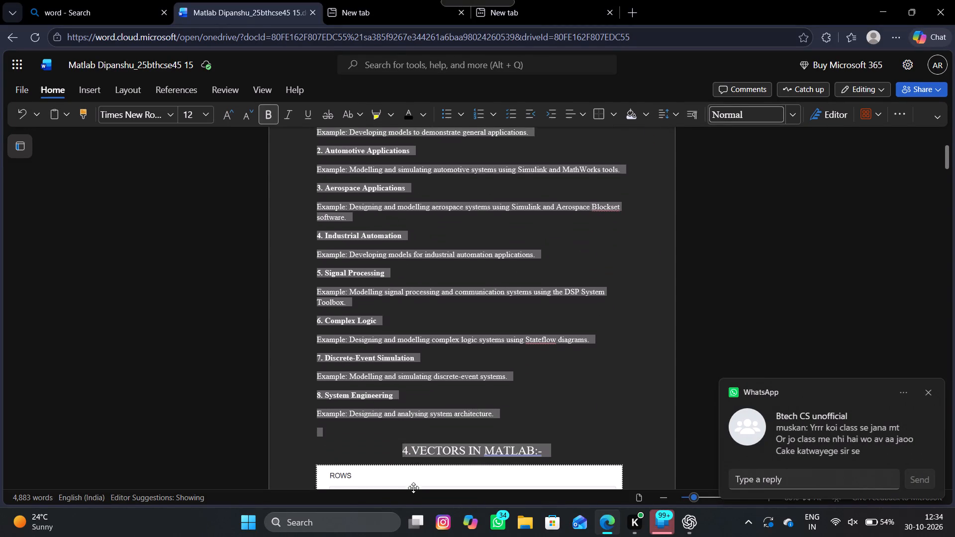
pyautogui.moveTo(413, 488); pyautogui.dragTo(493, 383)
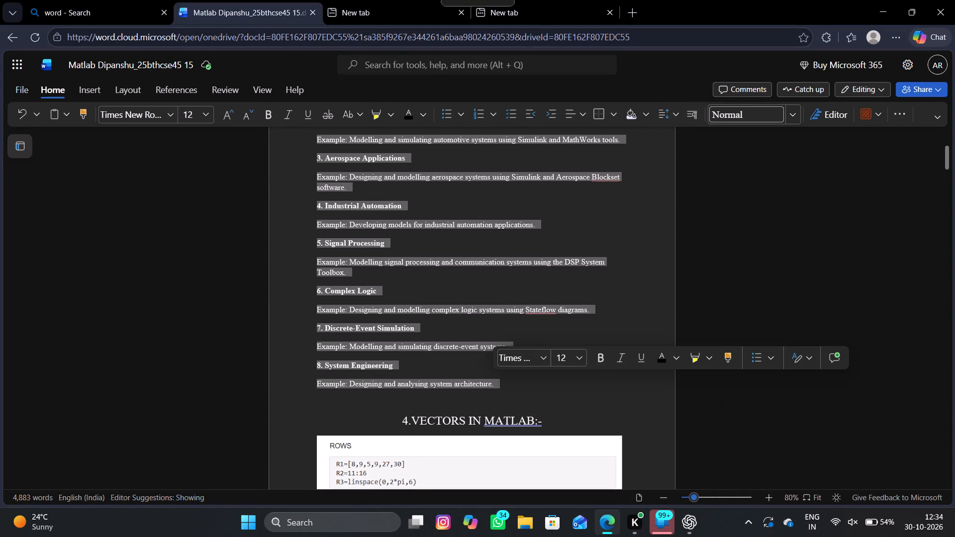
pyautogui.click(791, 115)
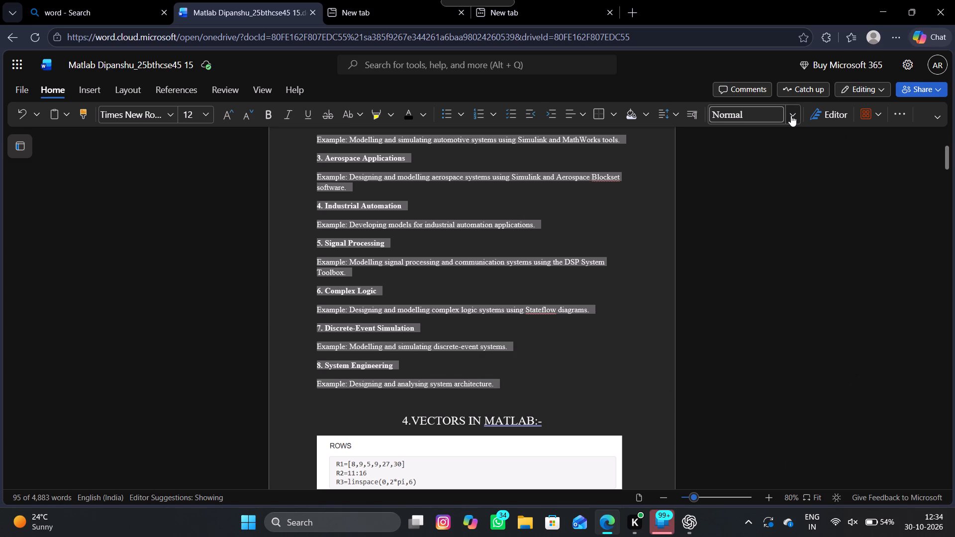
# Apply the No Spacing style to the selected applications list and deselect the text.
pyautogui.click(708, 162)
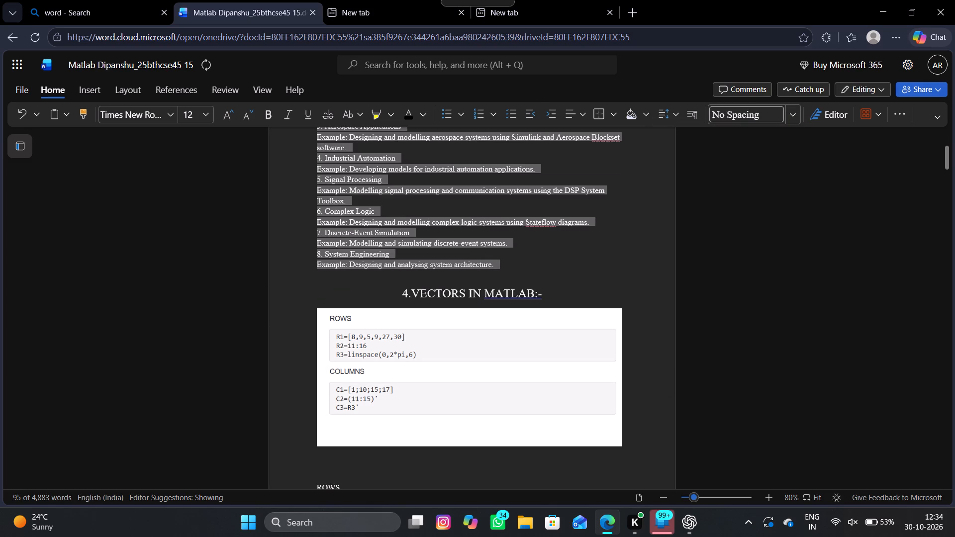
pyautogui.click(605, 259)
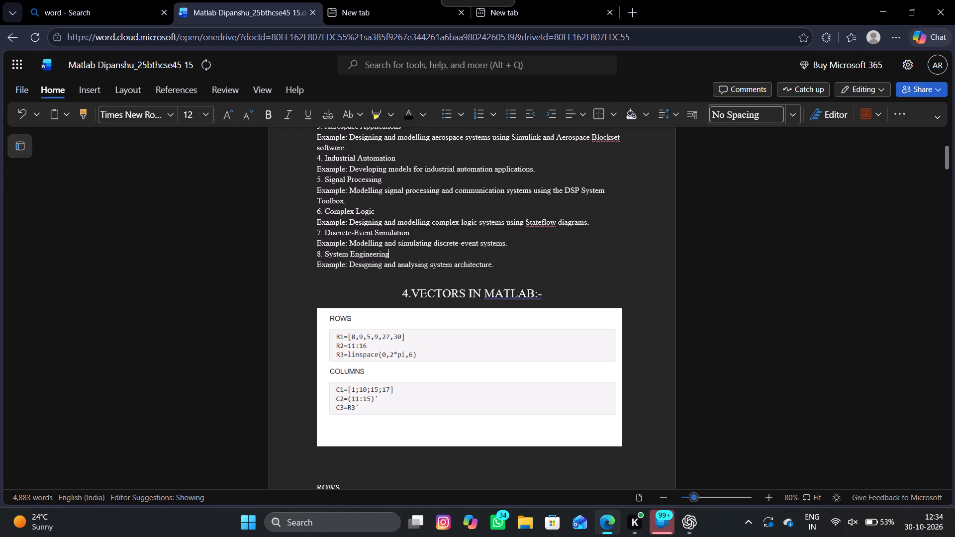
# Close the Matlab document, choosing to leave the site, and close all remaining browser tabs.
pyautogui.click(318, 6)
pyautogui.click(315, 11)
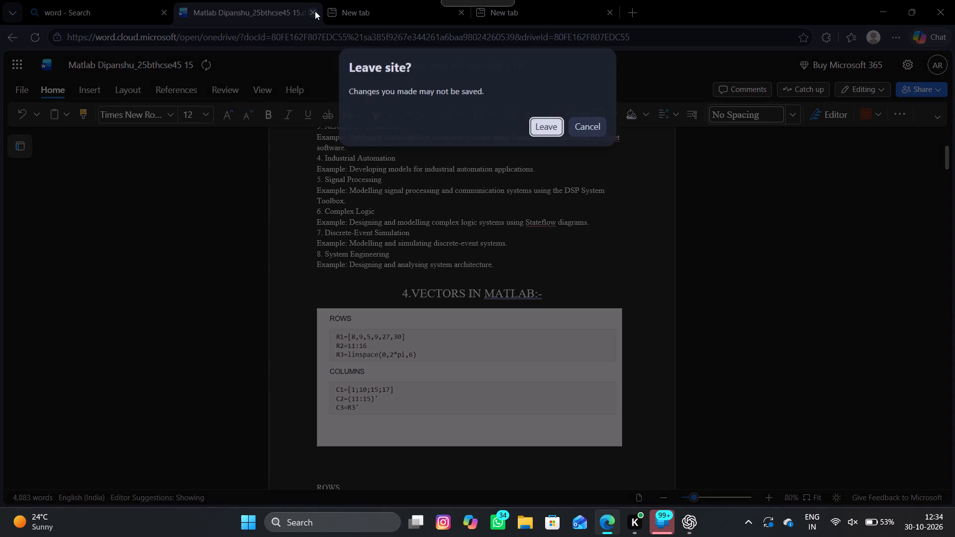
pyautogui.click(552, 128)
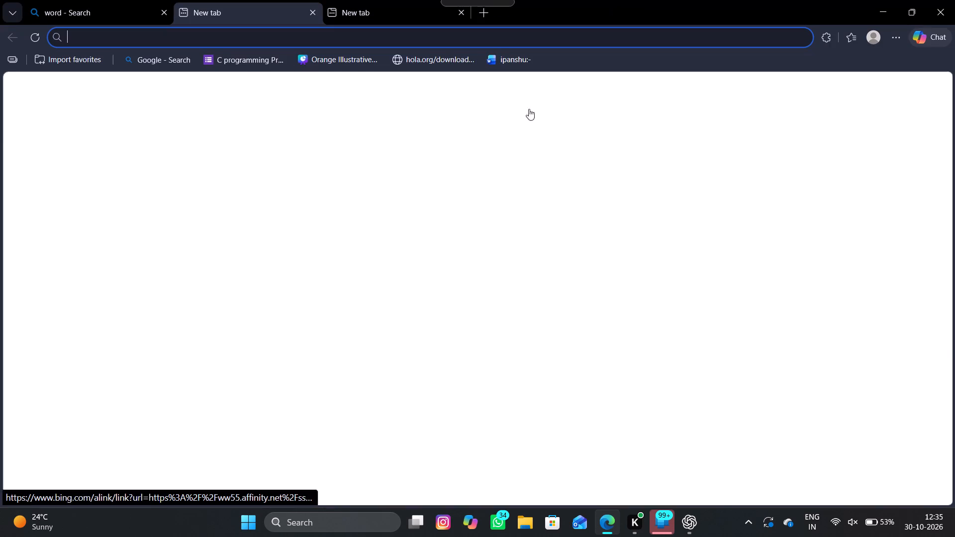
pyautogui.click(311, 13)
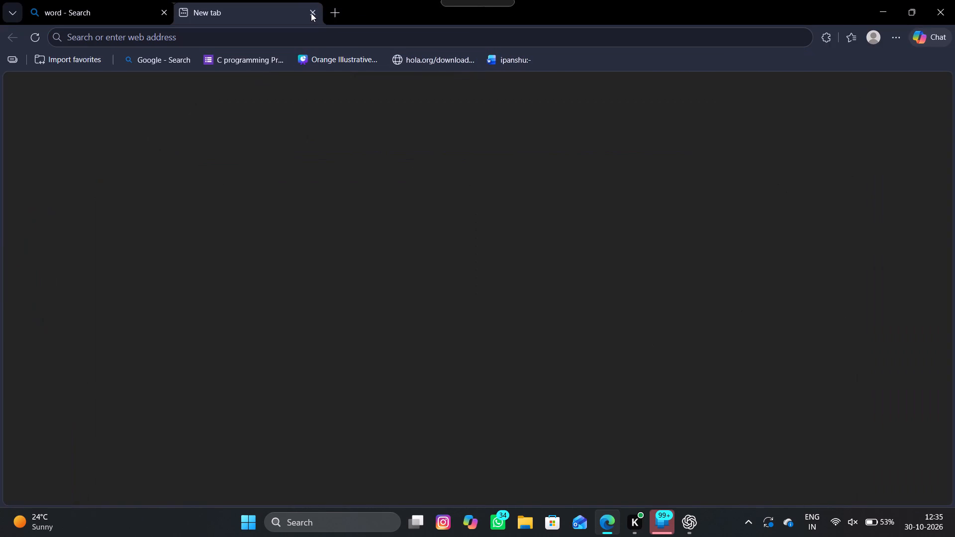
pyautogui.click(311, 7)
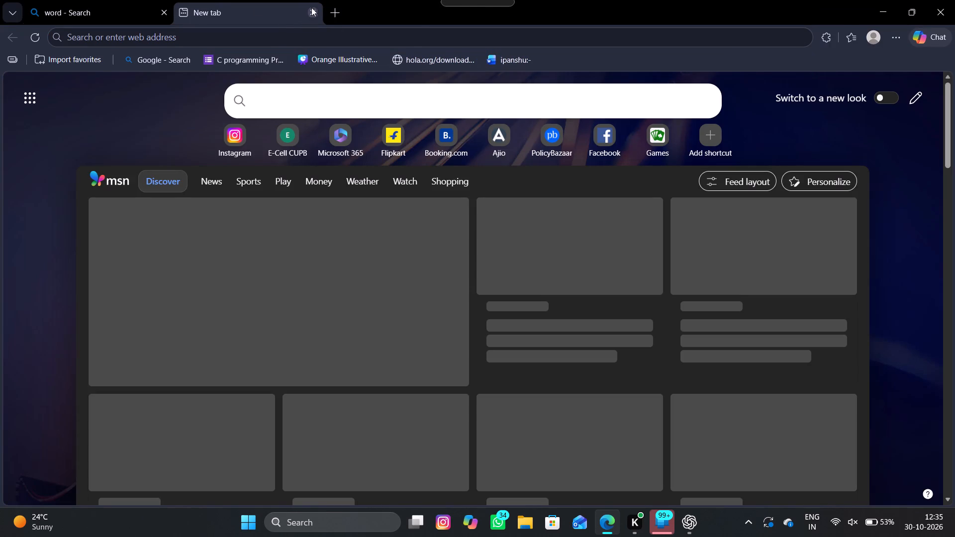
pyautogui.click(160, 16)
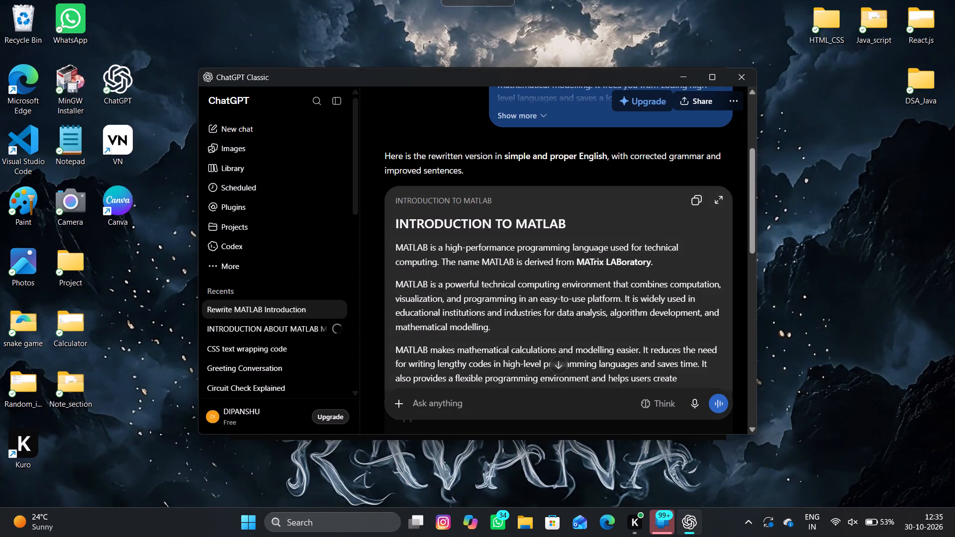
# Close the ChatGPT window.
pyautogui.click(739, 74)
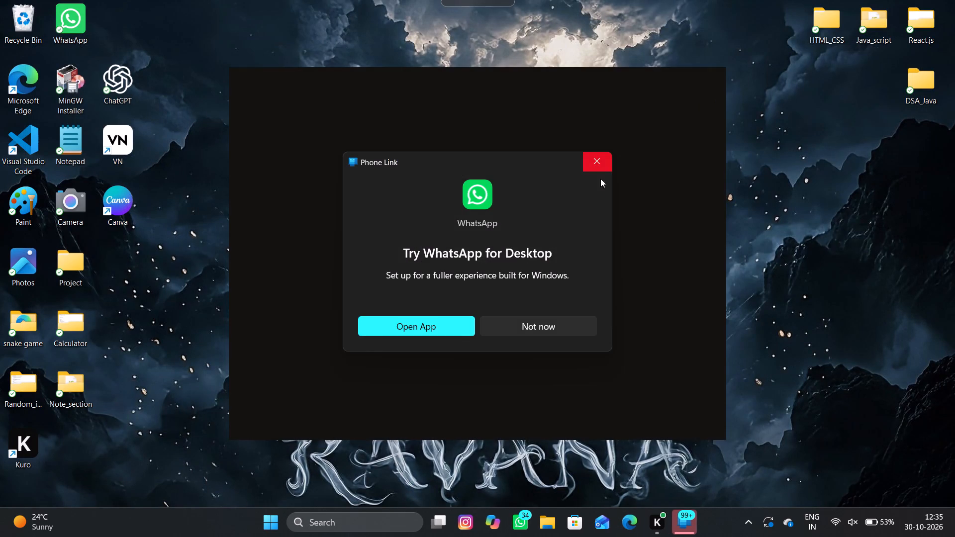